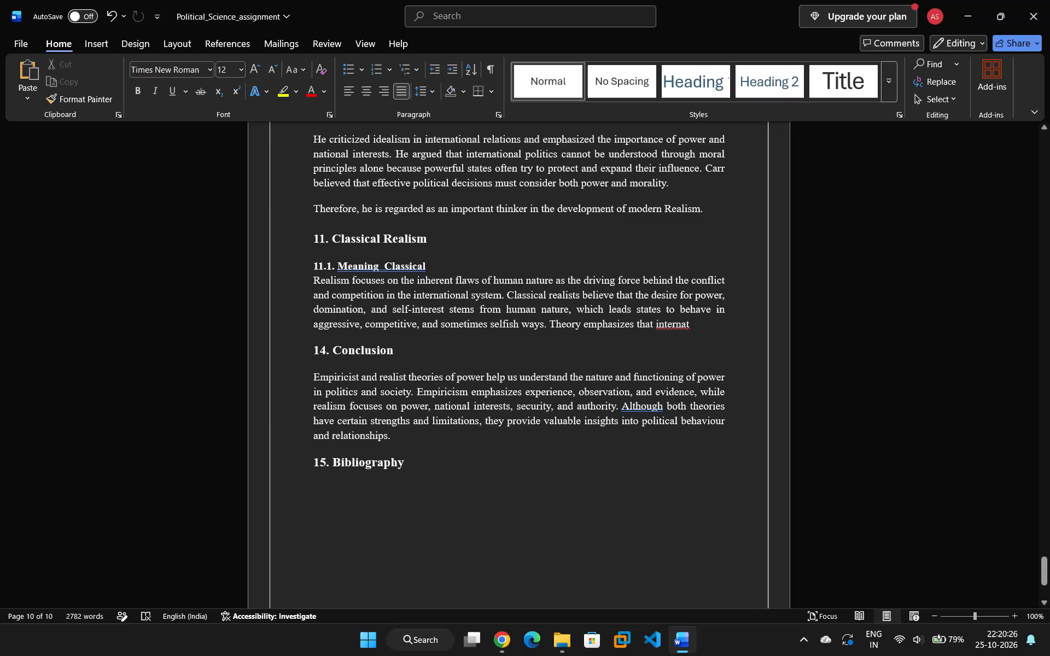
Paste the copied "12. Advantages of realism" text into a new paragraph at the end of the E. H. Carr section.
click(719, 210)
scroll(701, 233, up, 3)
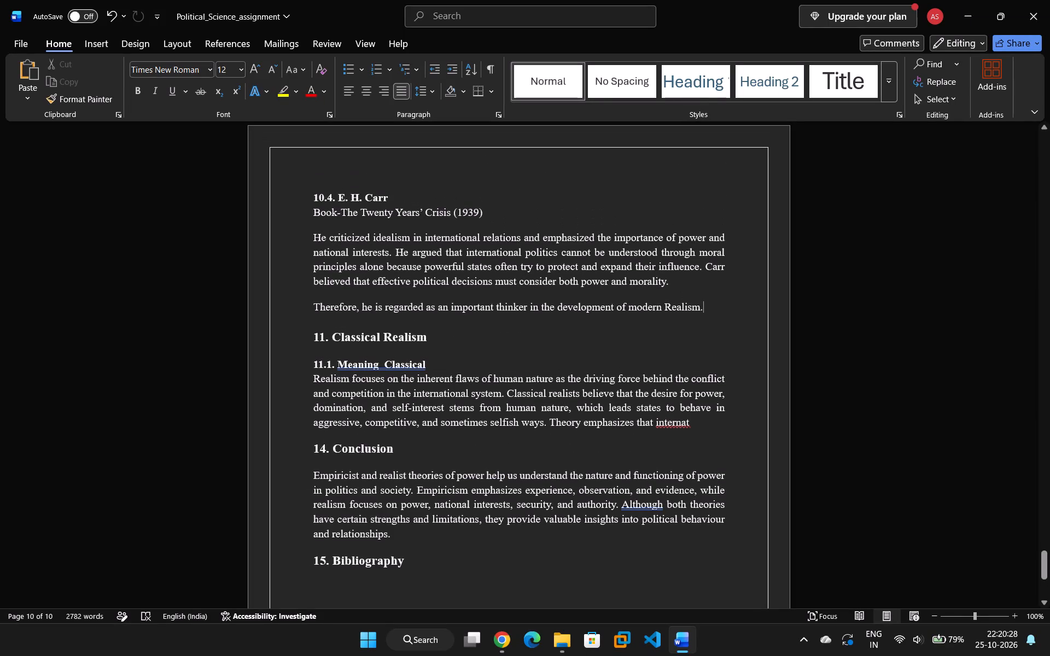
key(Return)
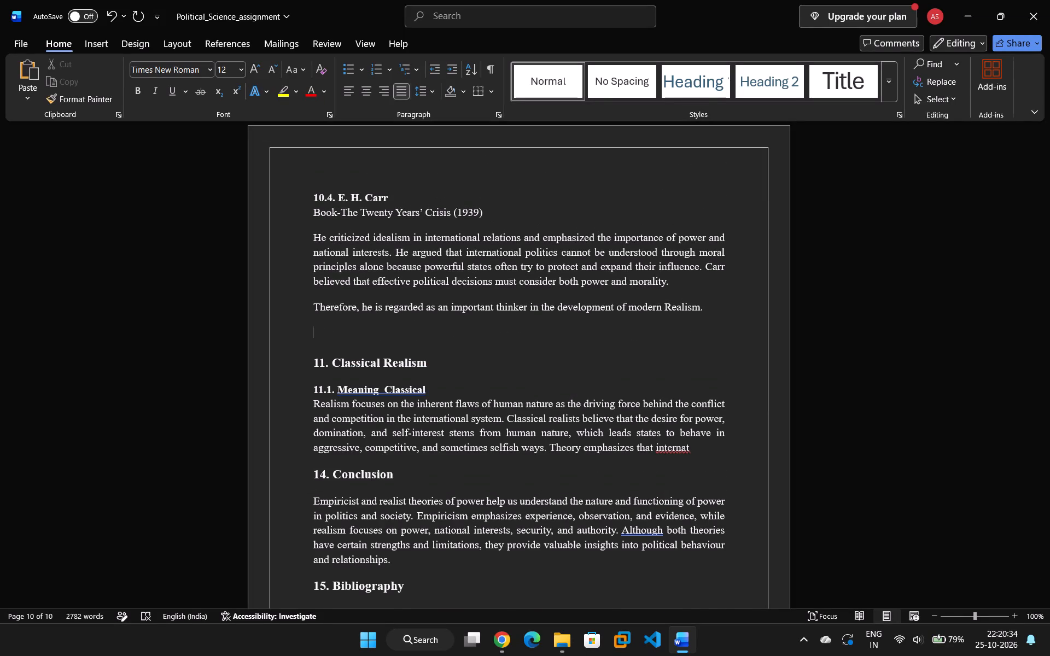
key(ctrl+v)
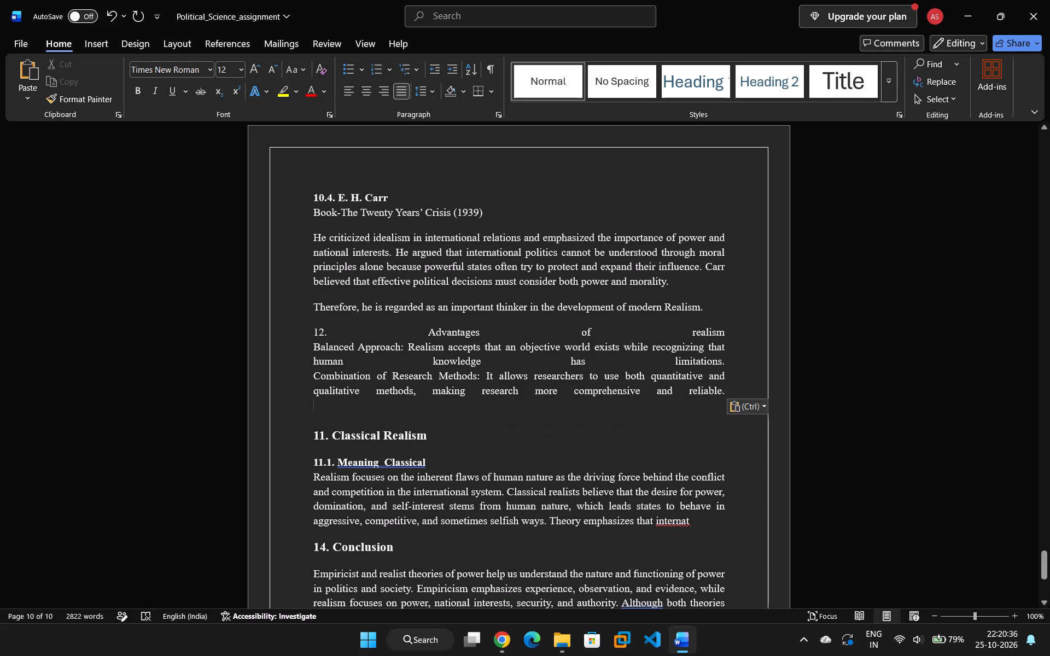
Replace all manual line breaks (^l) with spaces in the pasted advantages text, continuing through the rest of the document.
drag(734, 395, 436, 353)
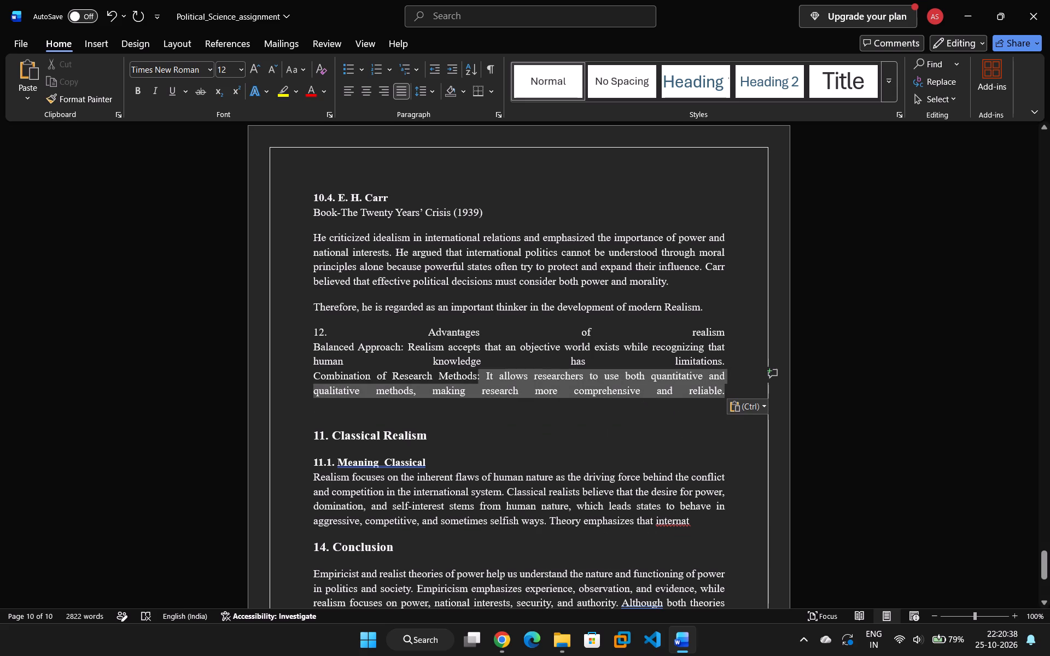
drag(436, 353, 314, 330)
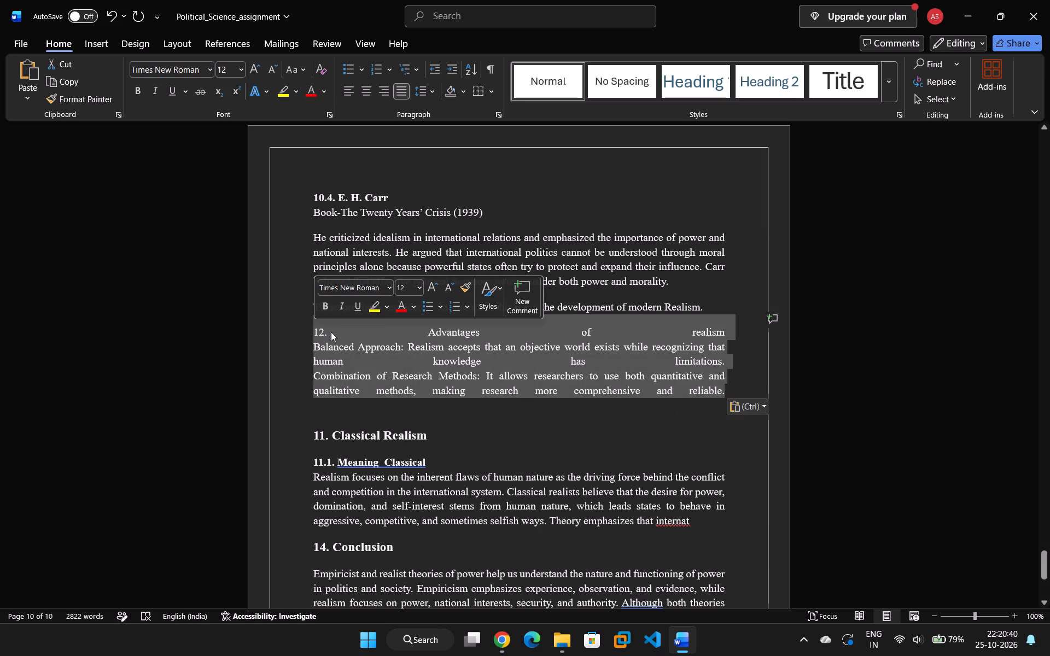
key(ctrl+h)
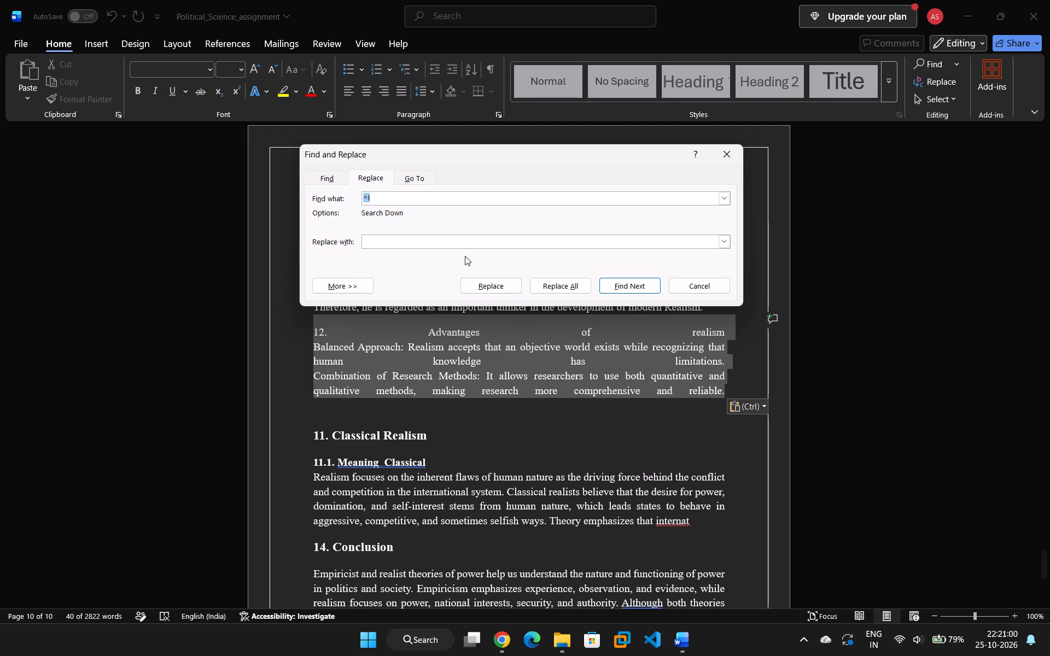
click(549, 284)
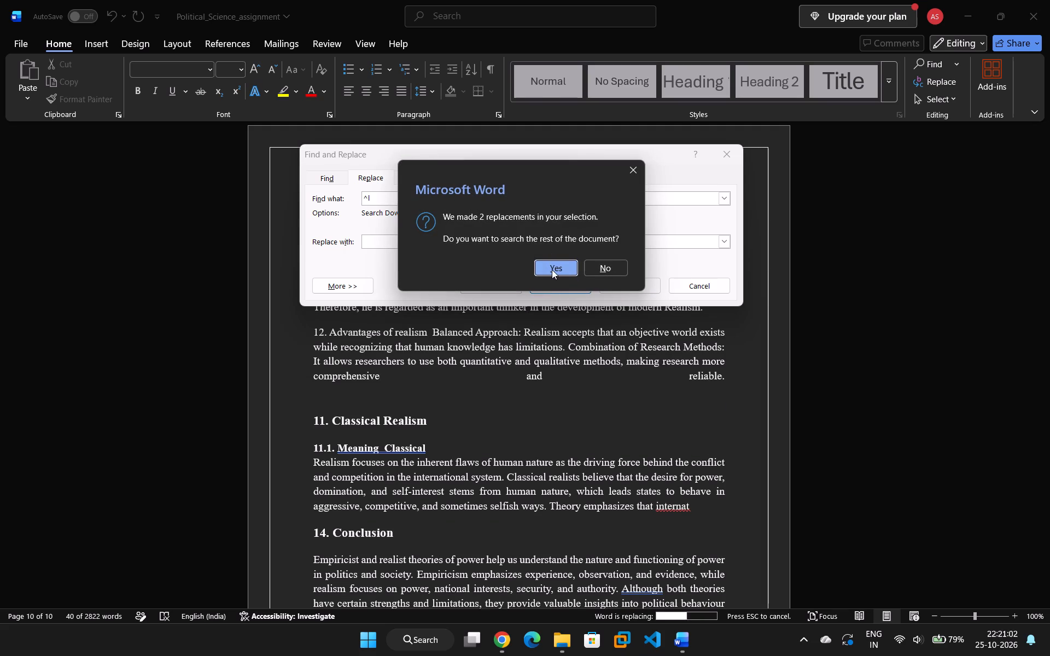
click(552, 270)
click(552, 271)
click(606, 262)
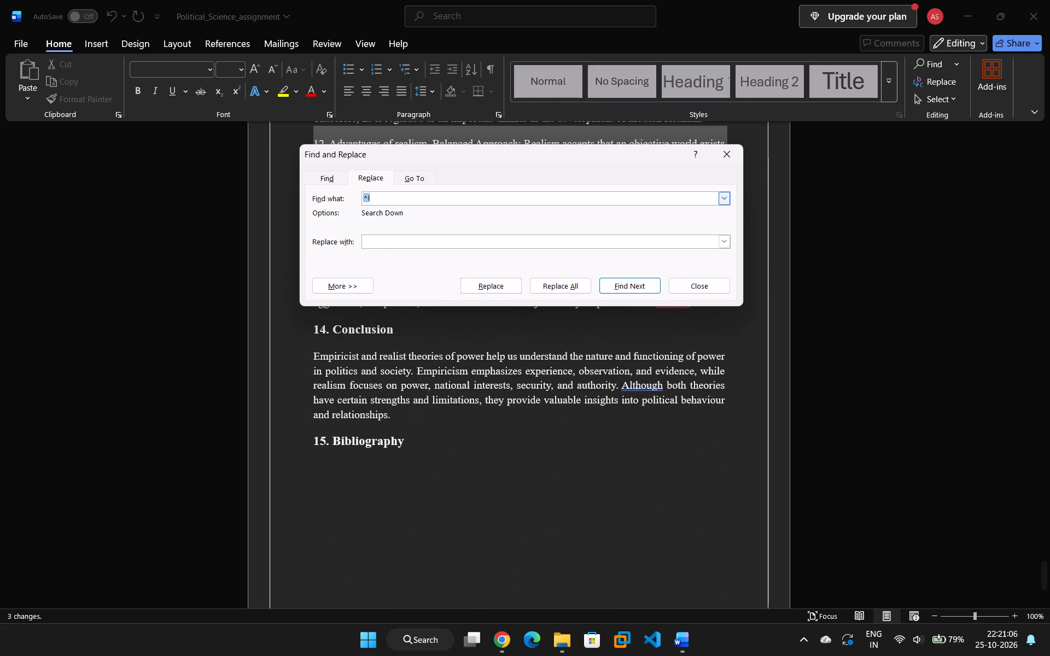
Replace all double spaces with single spaces in the advantages text and the rest of the document.
click(723, 200)
click(645, 231)
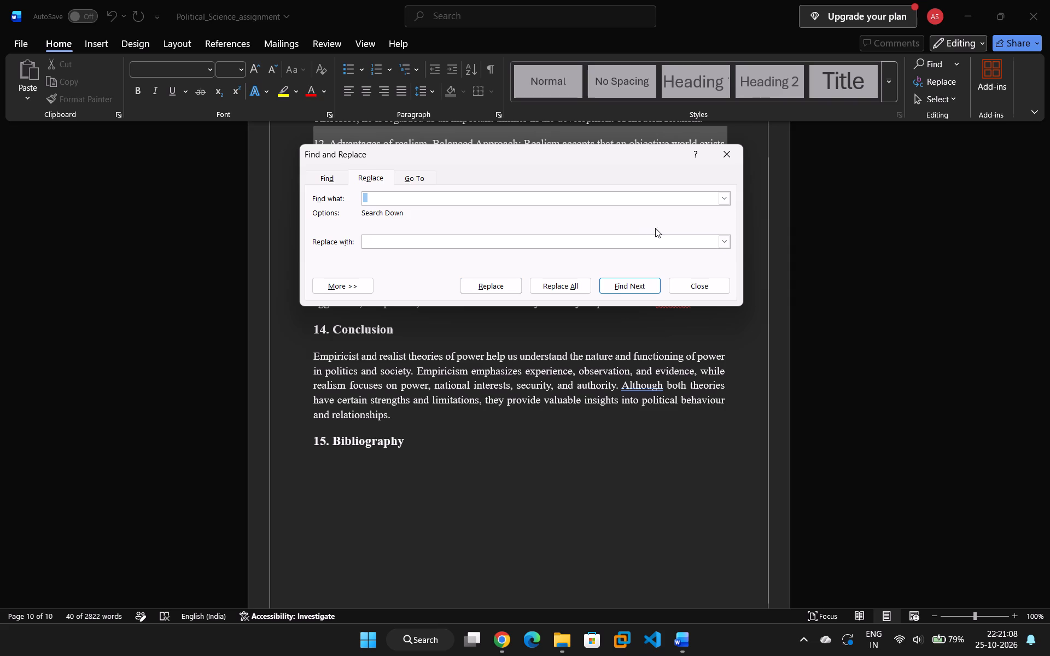
click(564, 292)
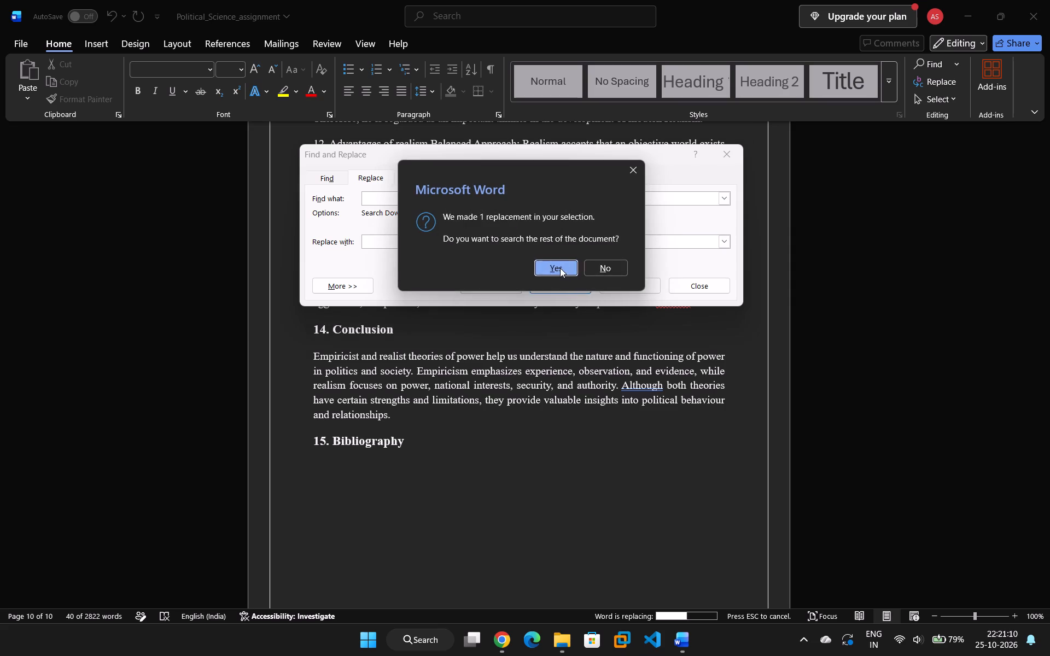
click(560, 268)
click(561, 274)
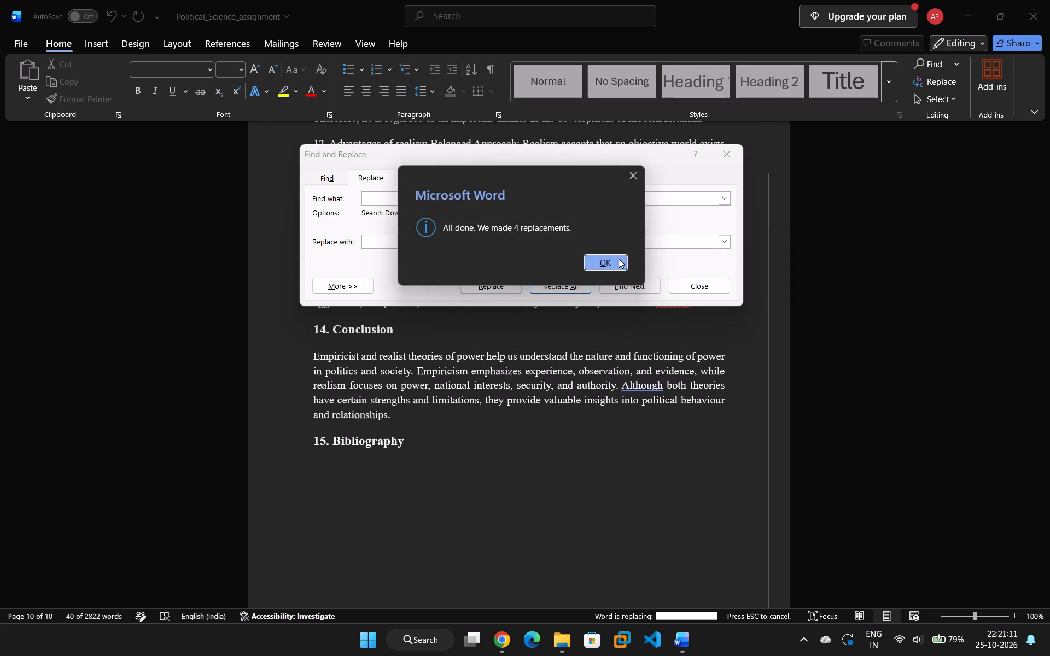
click(619, 259)
click(715, 154)
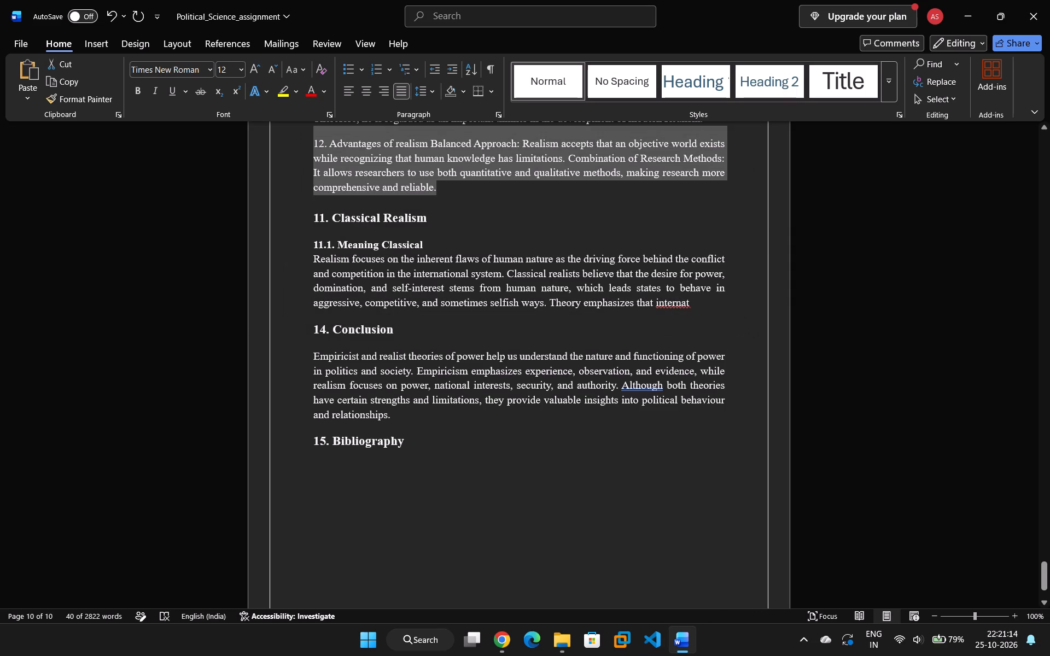
scroll(555, 243, up, 1)
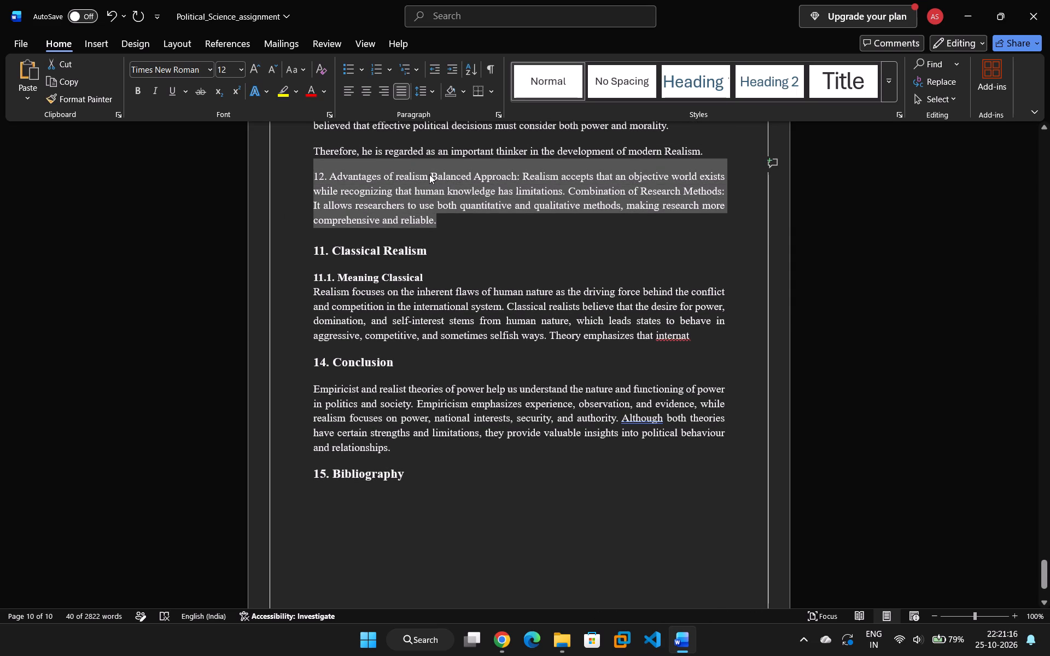
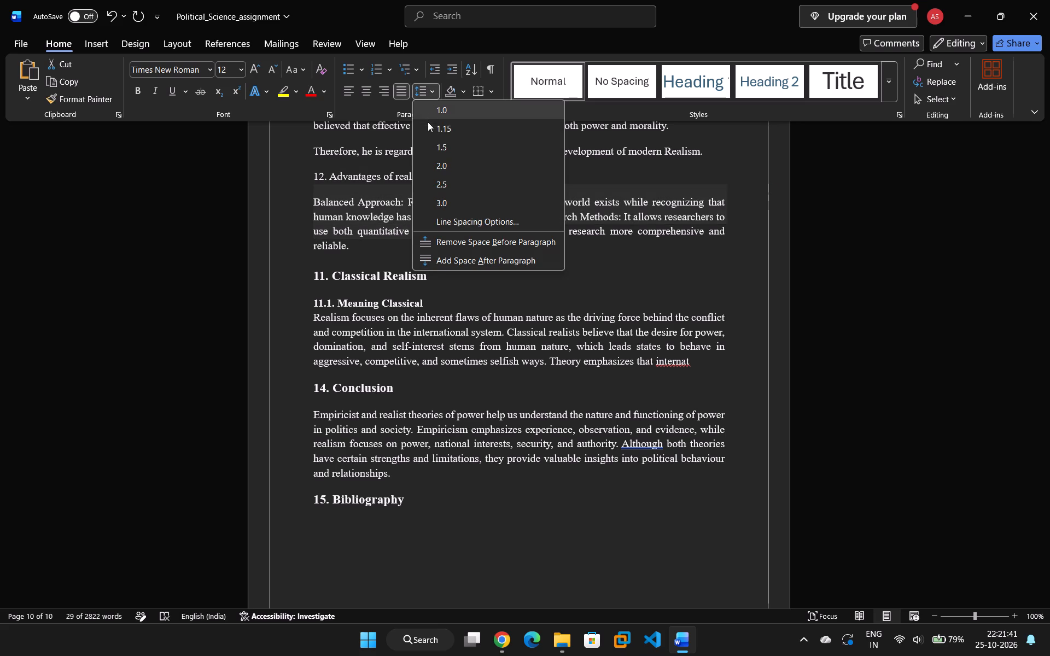
Remove the space before the Balanced Approach paragraph under the "12. Advantages of realism" heading.
click(450, 242)
click(435, 236)
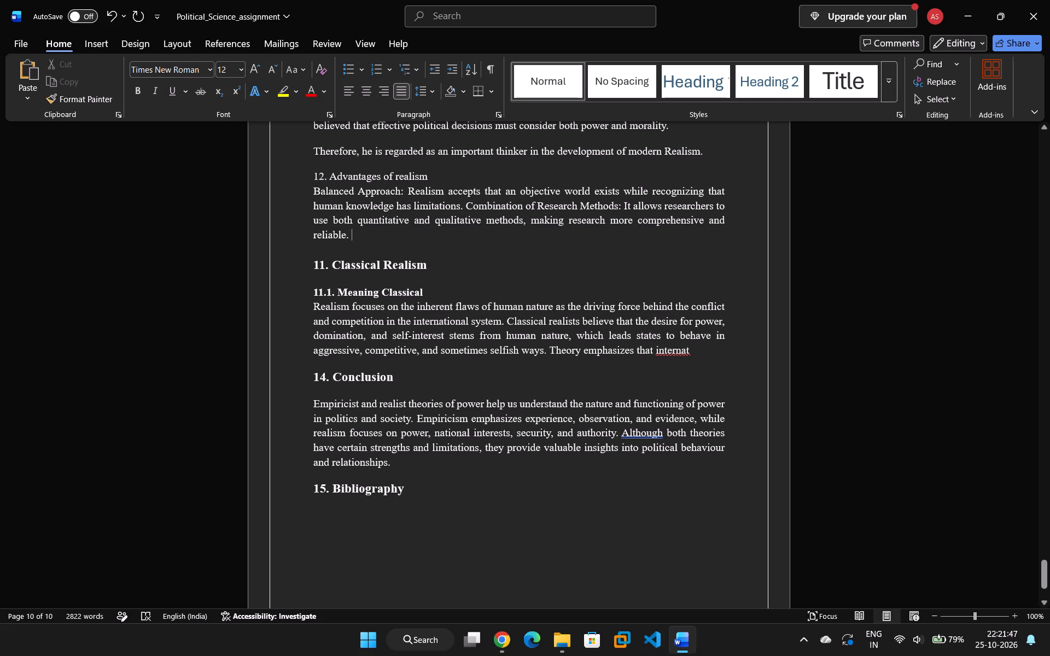
Review the heading and paragraph formatting of the earlier sections, from the limitations of Empiricist theory through the intellectual roots of realism.
scroll(402, 200, up, 4)
scroll(402, 207, up, 19)
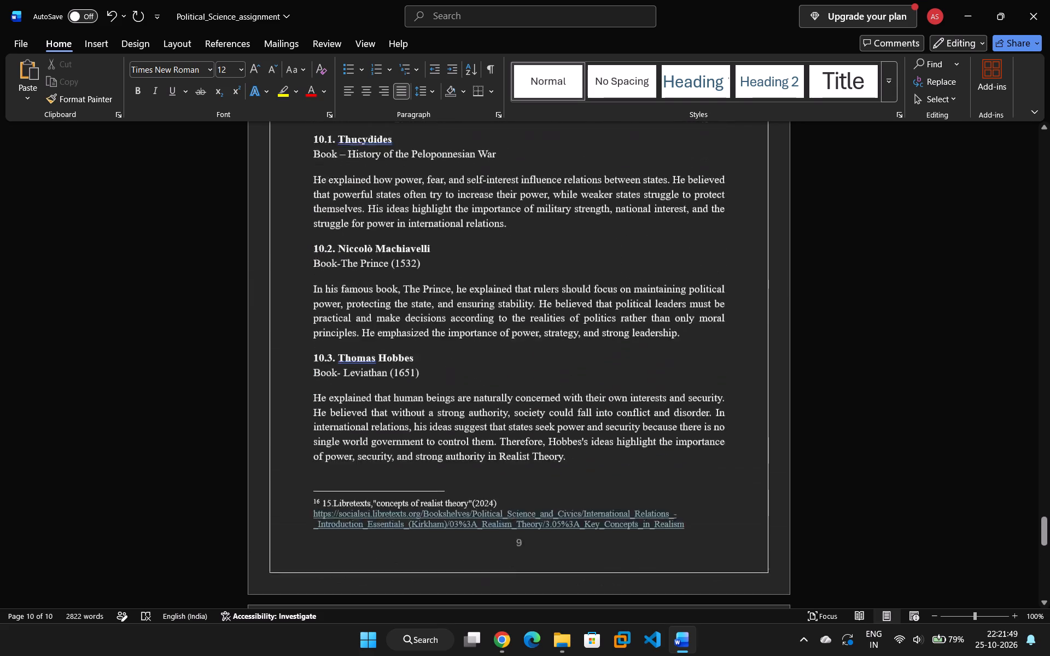
scroll(399, 283, up, 7)
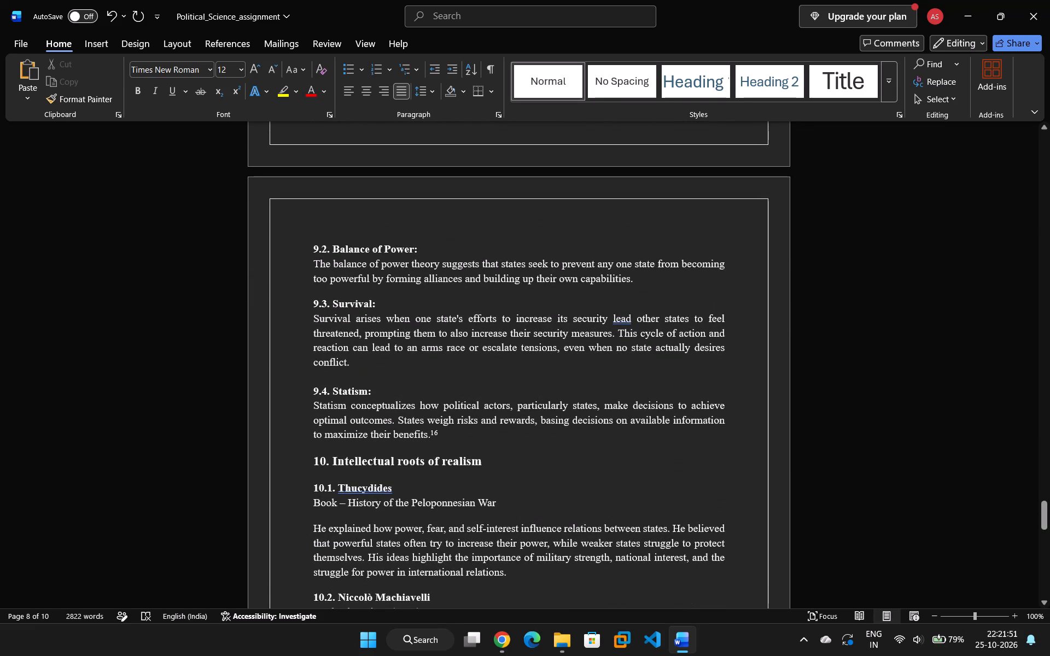
scroll(399, 283, down, 1)
scroll(399, 283, up, 16)
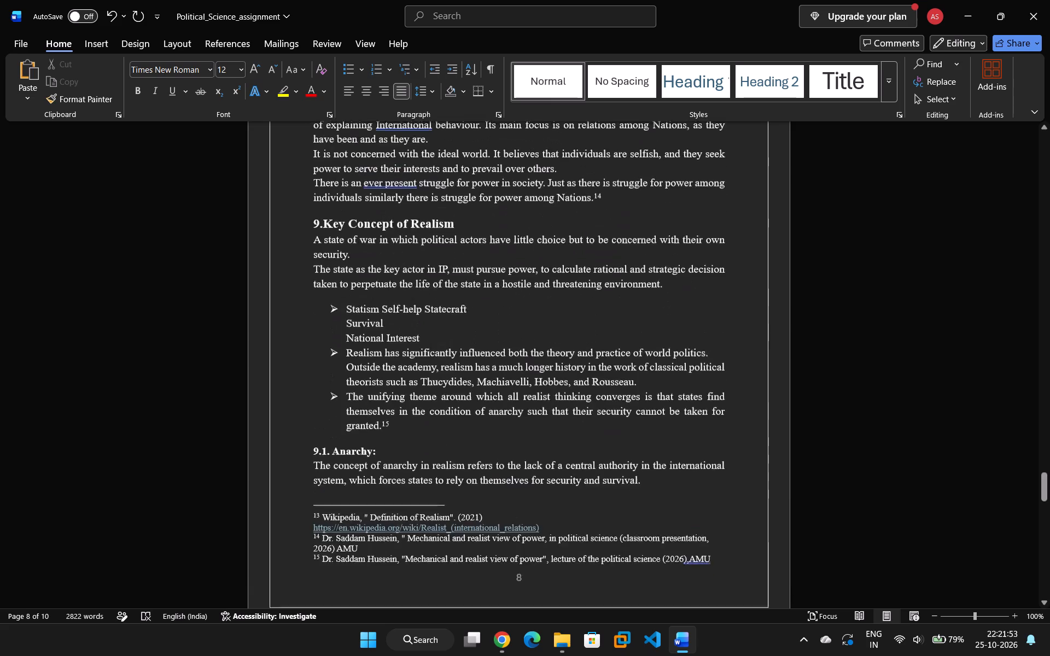
scroll(399, 283, up, 15)
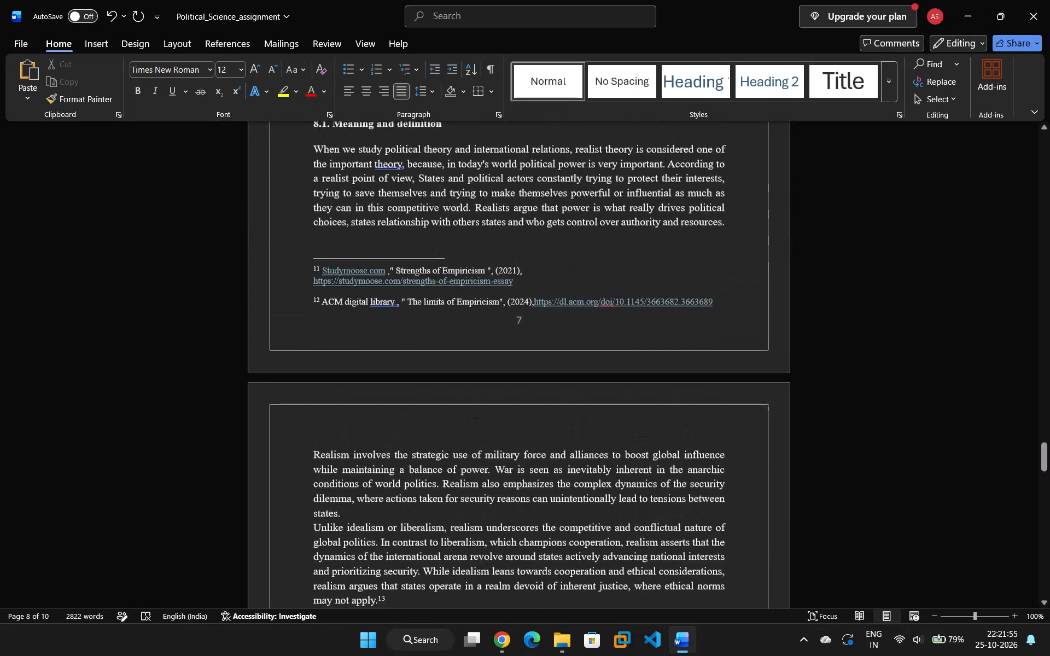
scroll(399, 283, up, 11)
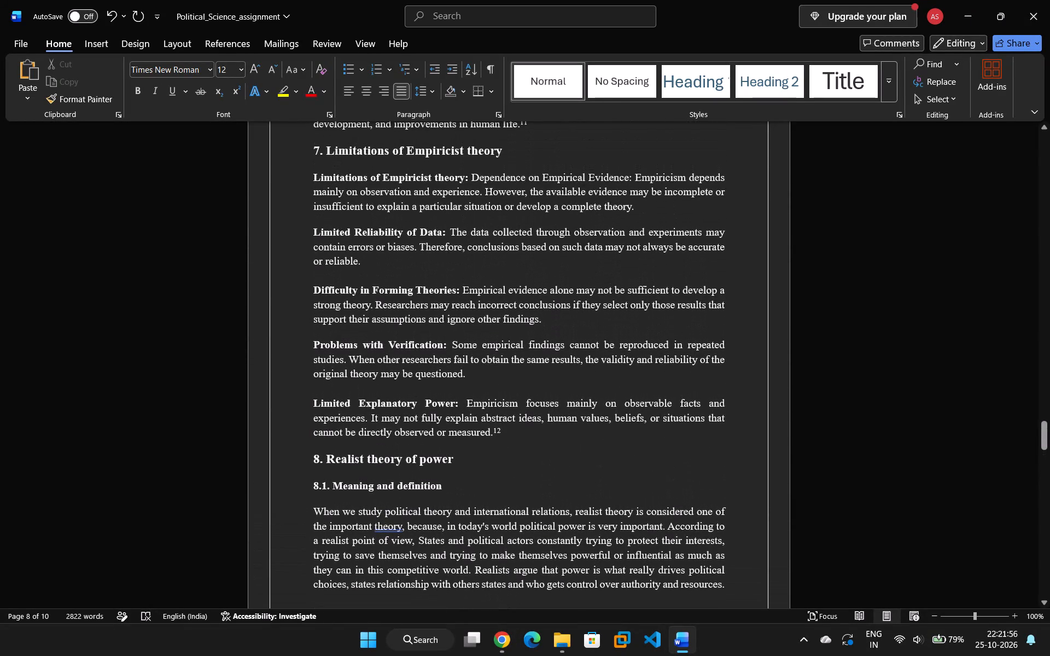
scroll(399, 283, down, 20)
scroll(399, 283, down, 11)
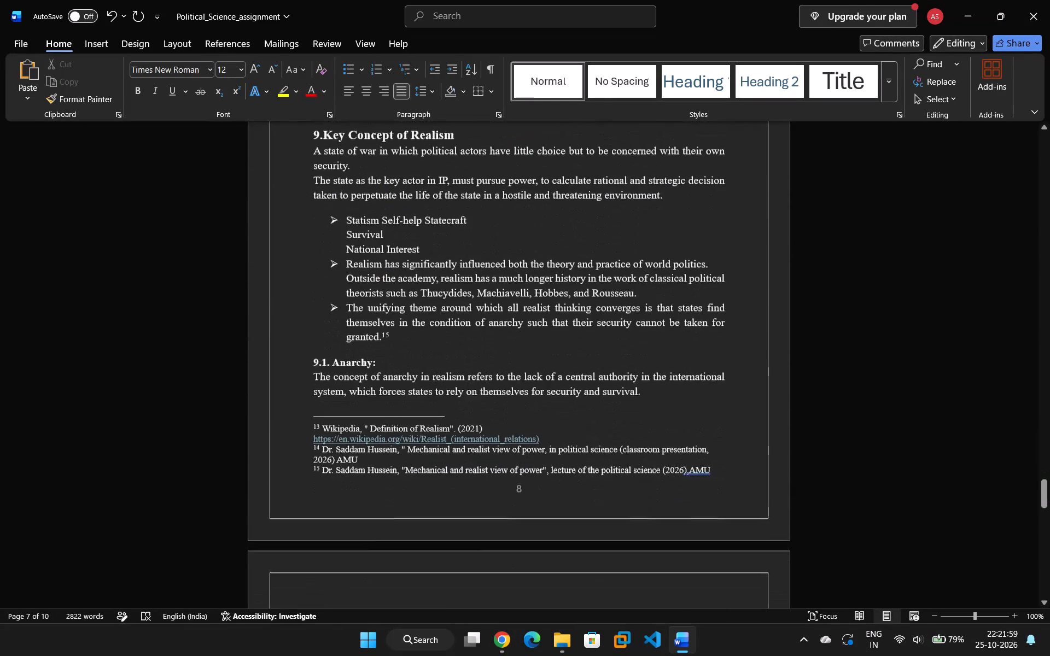
scroll(399, 283, down, 20)
scroll(399, 283, down, 14)
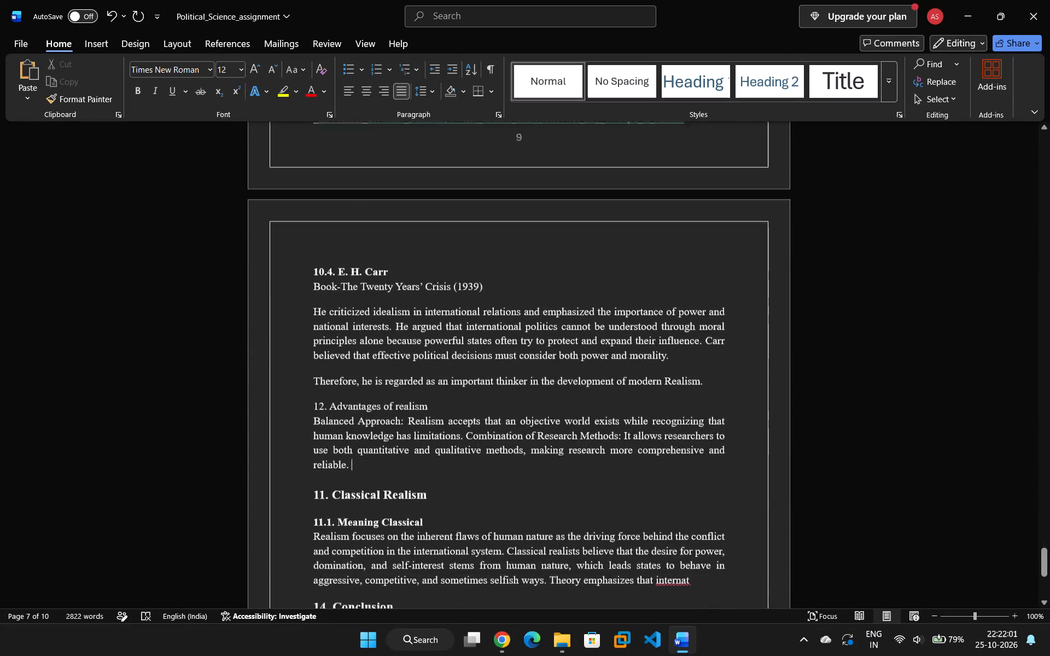
scroll(399, 283, down, 6)
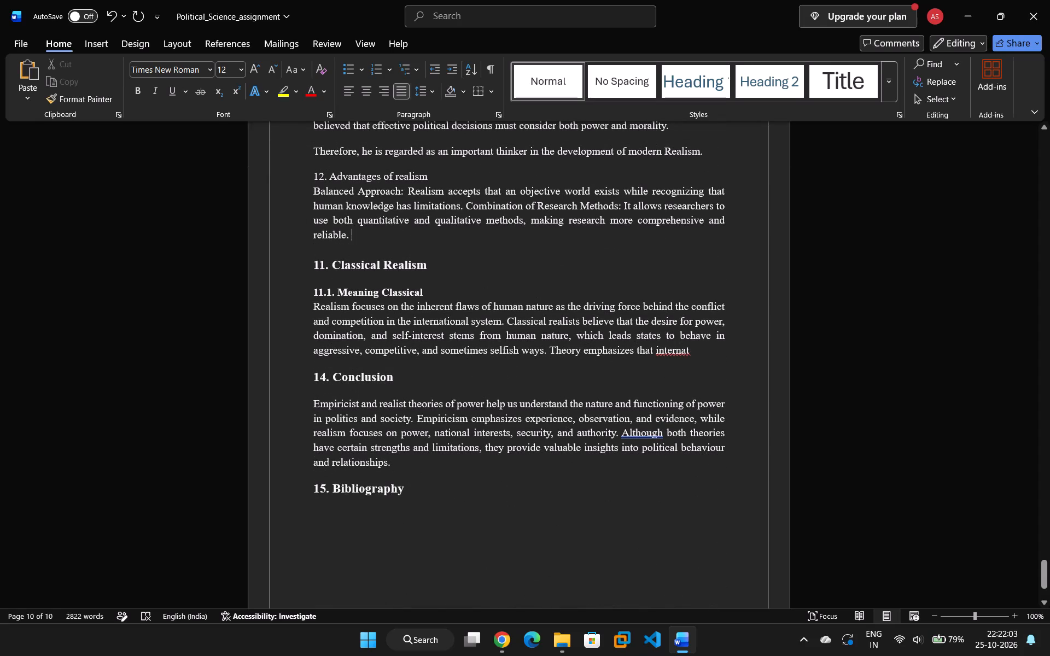
Format the "12. Advantages of realism" heading as bold at font size 14.
drag(443, 171, 310, 175)
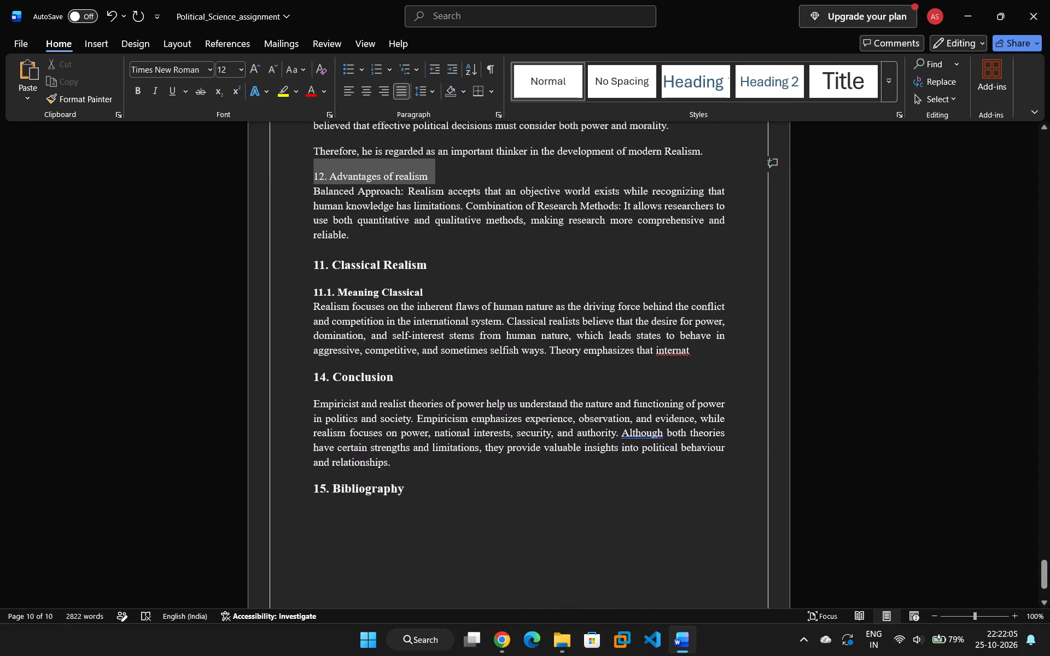
drag(310, 175, 305, 177)
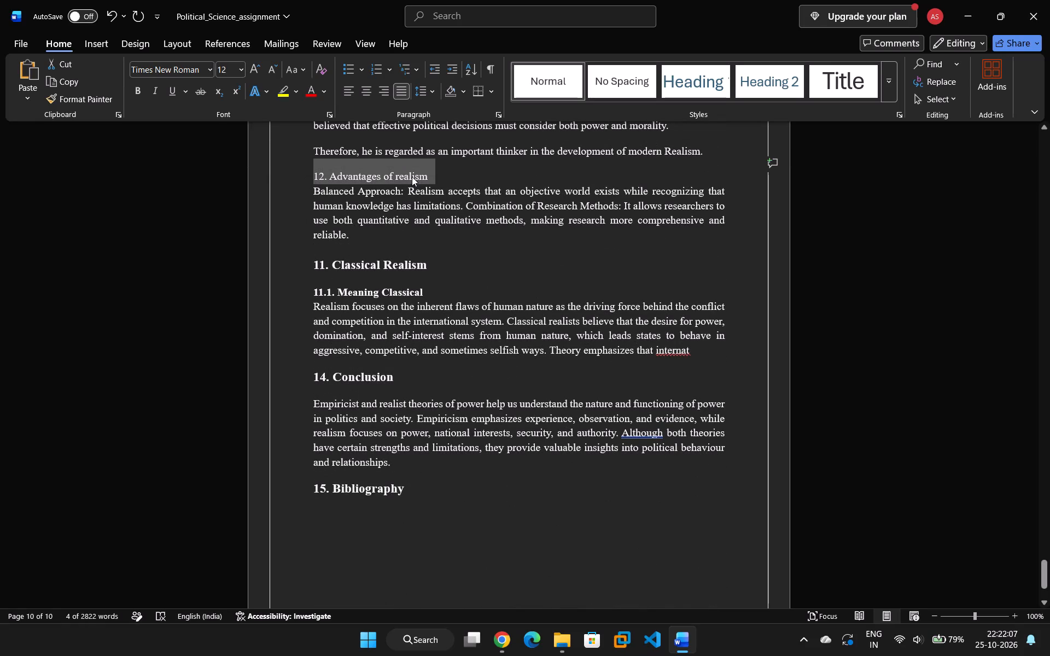
click(246, 71)
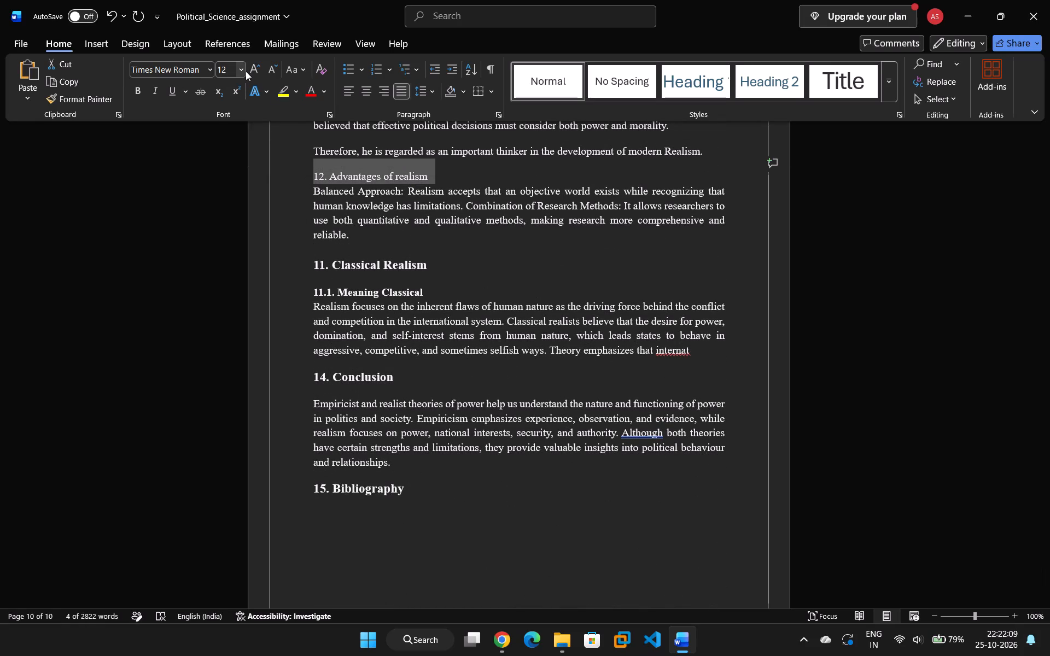
click(242, 68)
click(231, 163)
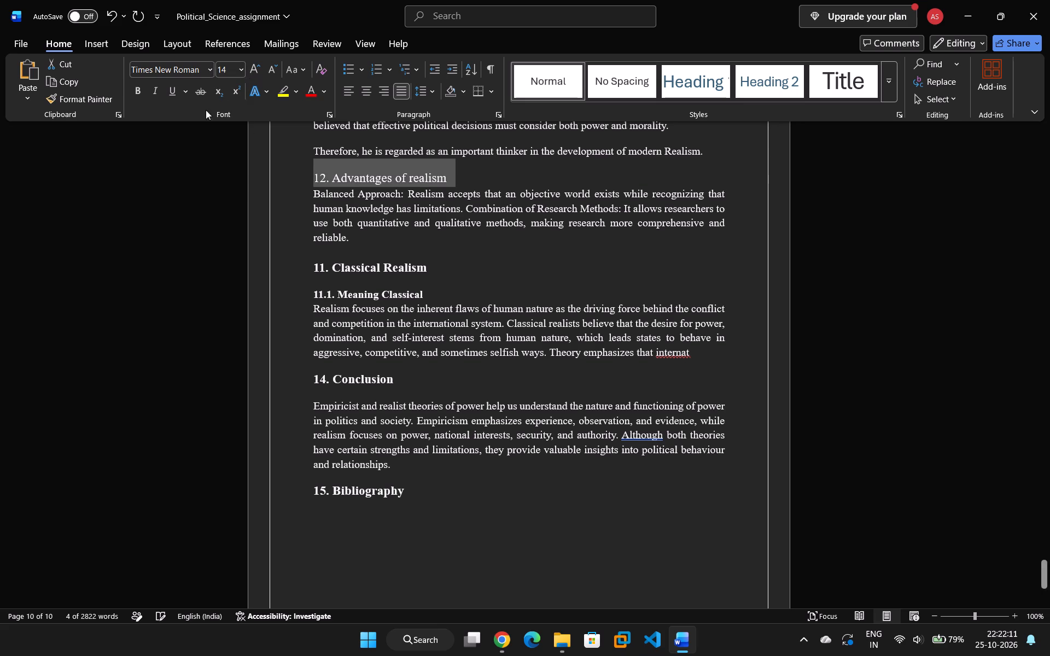
click(139, 86)
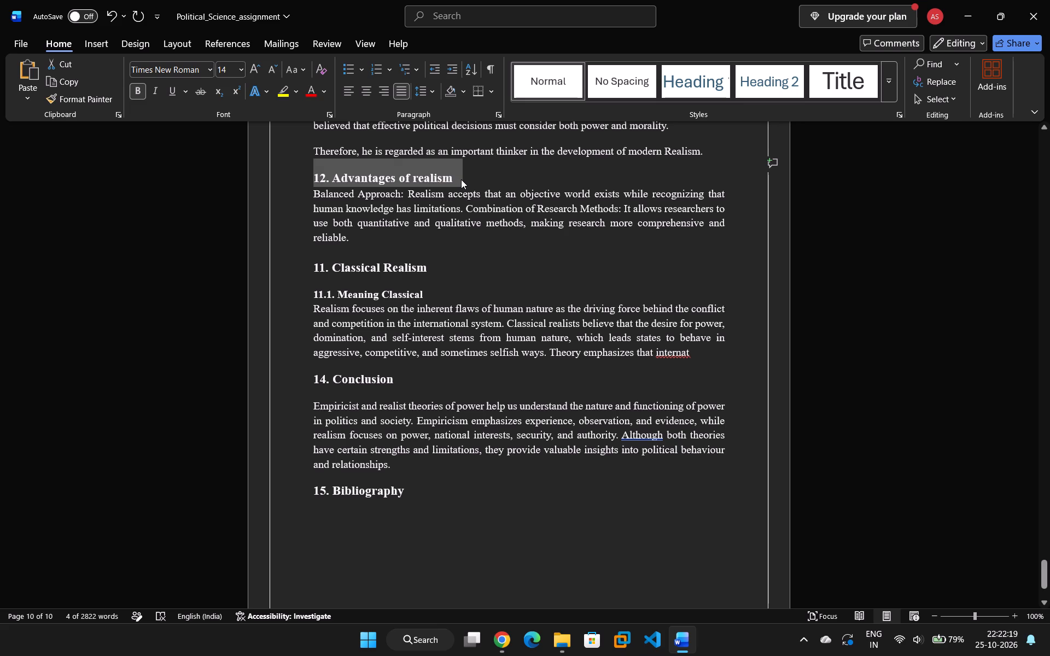
Add space after the "12. Advantages of realism" heading paragraph.
click(431, 92)
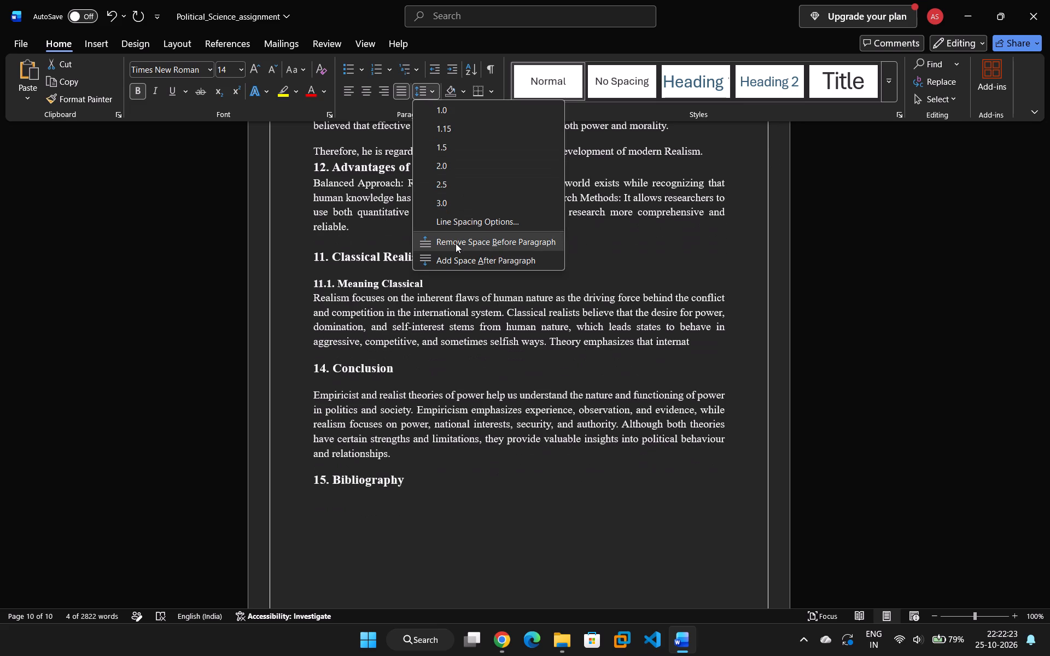
double_click(458, 260)
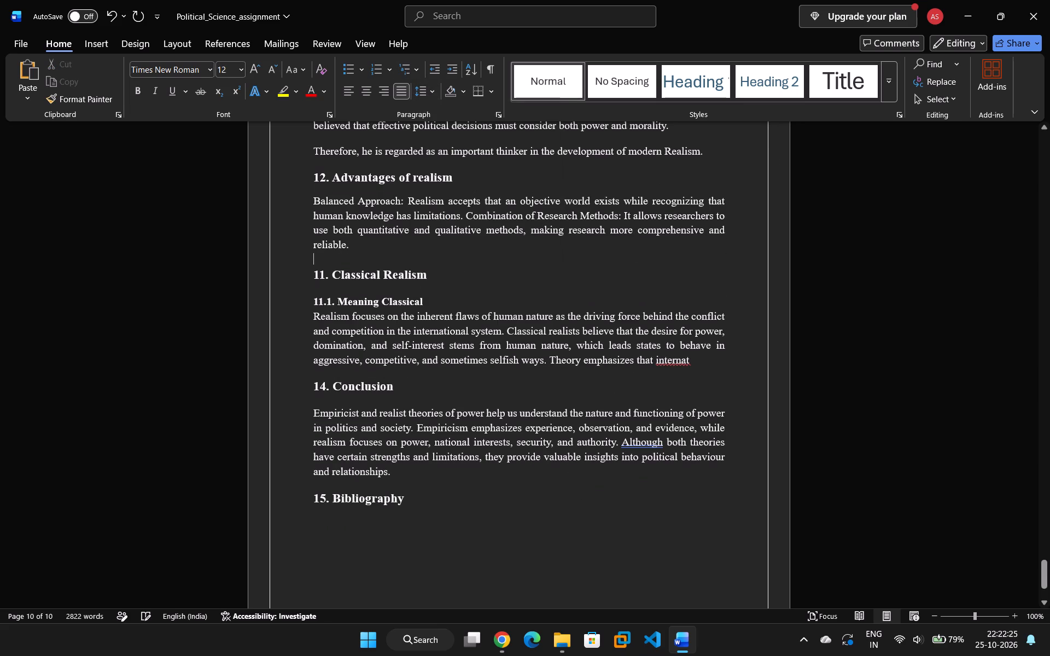
click(459, 262)
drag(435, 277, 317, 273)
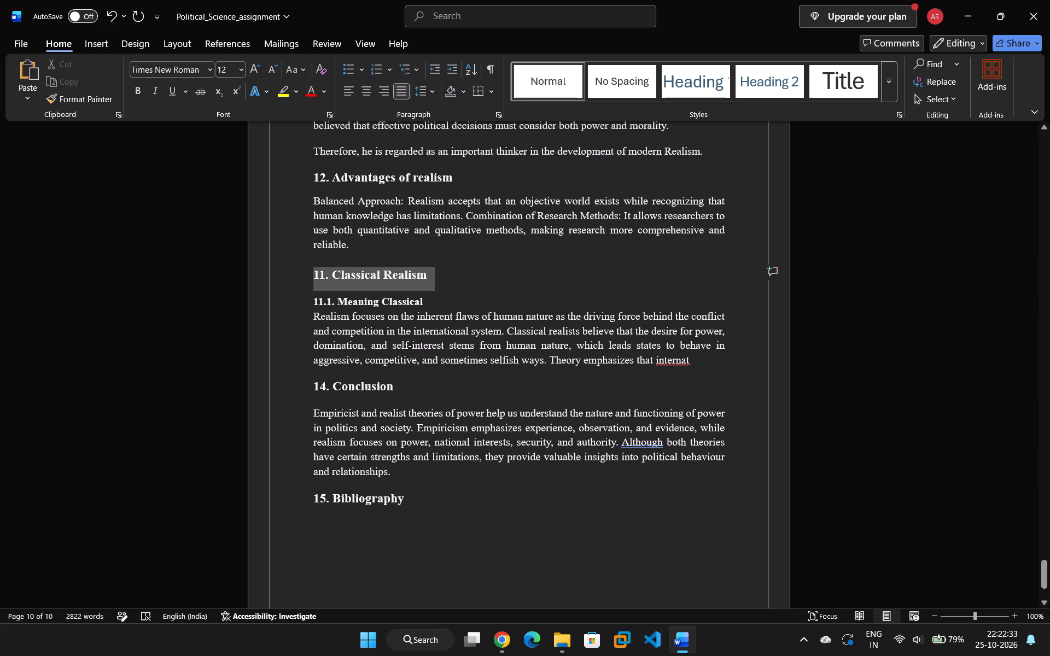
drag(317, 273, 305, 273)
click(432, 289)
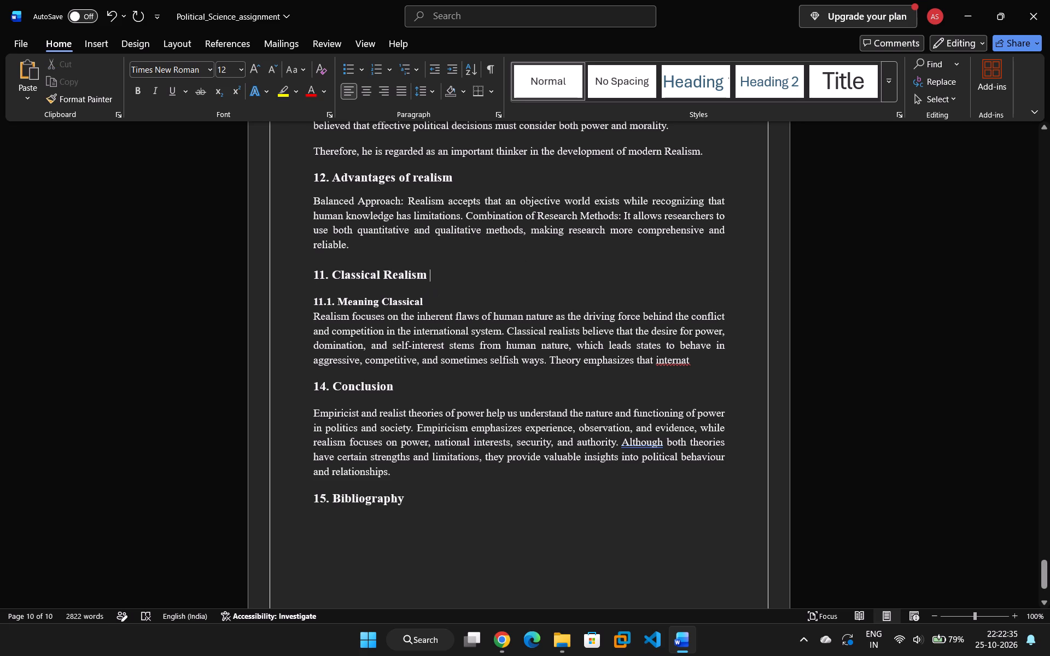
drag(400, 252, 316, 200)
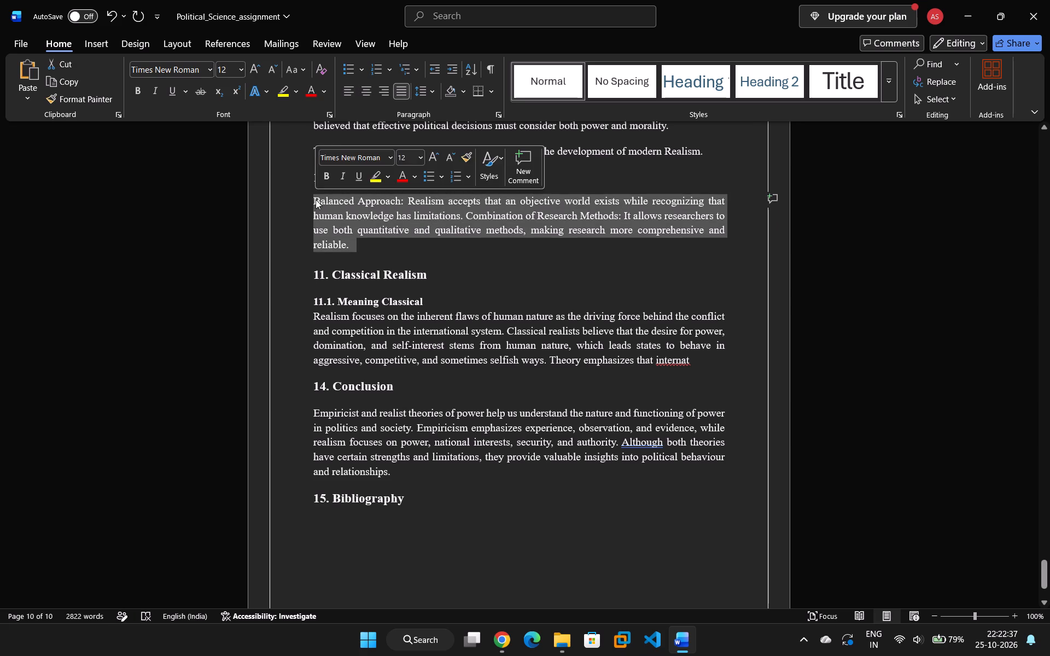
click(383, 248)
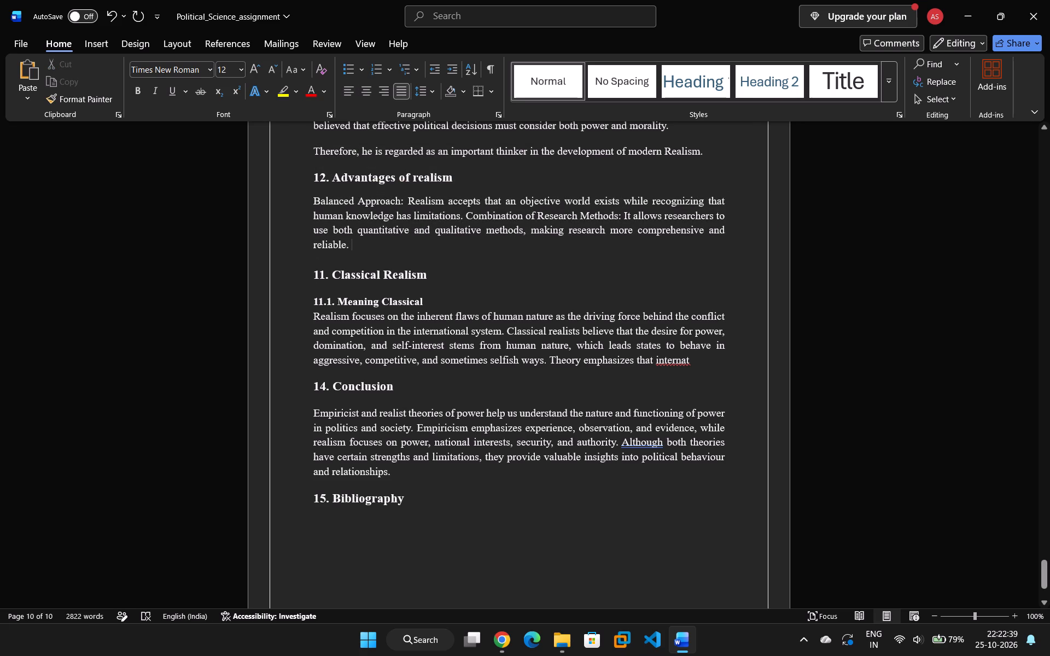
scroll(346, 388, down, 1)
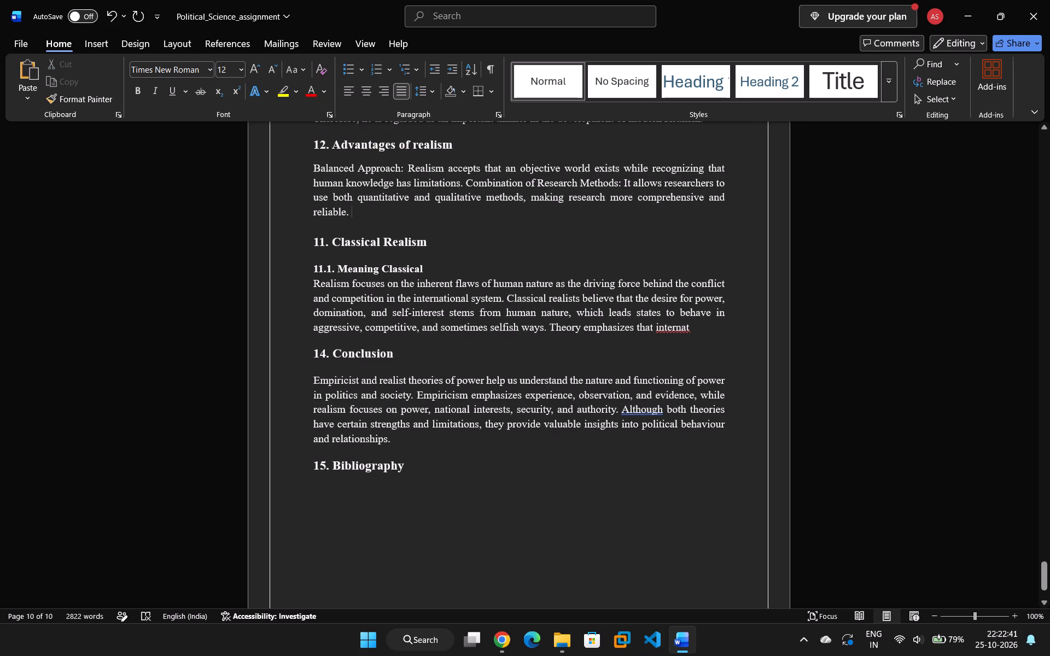
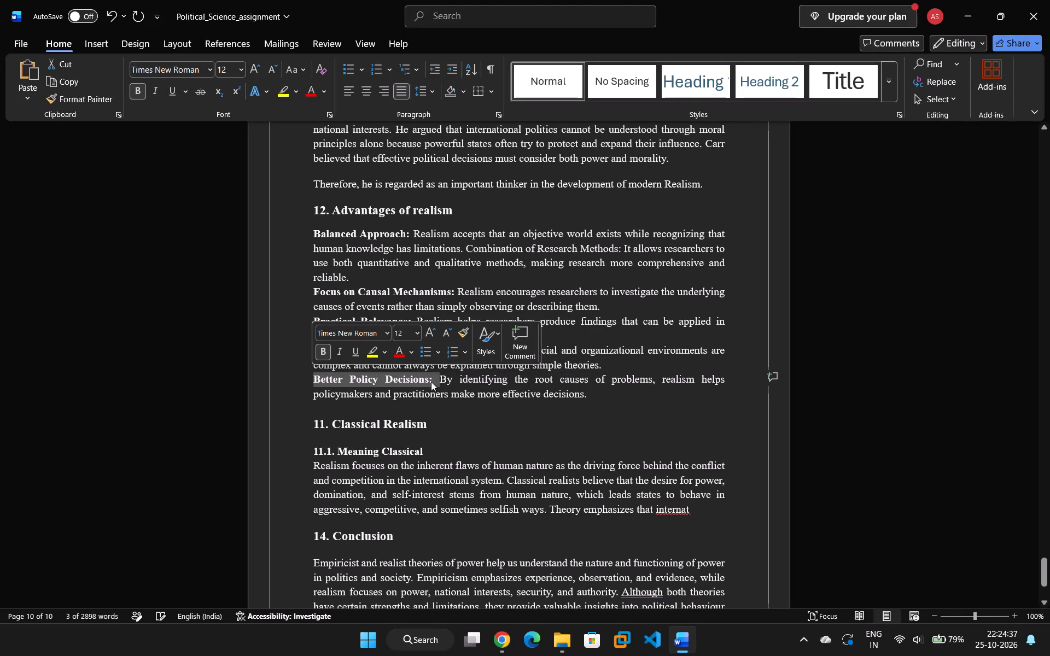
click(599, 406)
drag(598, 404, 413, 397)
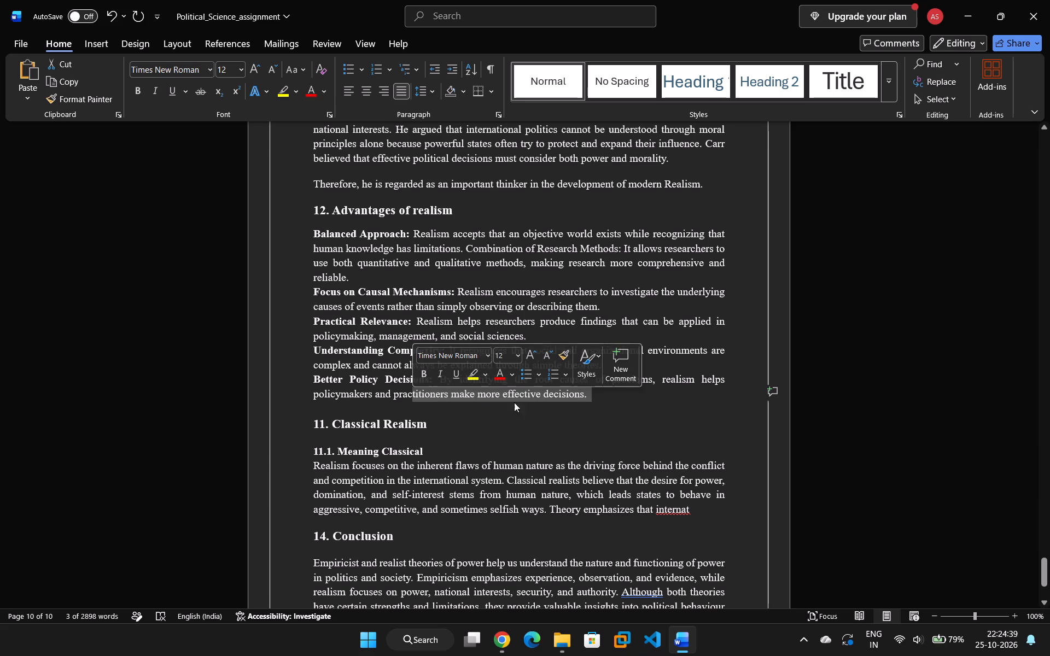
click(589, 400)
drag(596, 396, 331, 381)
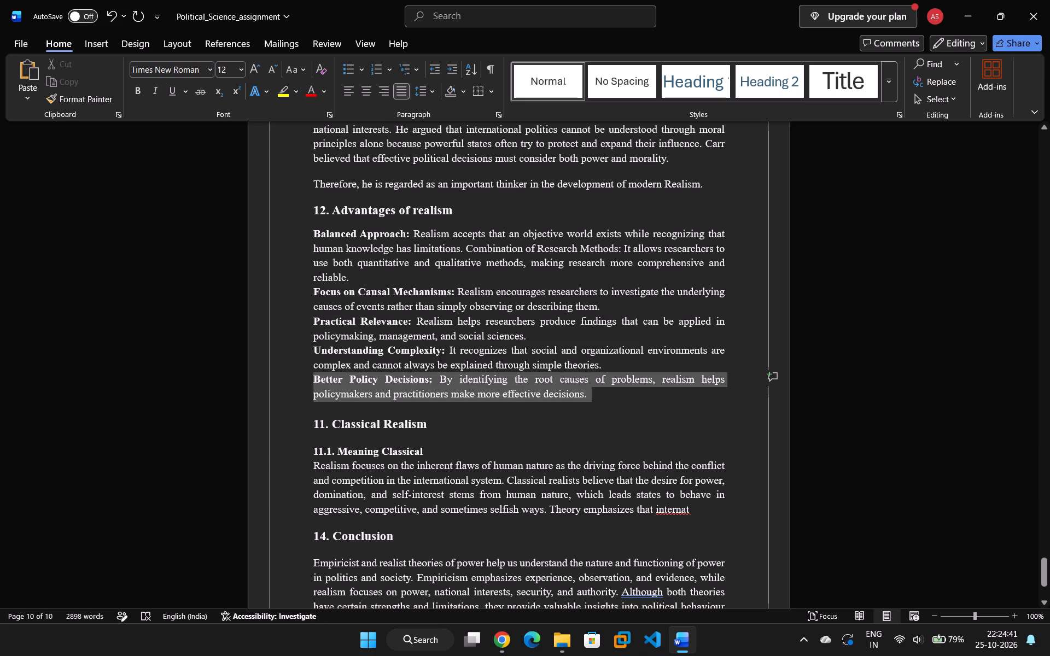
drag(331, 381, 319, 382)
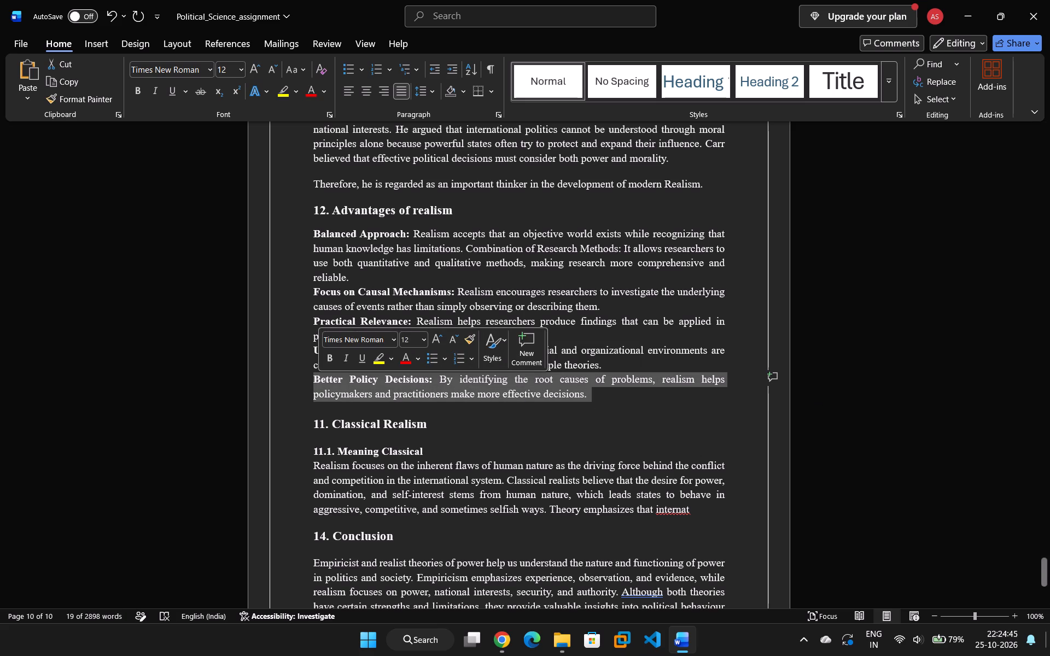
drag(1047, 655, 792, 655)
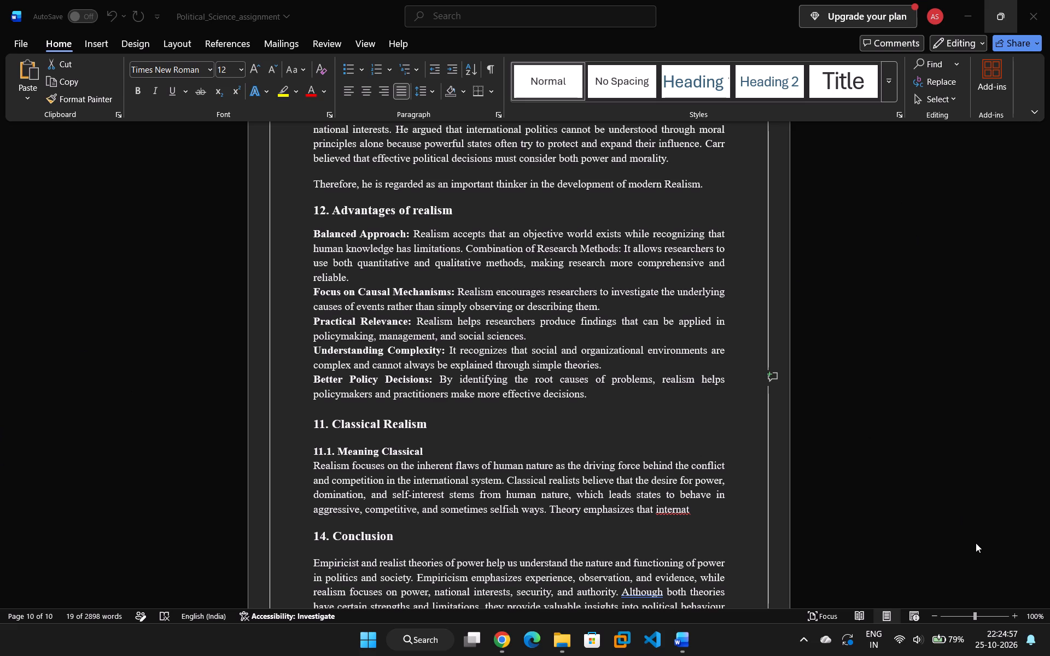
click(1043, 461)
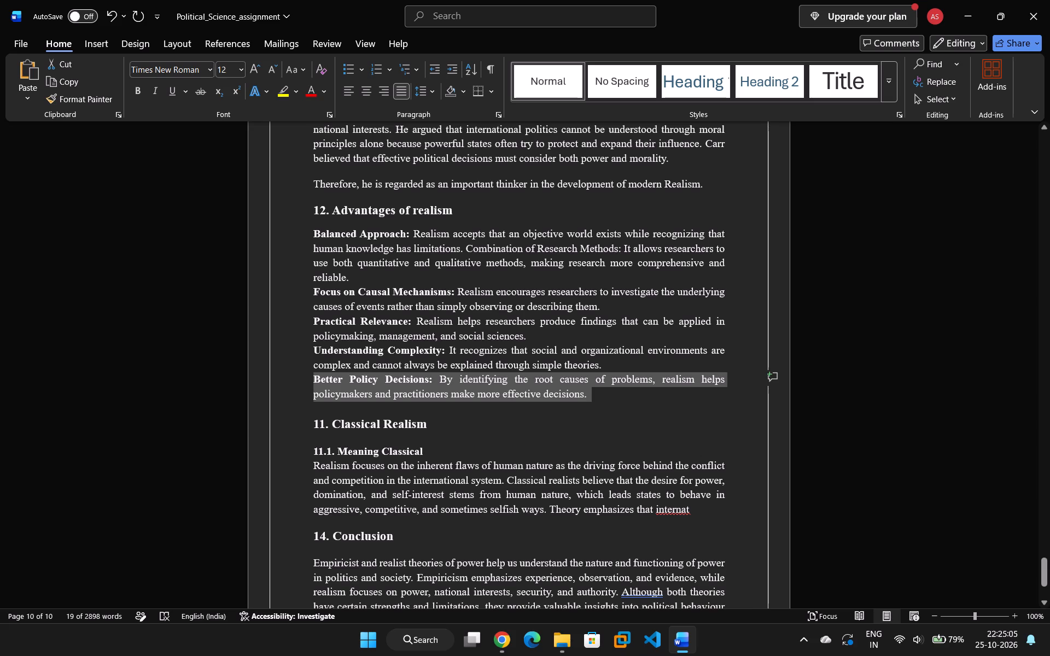
Split the Balanced Approach paragraph so that "Combination of Research Methods" starts its own paragraph.
click(355, 284)
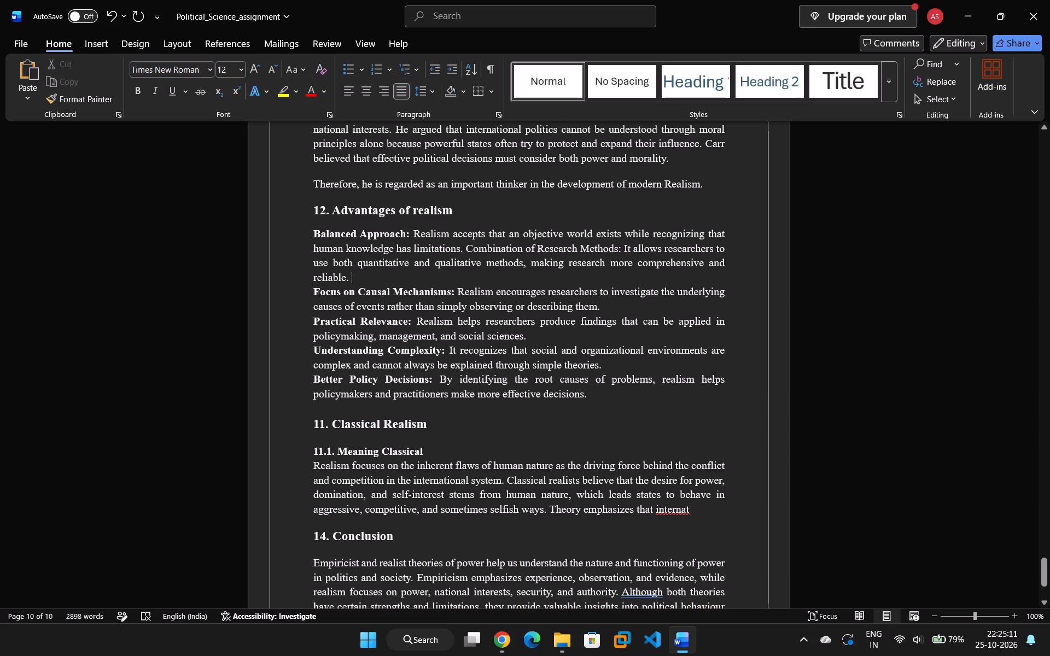
click(466, 249)
key(Return)
key(backslash)
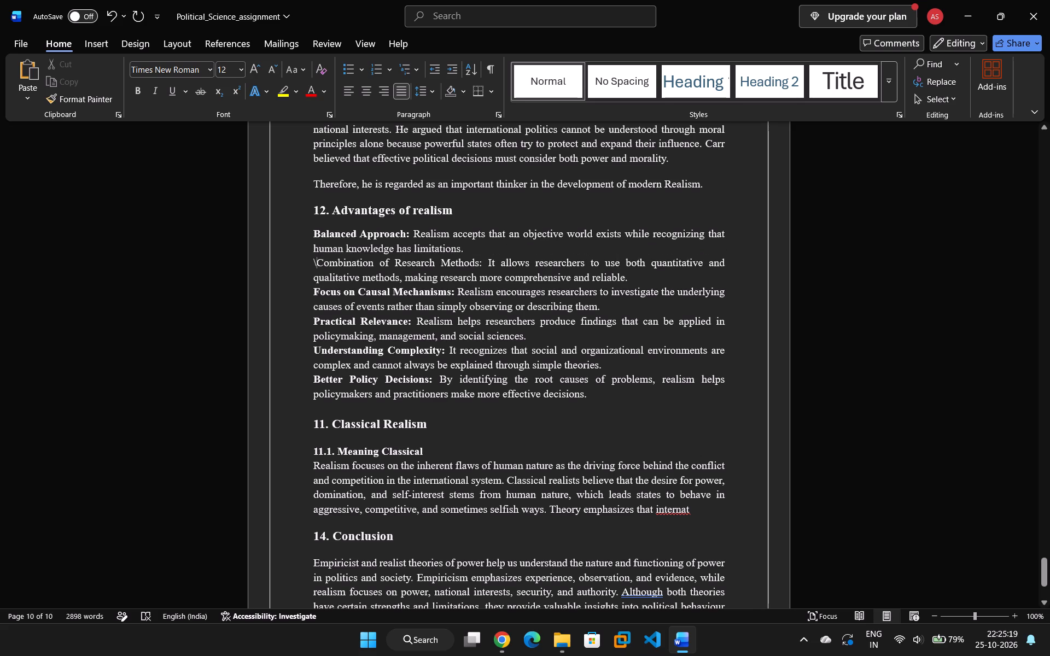
key(ctrl+z)
key(Return)
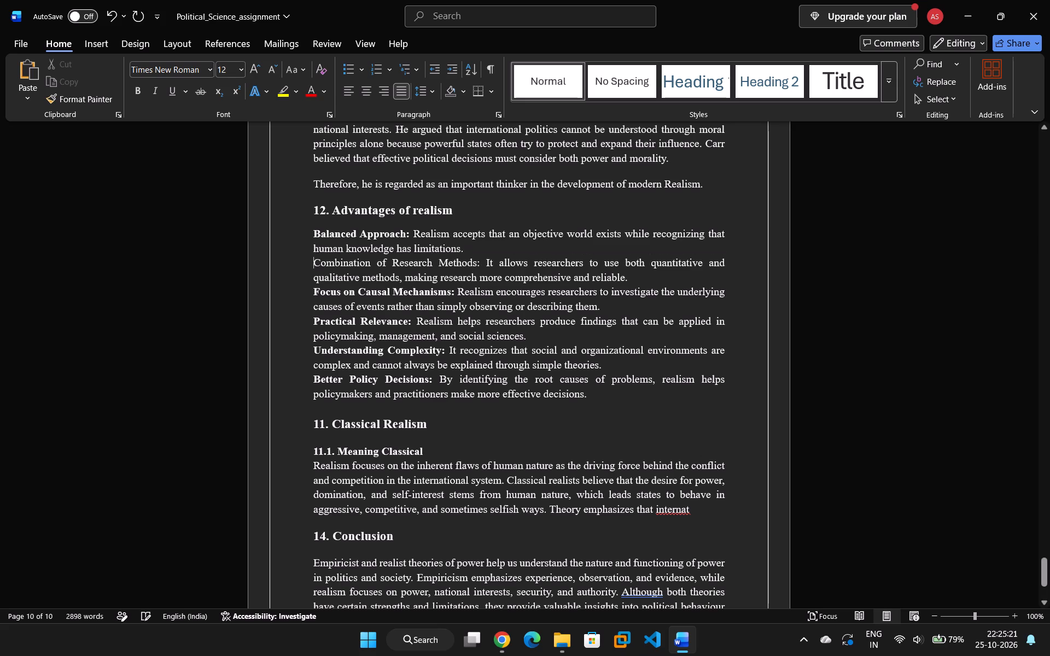
Make the "Combination of Research Methods" lead-in bold, leaving out its colon.
drag(481, 261, 364, 271)
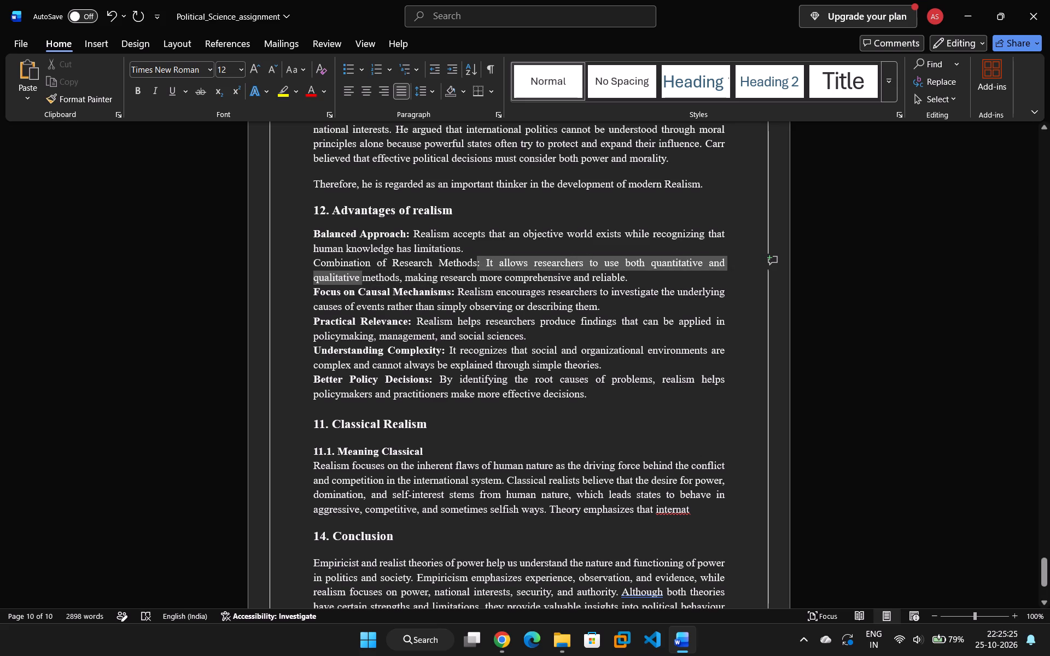
drag(364, 271, 354, 266)
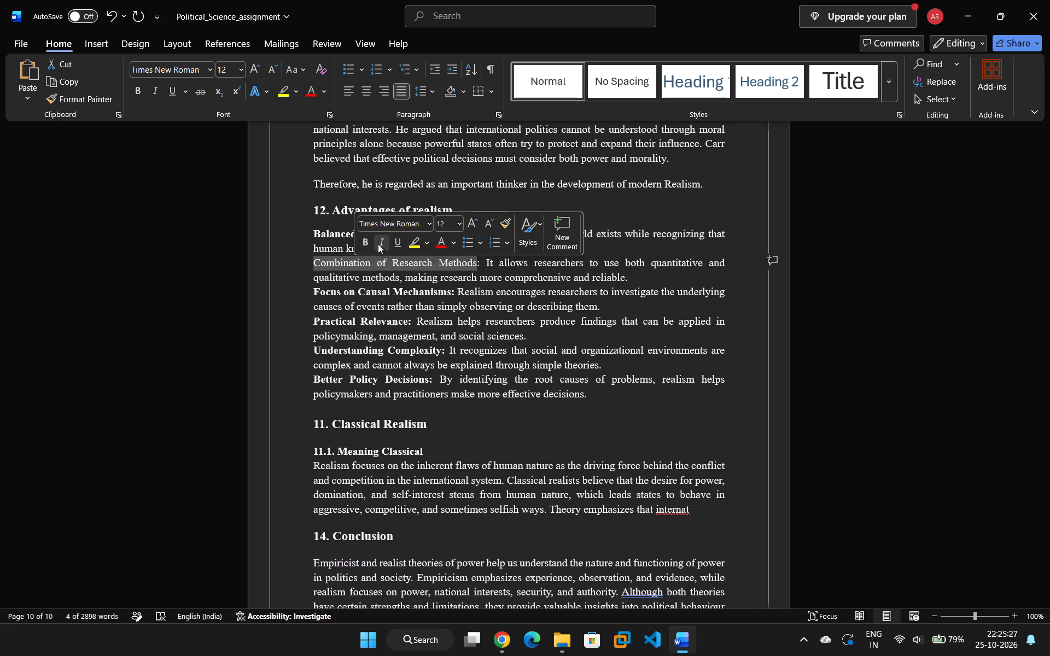
click(369, 244)
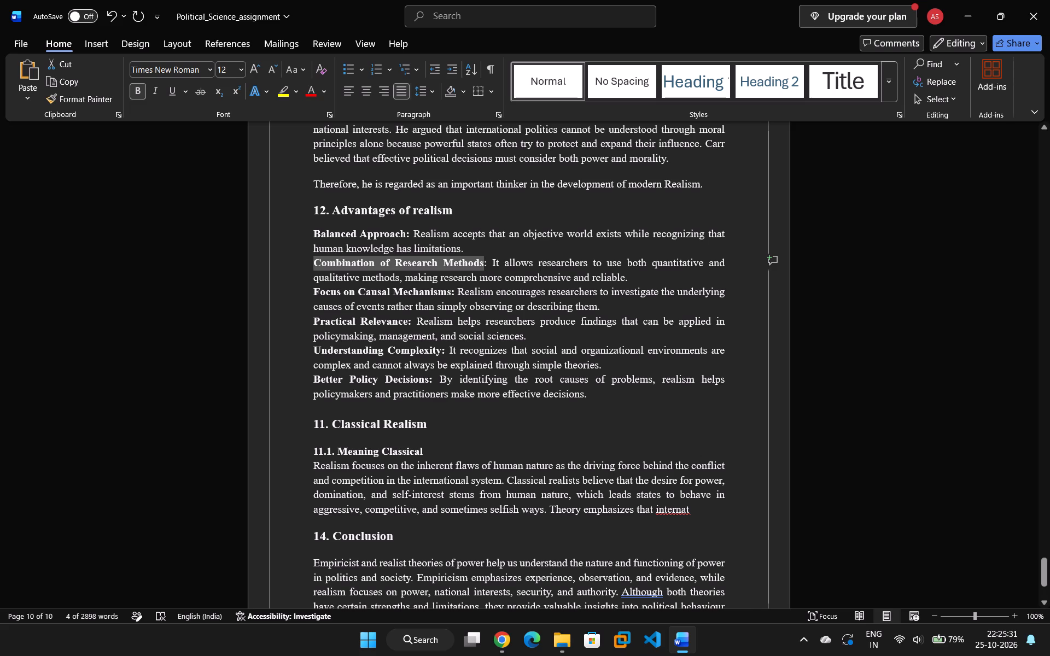
Insert a blank line between each of the six advantage paragraphs, from Balanced Approach to Better Policy Decisions.
click(468, 248)
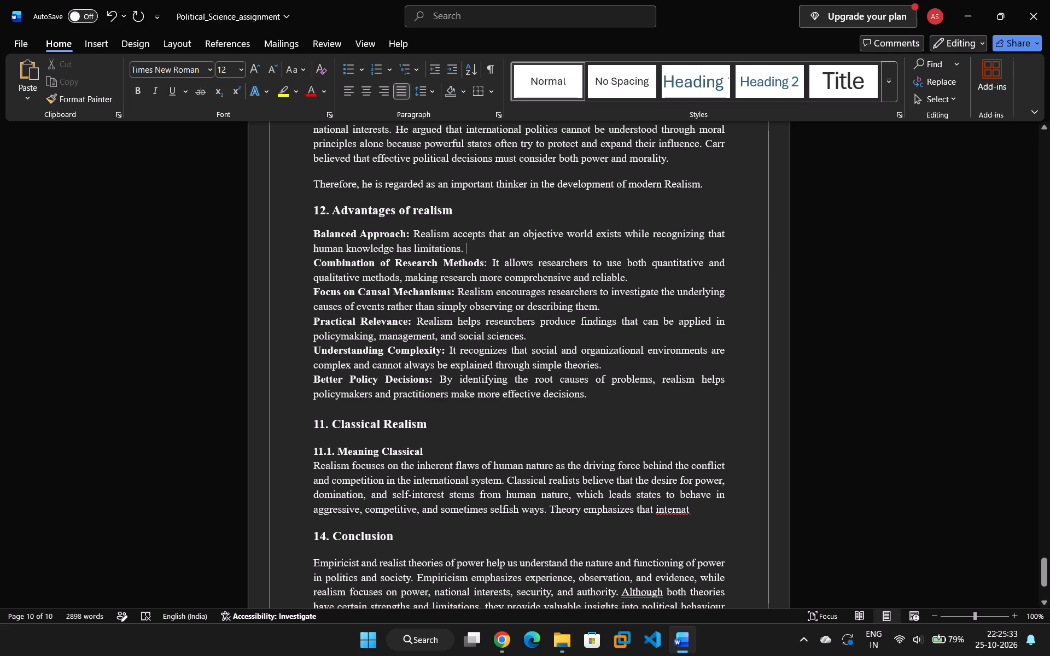
key(Return)
click(637, 289)
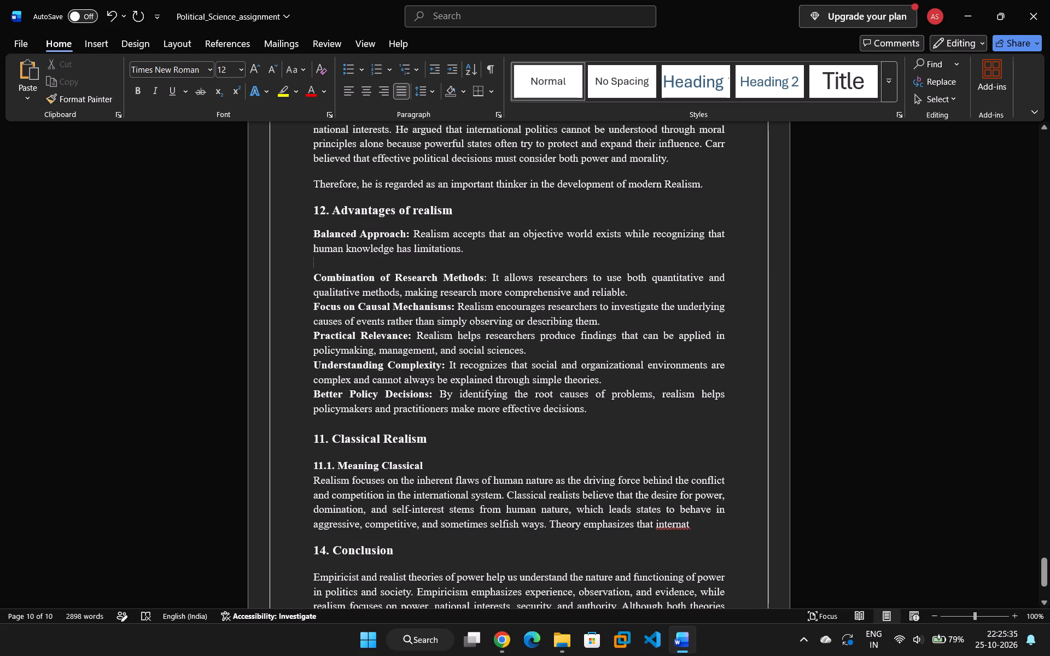
key(Return)
click(603, 332)
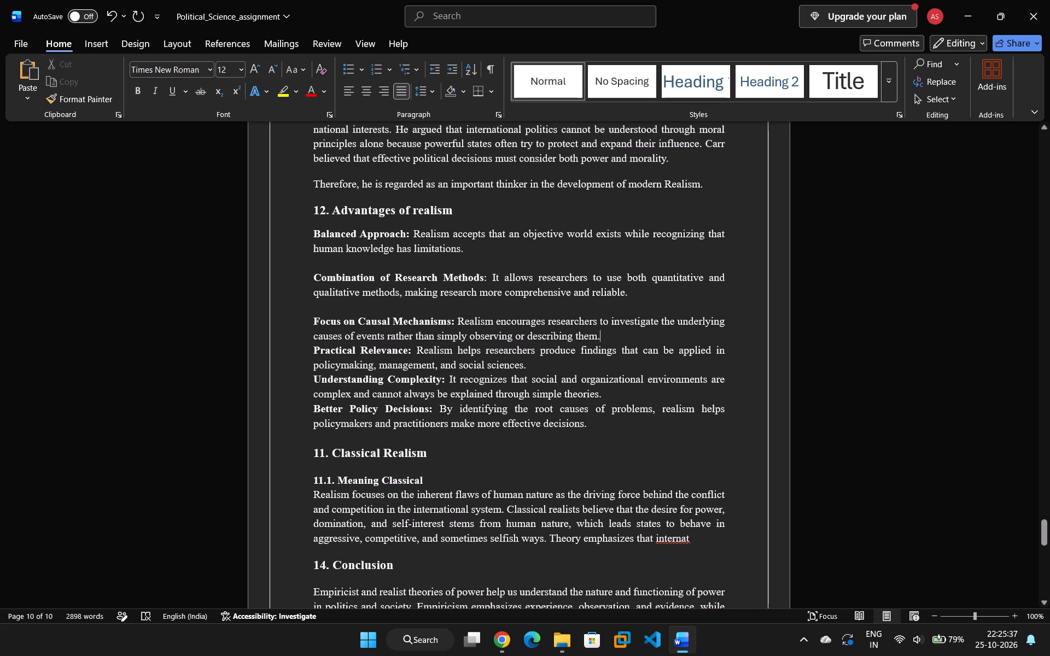
key(Return)
click(564, 378)
key(Return)
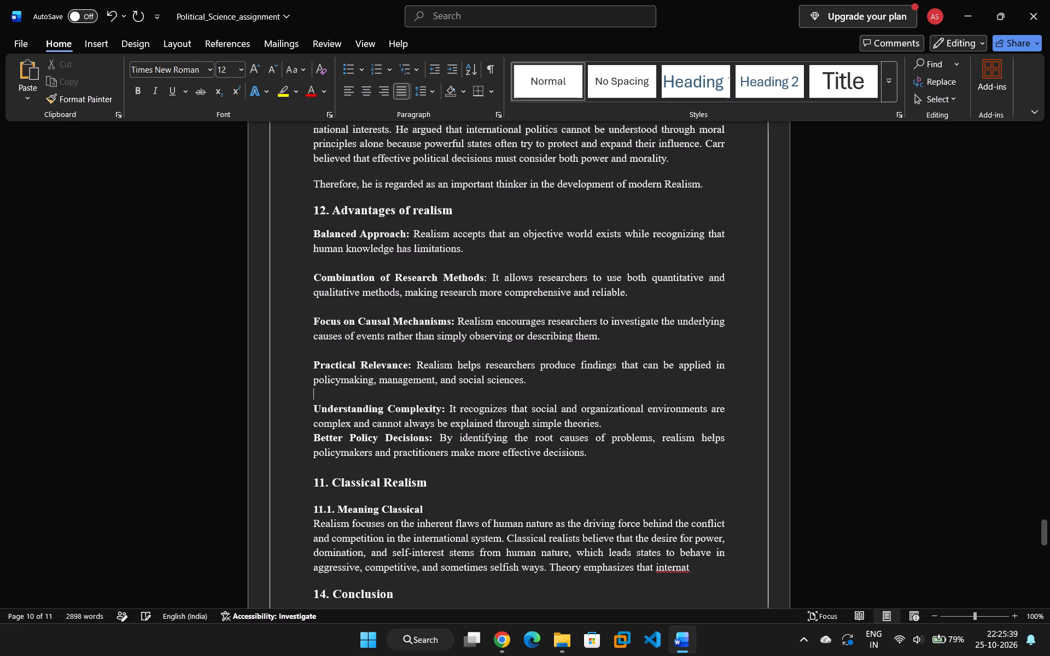
click(612, 425)
key(Return)
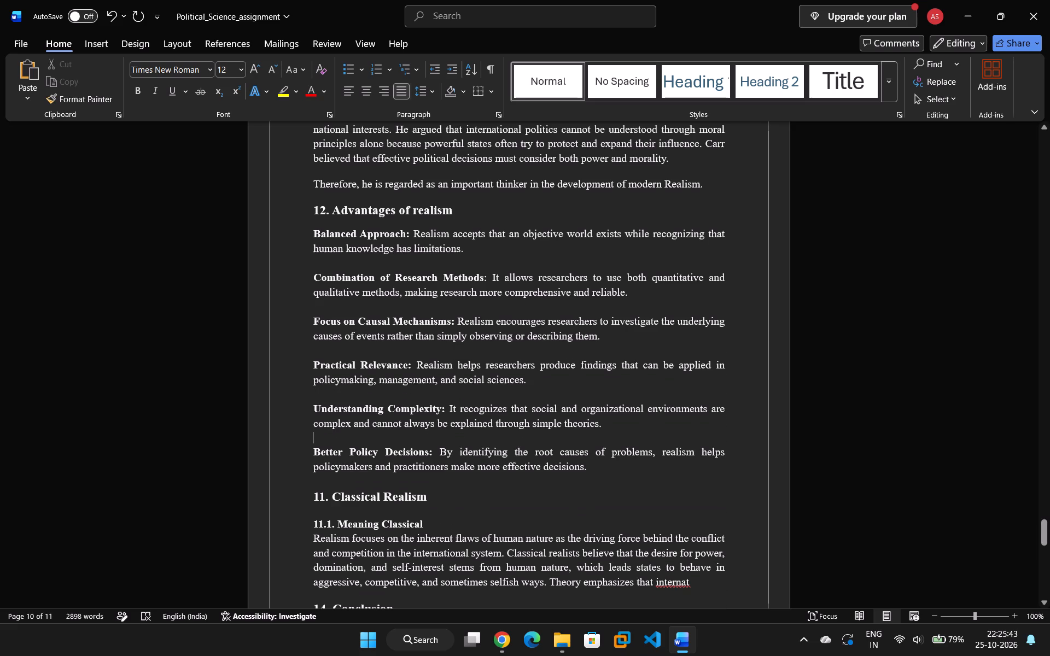
Examine the paragraph formatting and spacing of the earlier sections, from the limitations of Empiricist theory through the intellectual roots of realism.
scroll(602, 374, up, 3)
scroll(602, 374, down, 4)
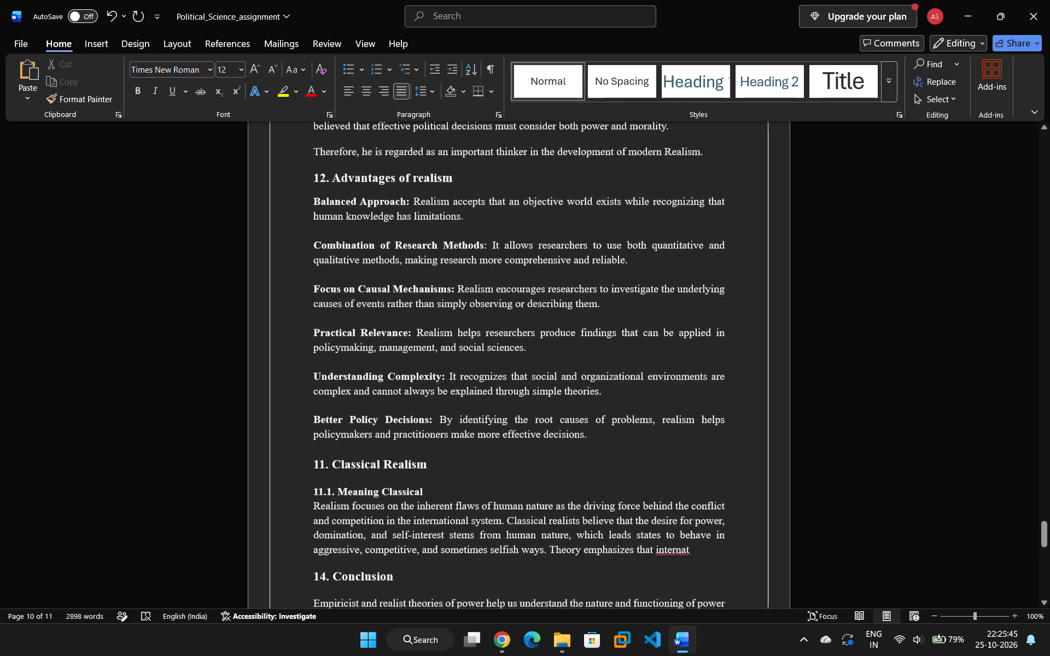
scroll(599, 374, up, 6)
scroll(582, 367, down, 2)
scroll(582, 367, up, 19)
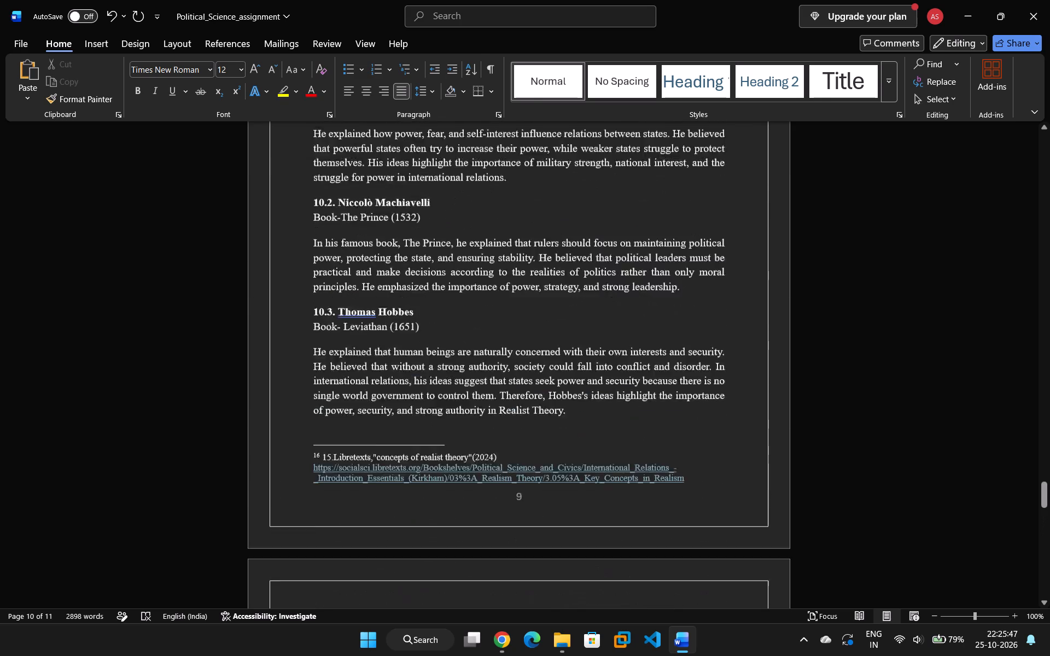
scroll(584, 368, up, 20)
scroll(584, 368, up, 20)
scroll(584, 368, up, 9)
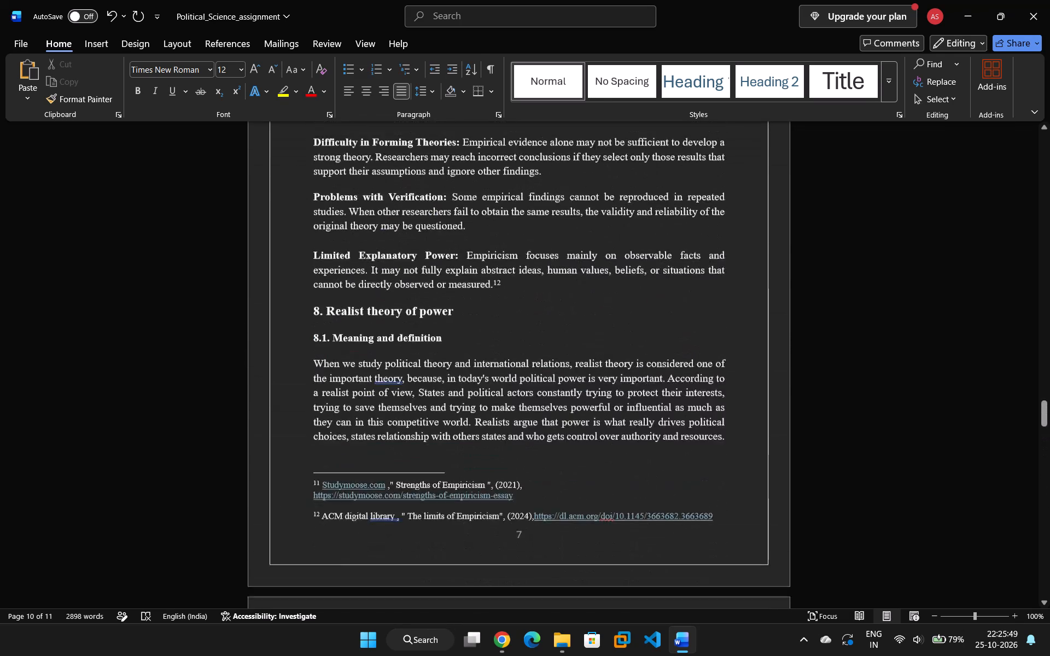
scroll(584, 368, up, 6)
scroll(584, 368, down, 6)
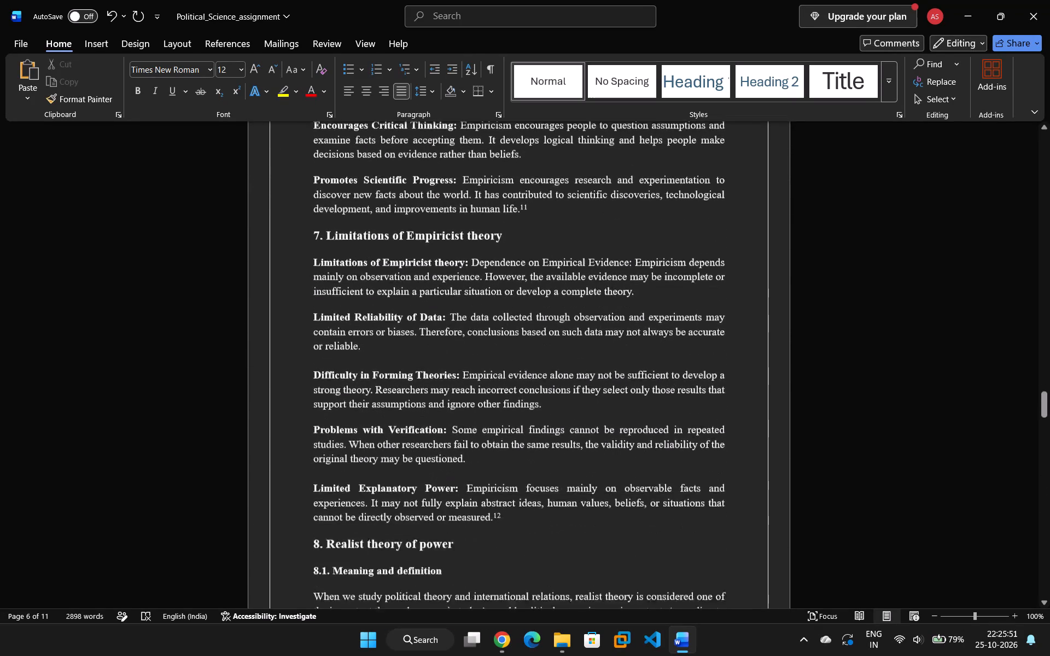
scroll(584, 368, down, 1)
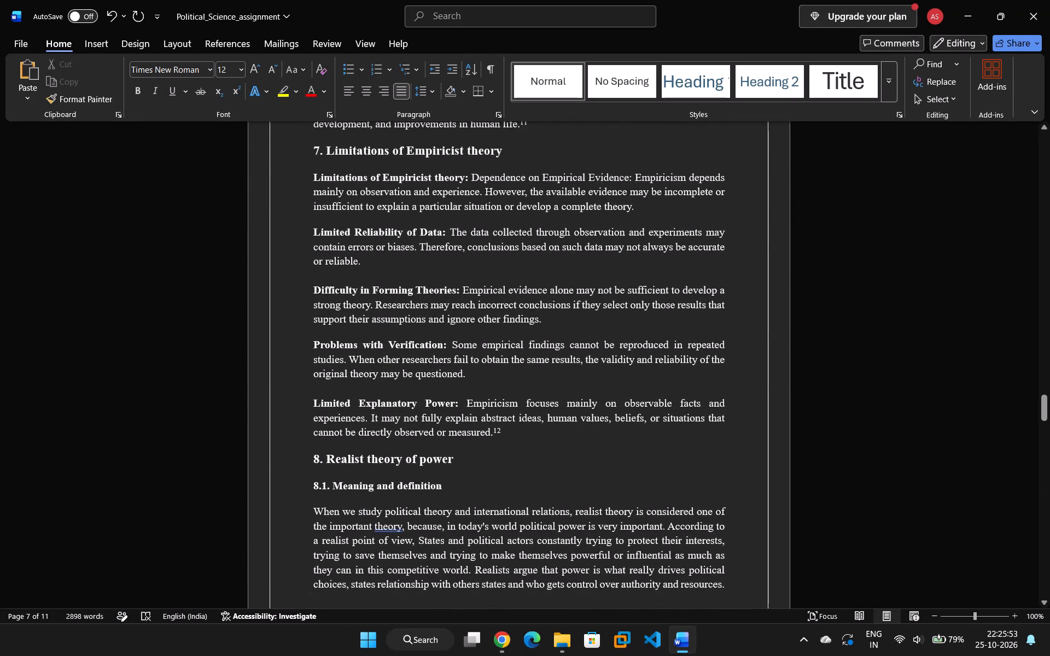
drag(442, 232, 372, 224)
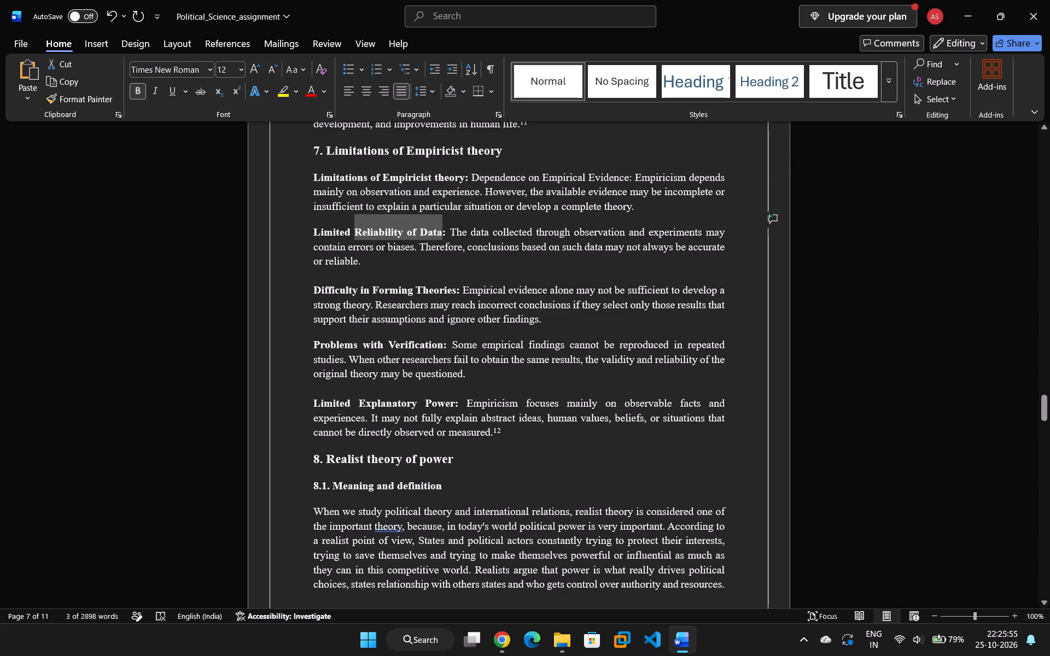
click(472, 309)
scroll(472, 309, up, 2)
scroll(472, 309, down, 16)
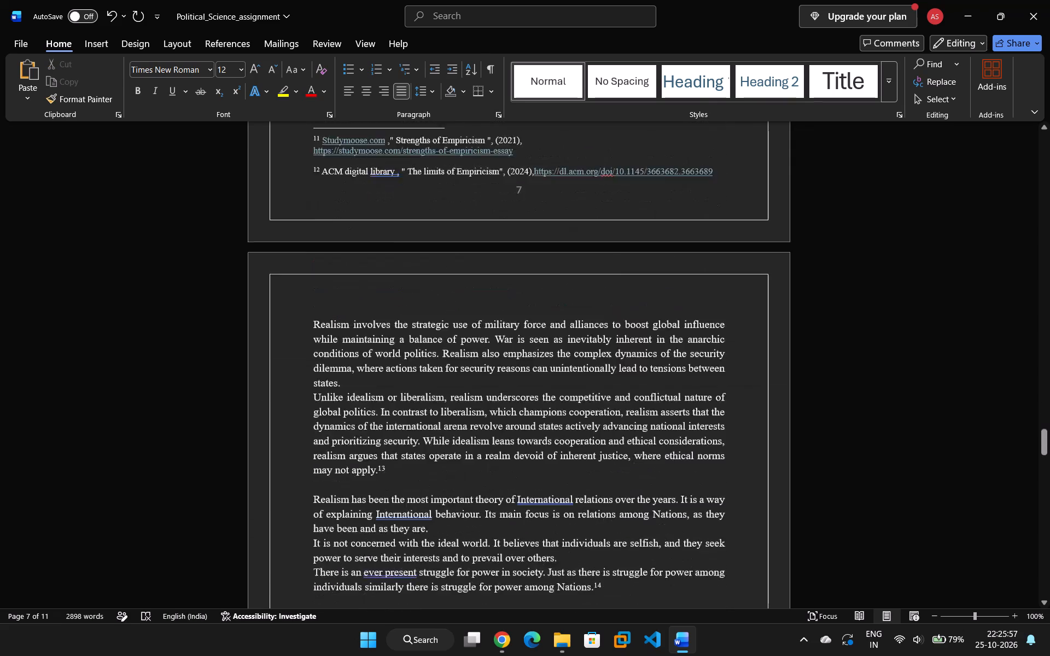
scroll(458, 357, down, 7)
scroll(463, 354, up, 20)
scroll(463, 354, up, 2)
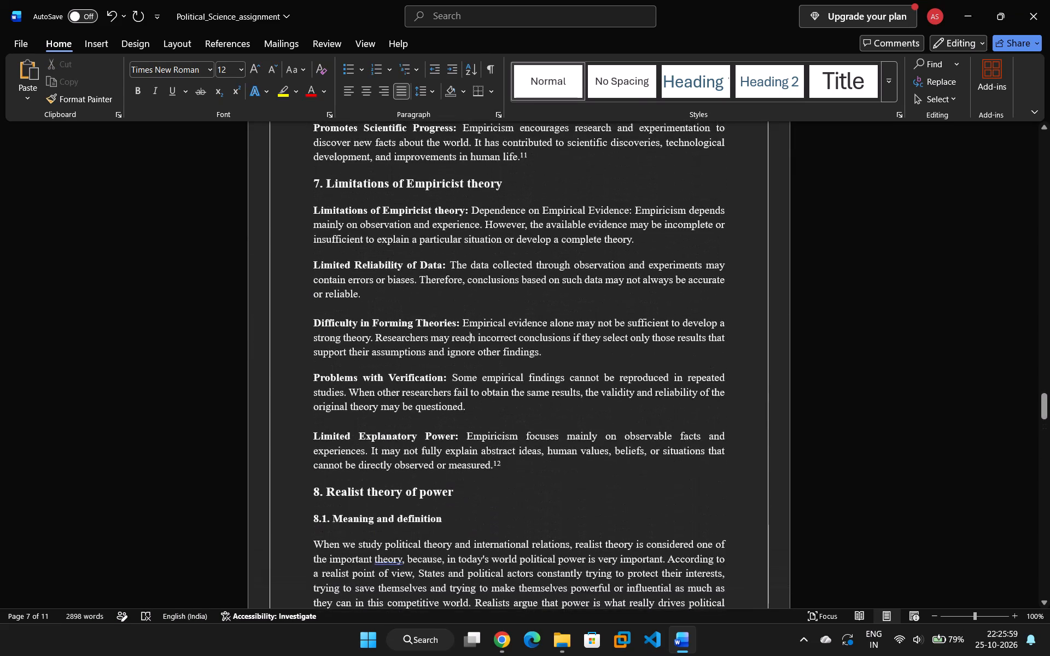
click(324, 311)
scroll(510, 443, down, 20)
scroll(510, 443, down, 8)
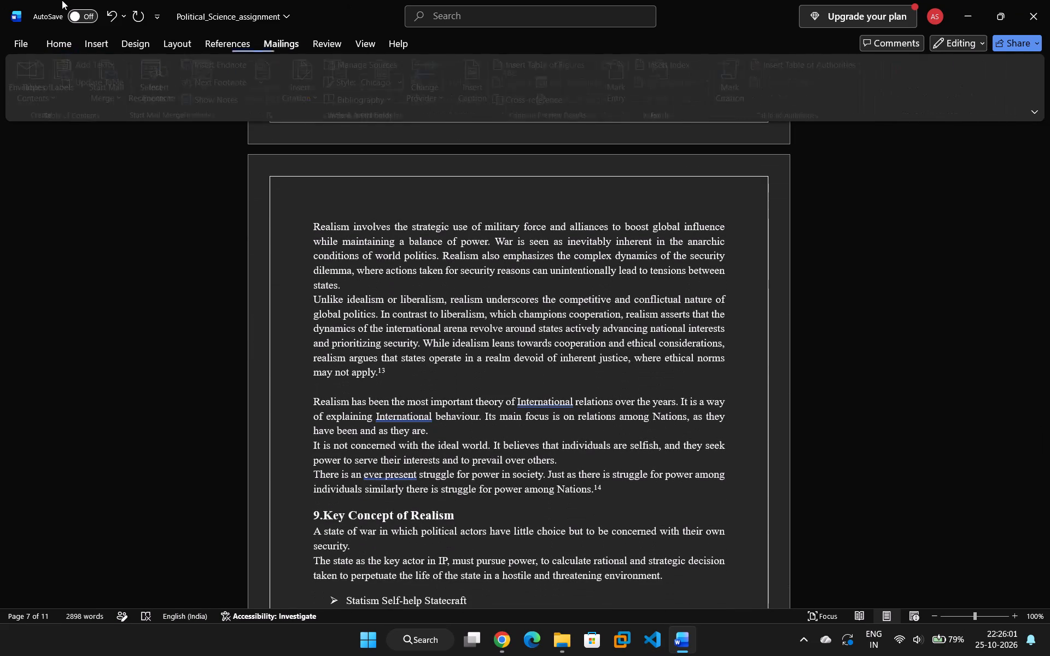
scroll(62, 0, down, 10)
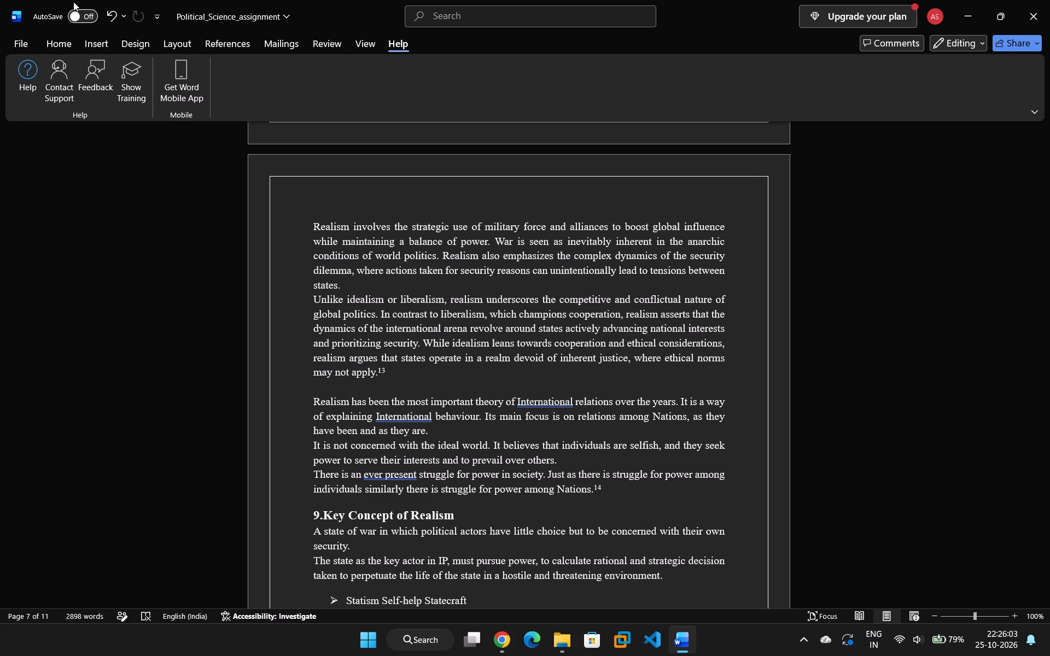
scroll(73, 2, down, 3)
scroll(73, 2, up, 7)
scroll(73, 2, down, 2)
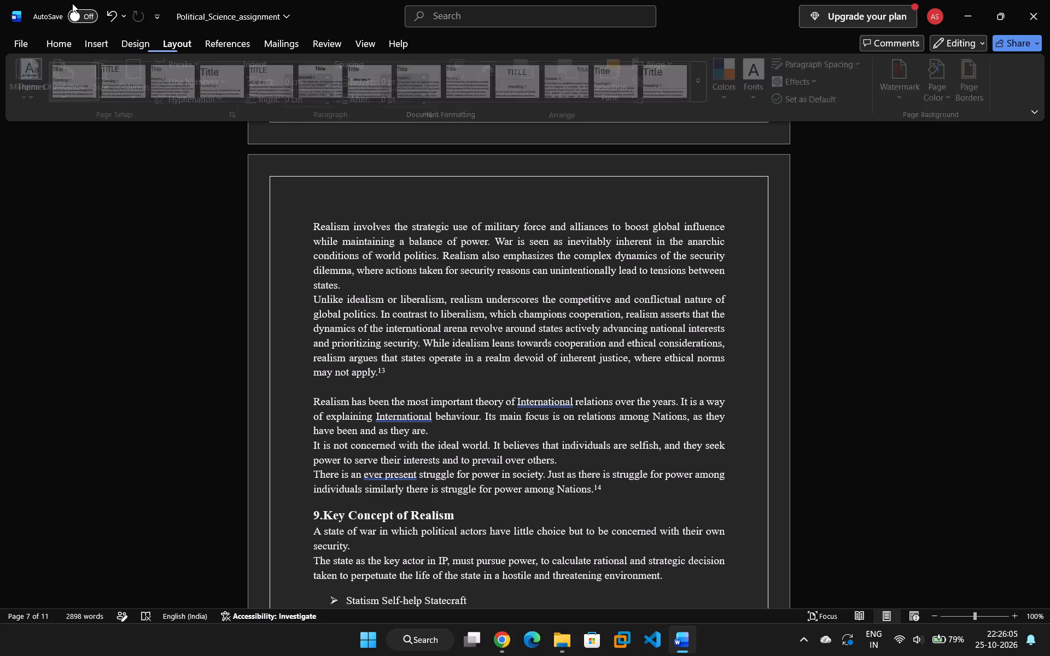
scroll(72, 3, down, 4)
scroll(72, 3, up, 7)
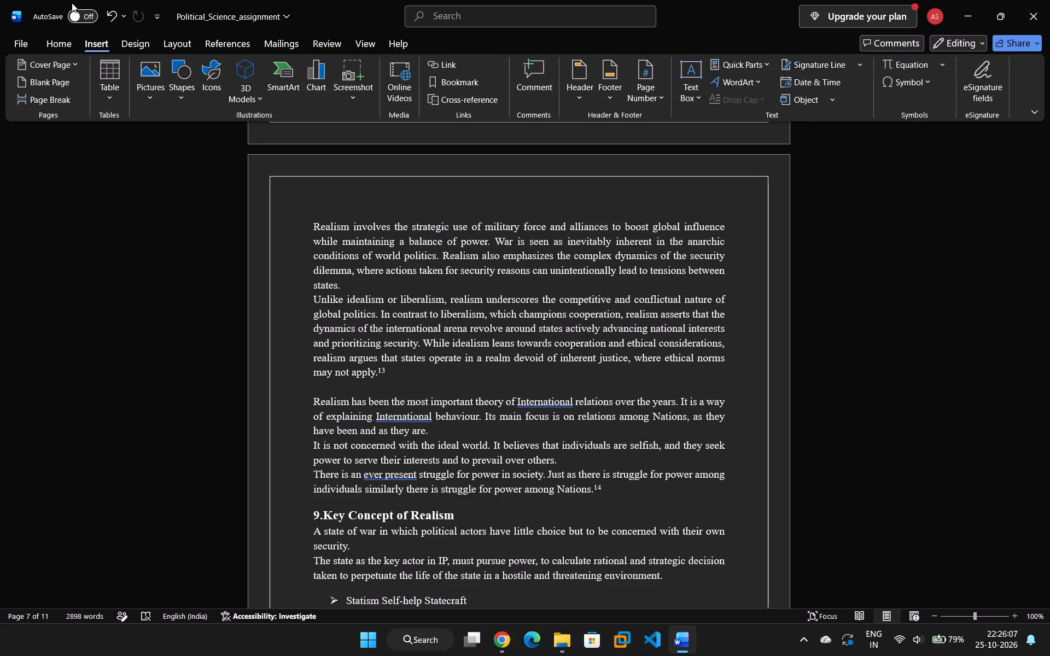
scroll(72, 3, up, 2)
scroll(372, 253, down, 9)
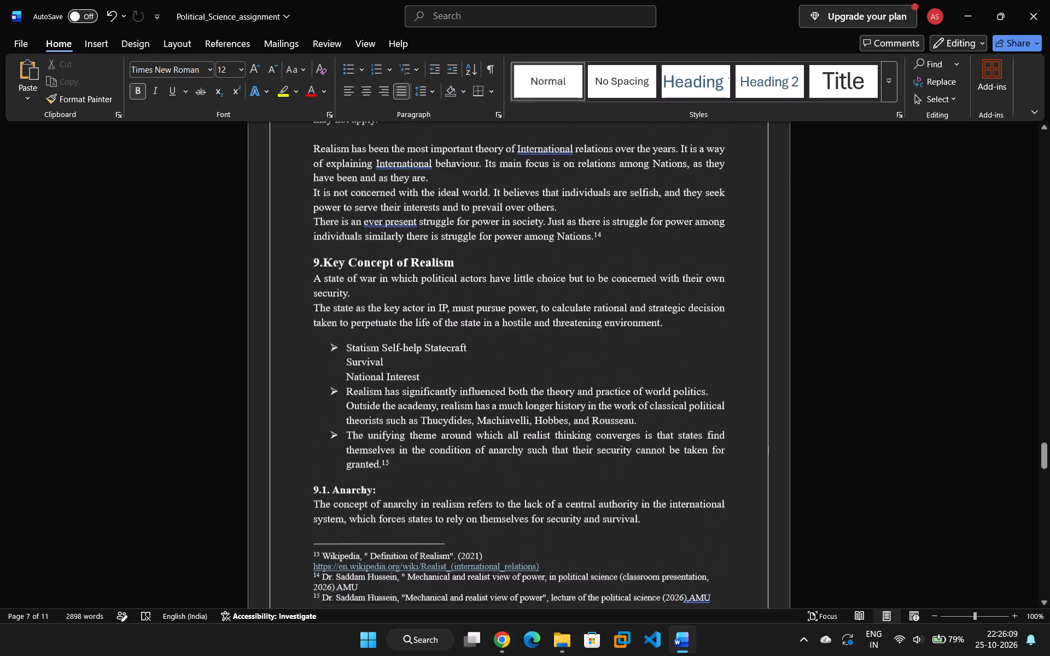
scroll(388, 236, down, 18)
scroll(399, 230, down, 9)
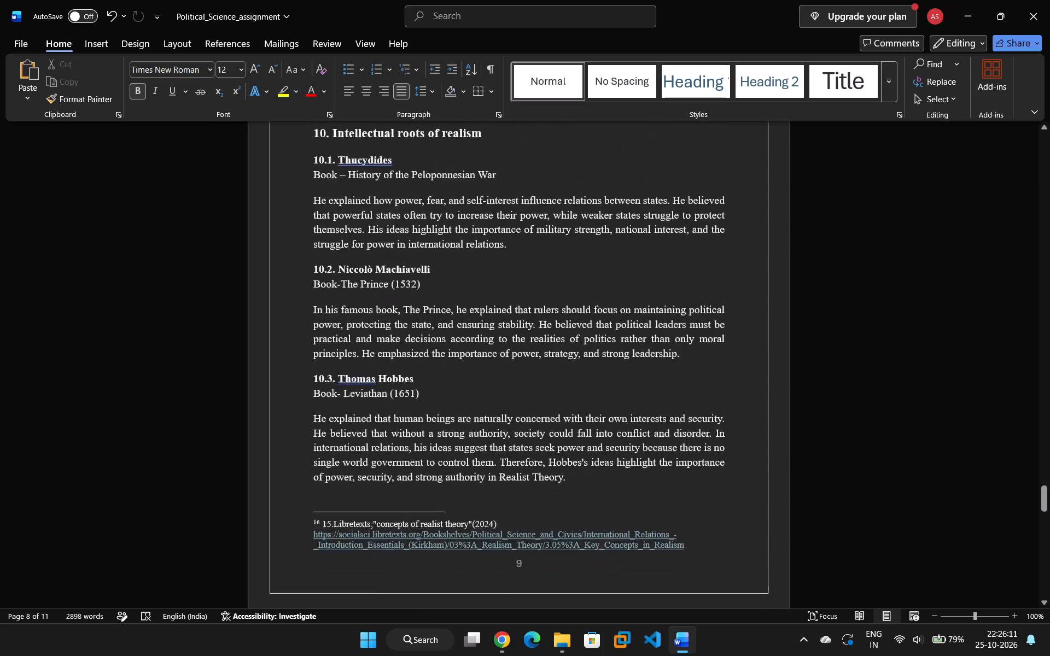
scroll(399, 230, down, 16)
scroll(418, 217, down, 5)
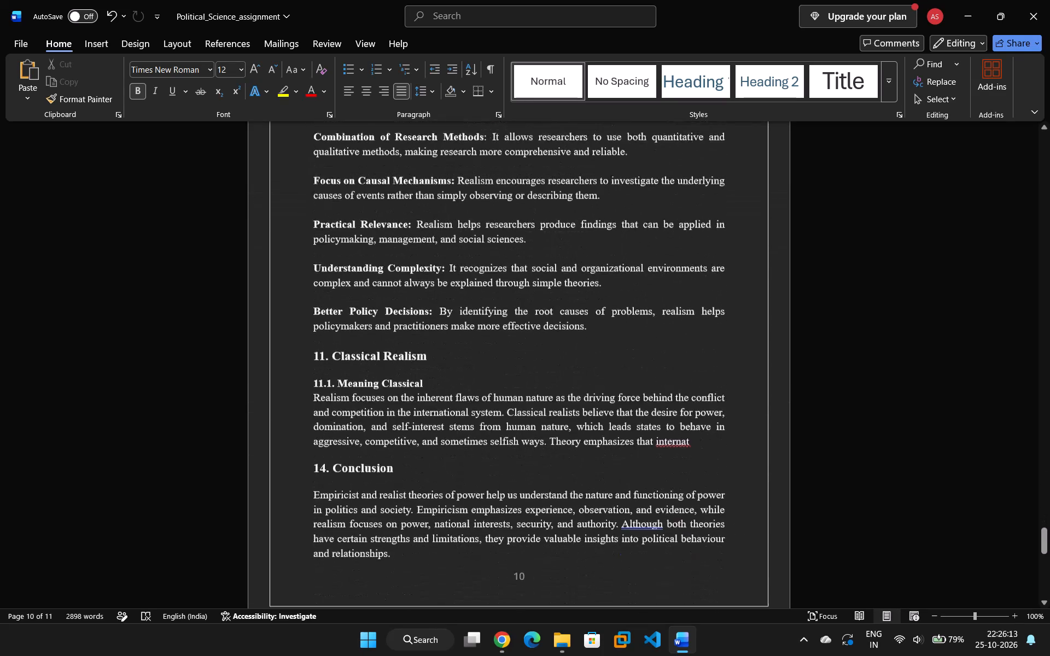
Select the whole Balanced Approach paragraph under the "12. Advantages of realism" heading.
scroll(418, 217, down, 3)
scroll(418, 217, up, 5)
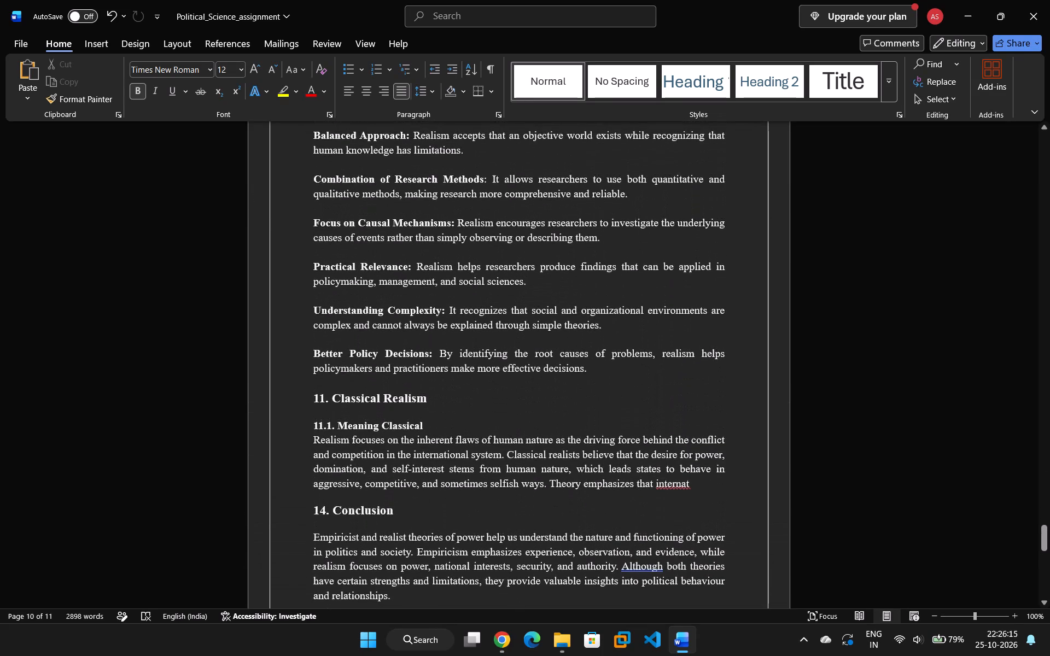
scroll(417, 217, up, 3)
drag(472, 244, 466, 246)
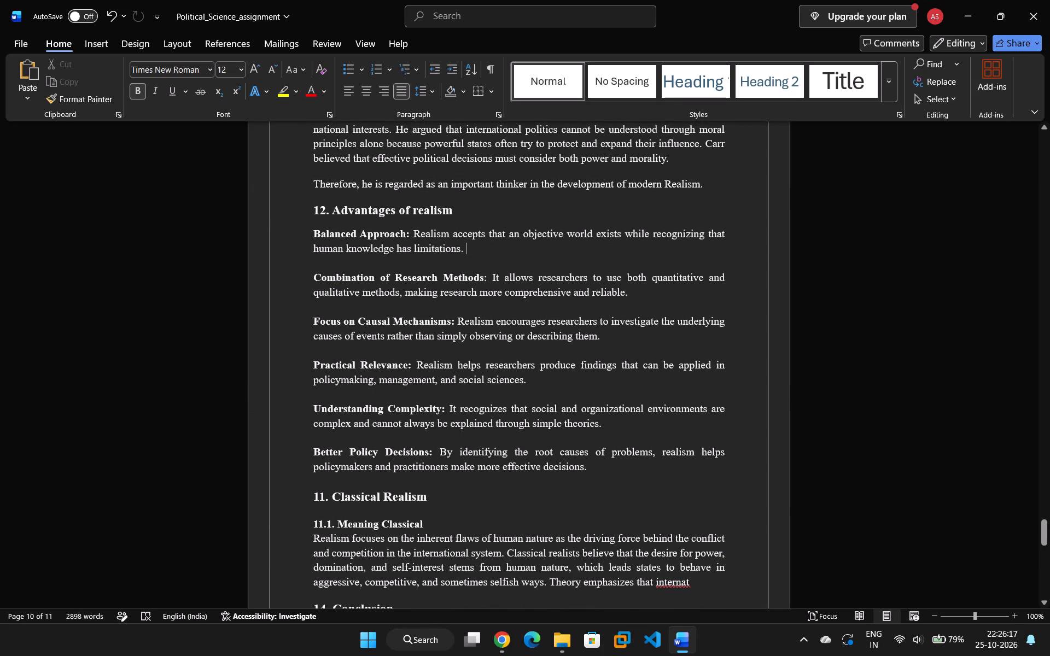
drag(466, 246, 307, 236)
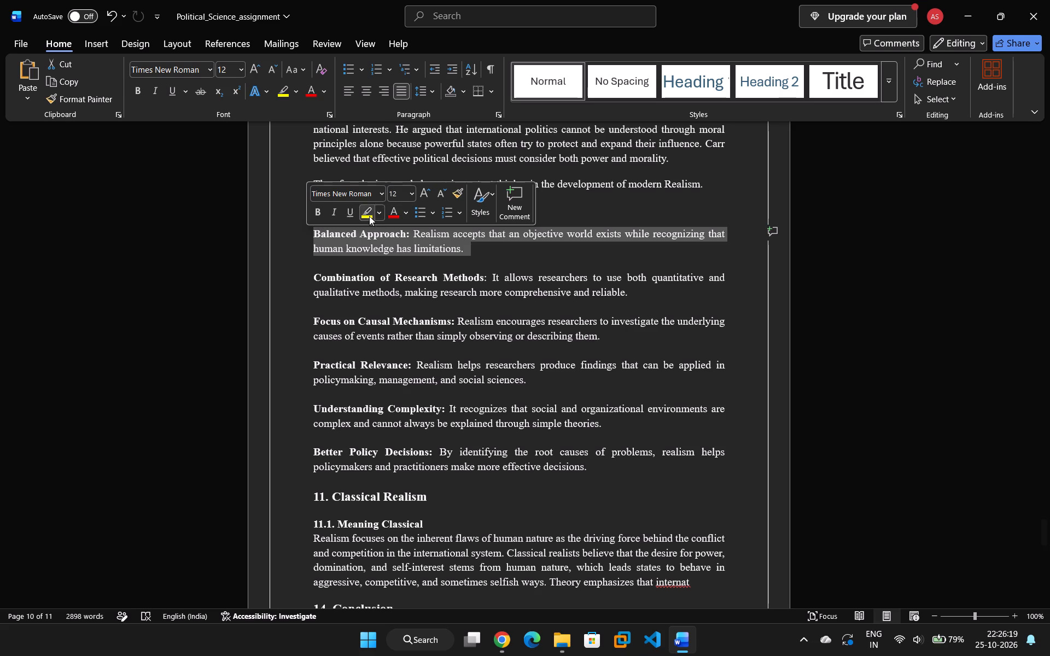
Add paragraph spacing before the Balanced Approach paragraph, separating it from the "12. Advantages of realism" heading.
click(431, 88)
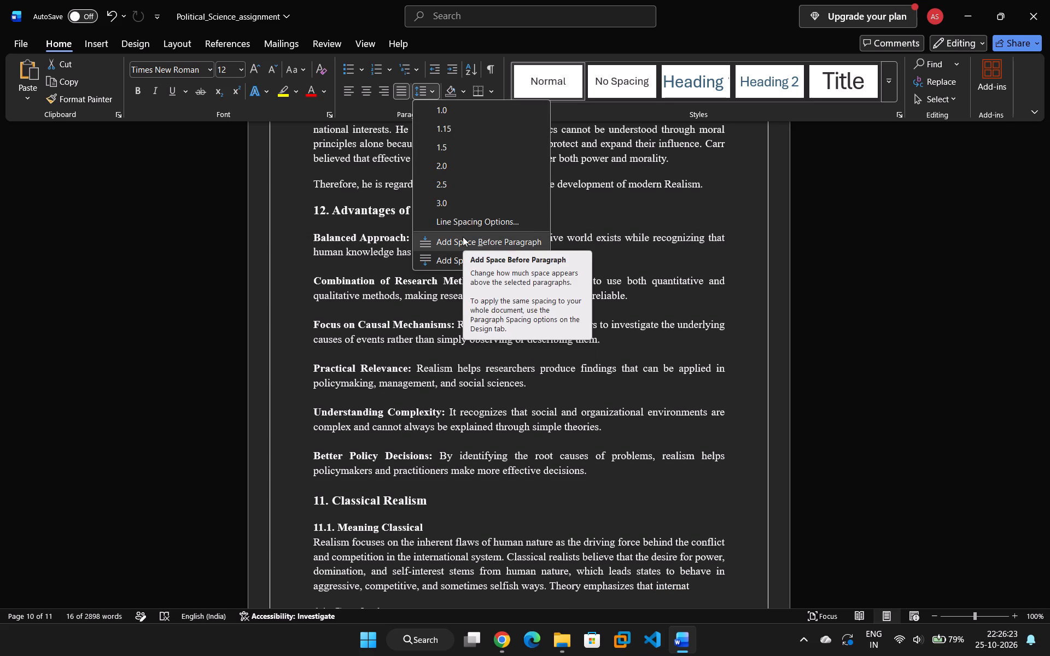
click(463, 237)
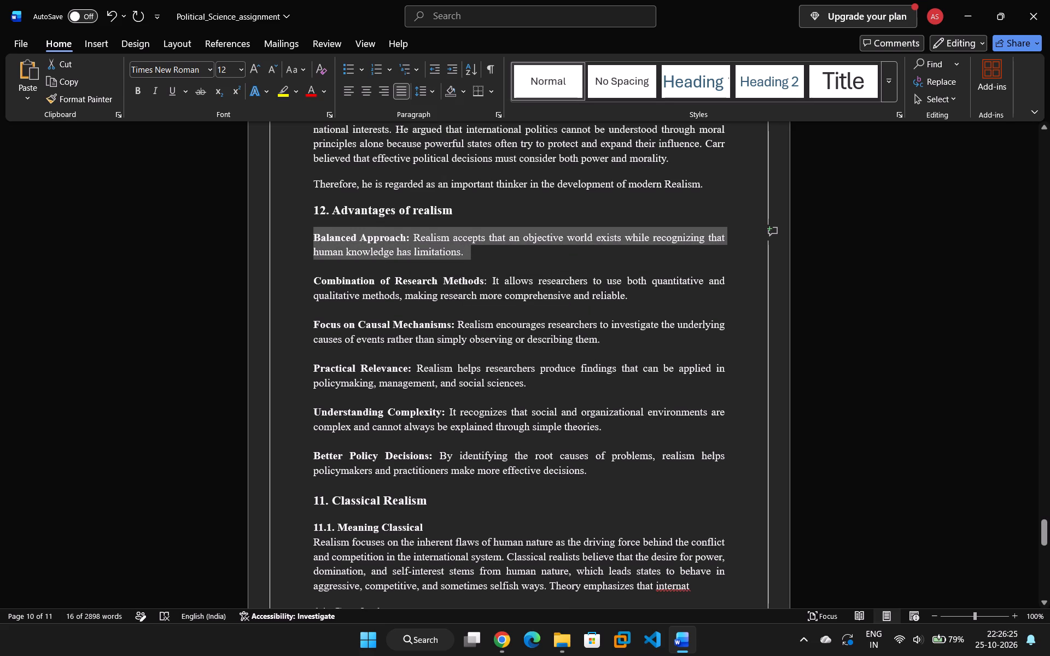
Add paragraph spacing after the Better Policy Decisions paragraph, ahead of the "11. Classical Realism" heading.
click(612, 489)
drag(611, 480, 347, 447)
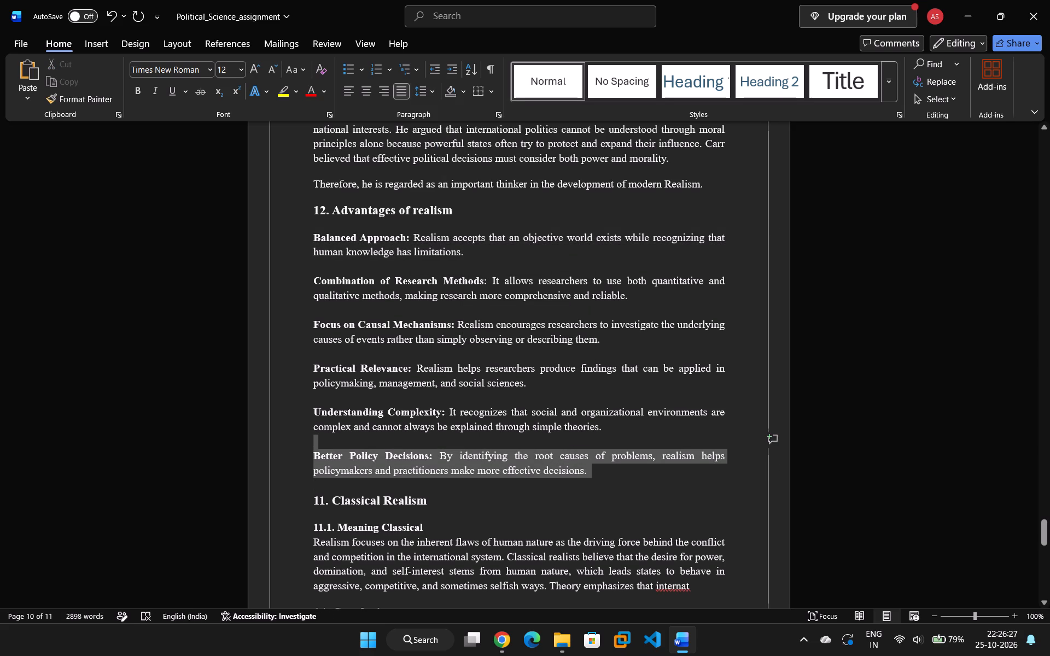
drag(347, 447, 313, 455)
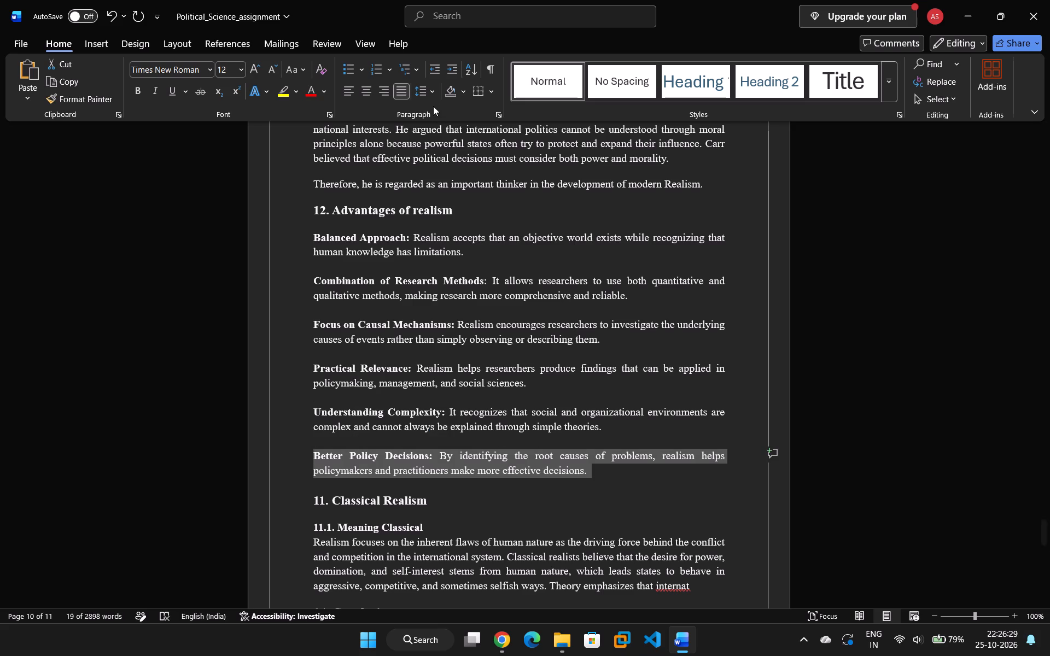
click(434, 95)
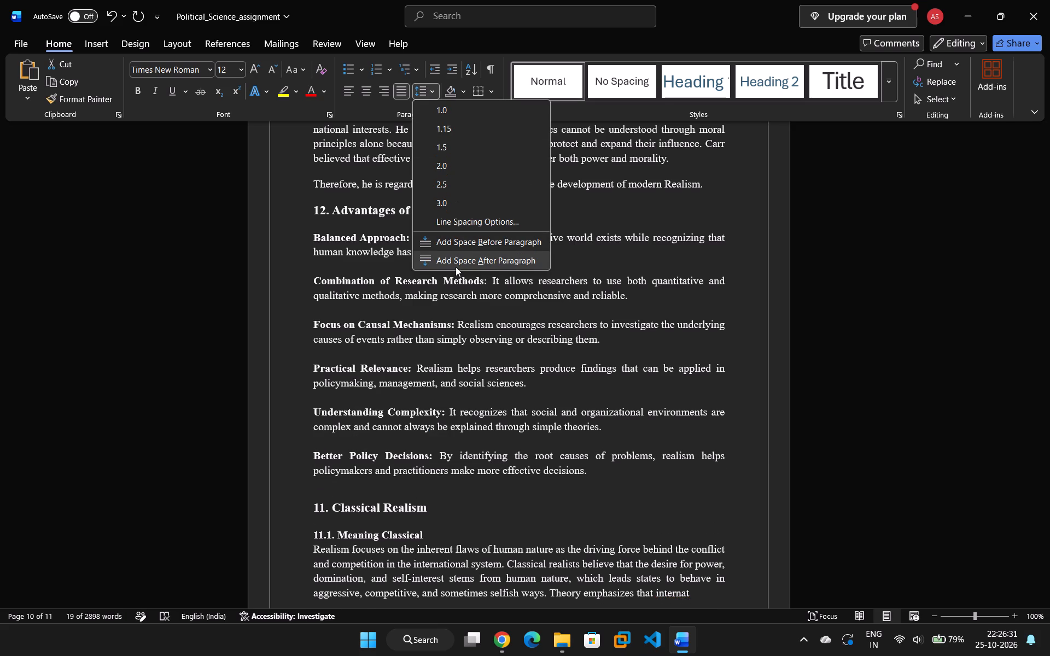
click(456, 267)
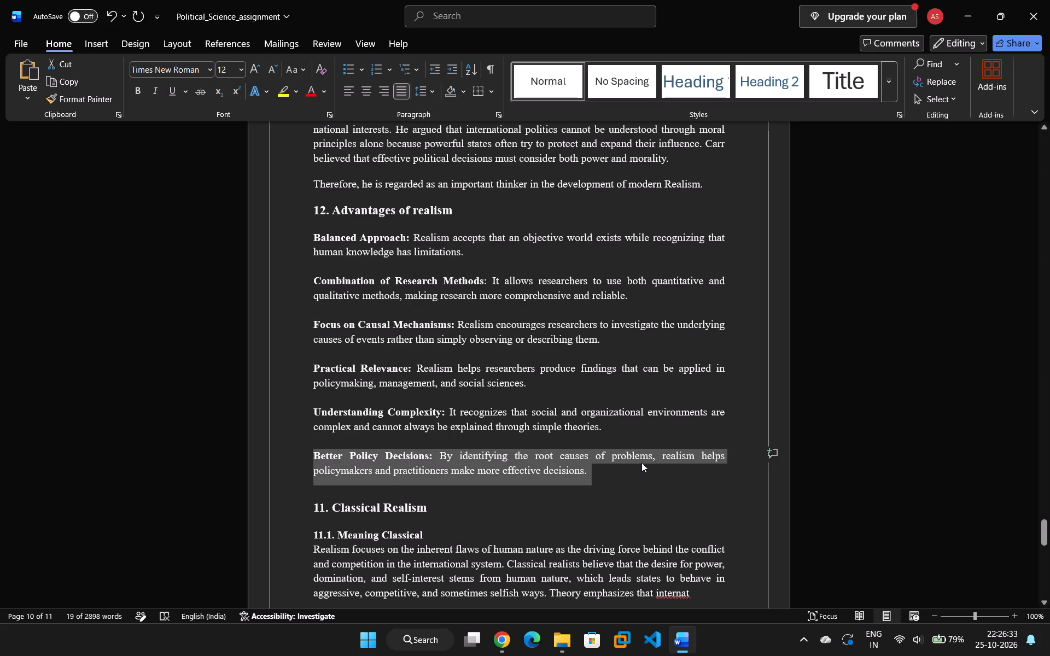
click(639, 463)
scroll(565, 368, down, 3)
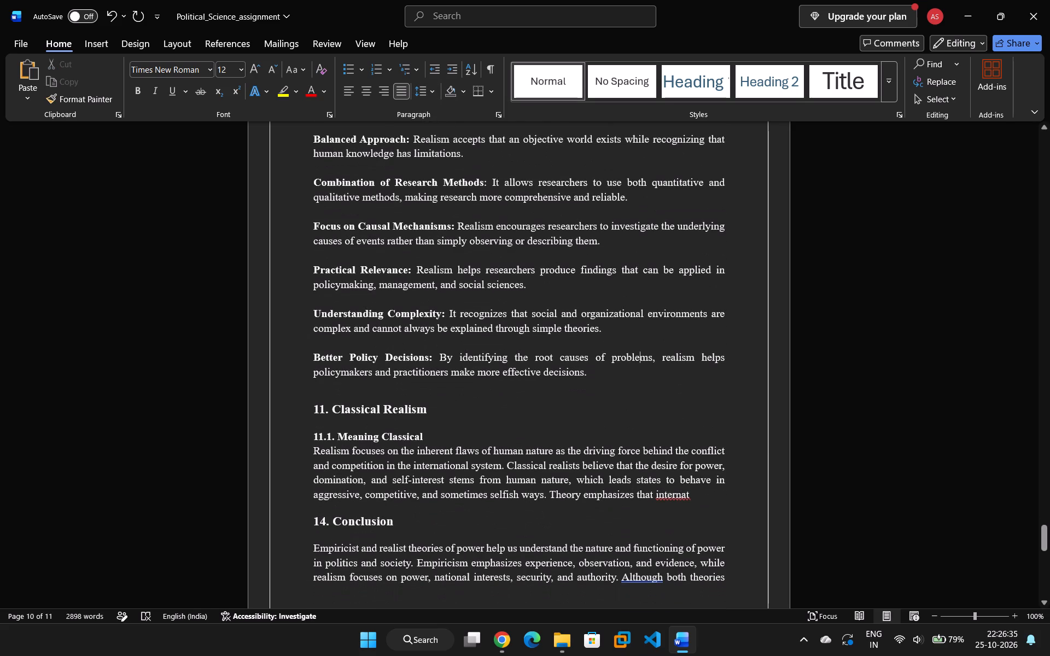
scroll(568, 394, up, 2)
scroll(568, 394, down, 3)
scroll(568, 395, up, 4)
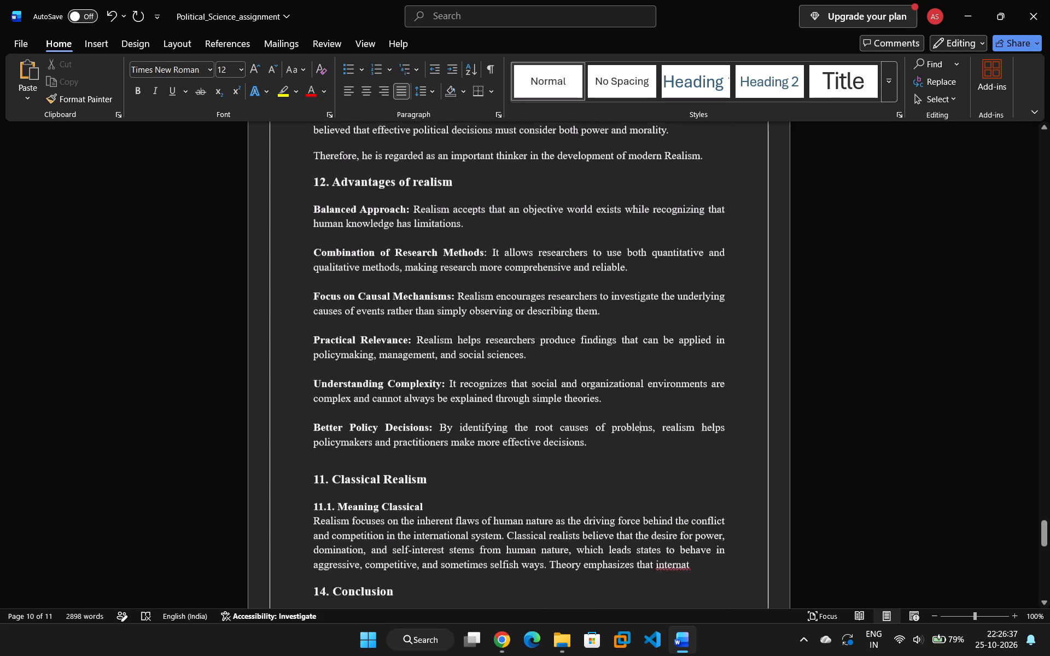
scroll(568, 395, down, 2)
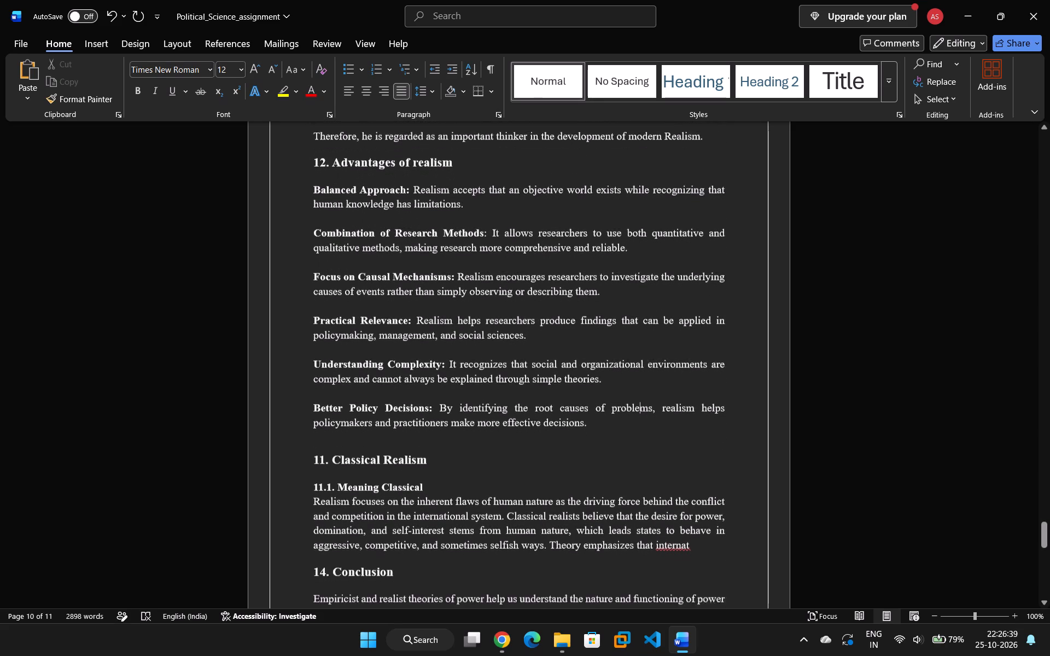
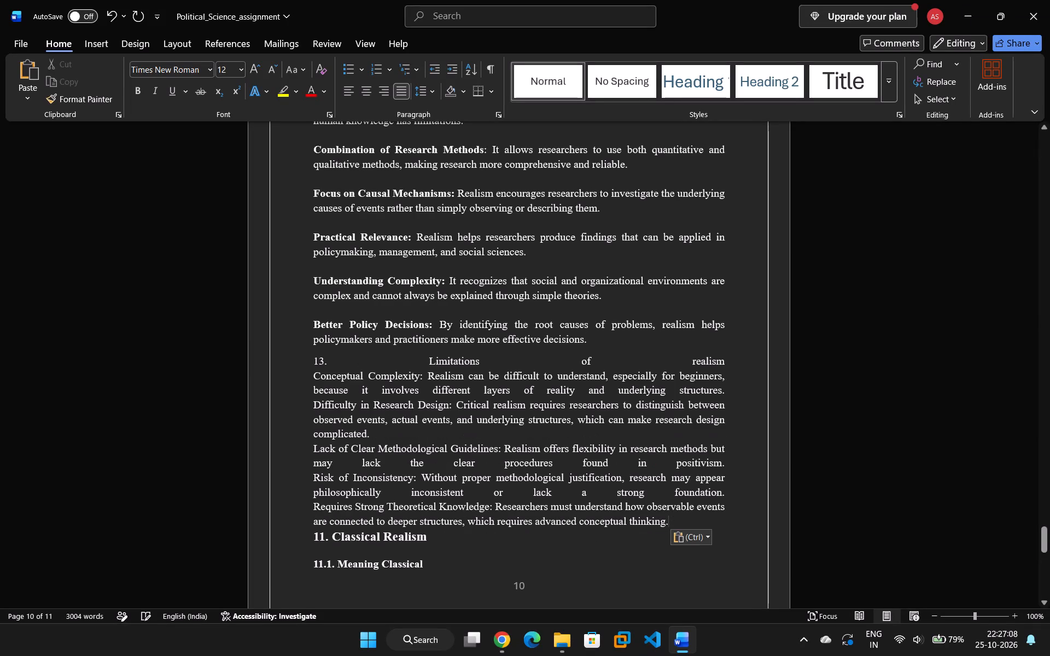
Insert an empty paragraph after the Better Policy Decisions paragraph, before the "13. Limitations of realism" line.
click(608, 338)
key(Return)
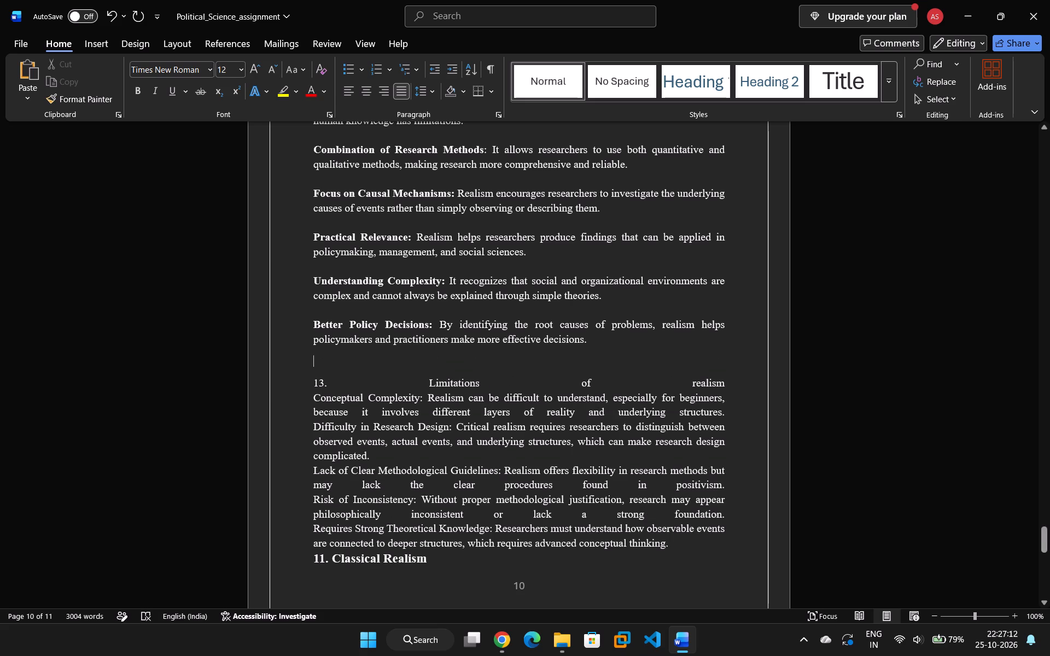
Insert a blank line after the last paragraph of the "13. Limitations of realism" section, before the "11. Classical Realism" heading.
scroll(583, 501, down, 3)
click(673, 443)
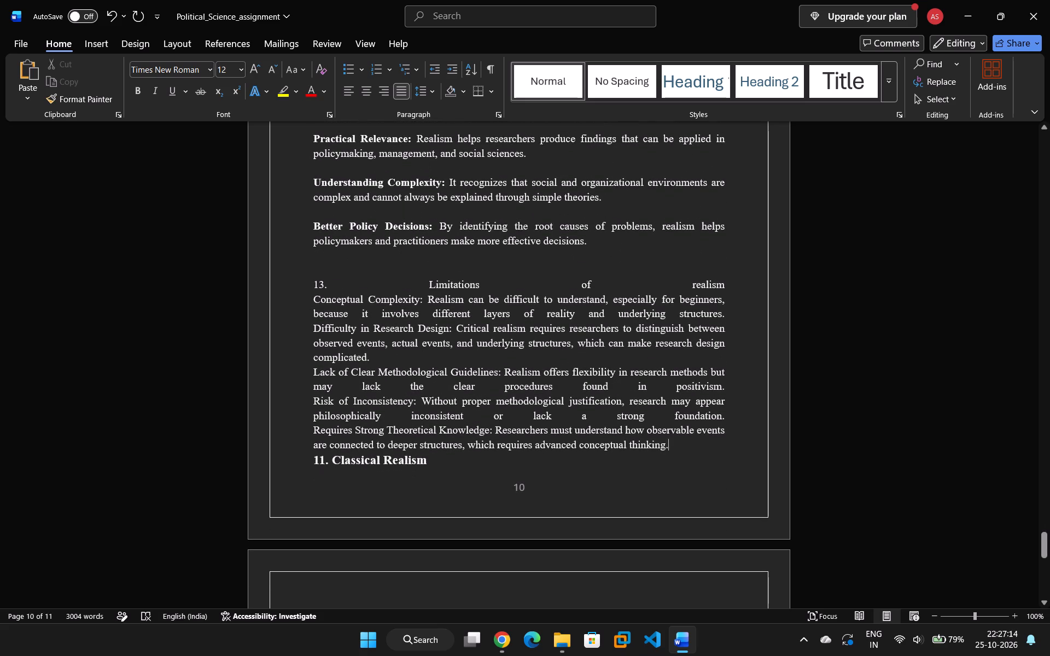
key(Return)
scroll(678, 443, down, 1)
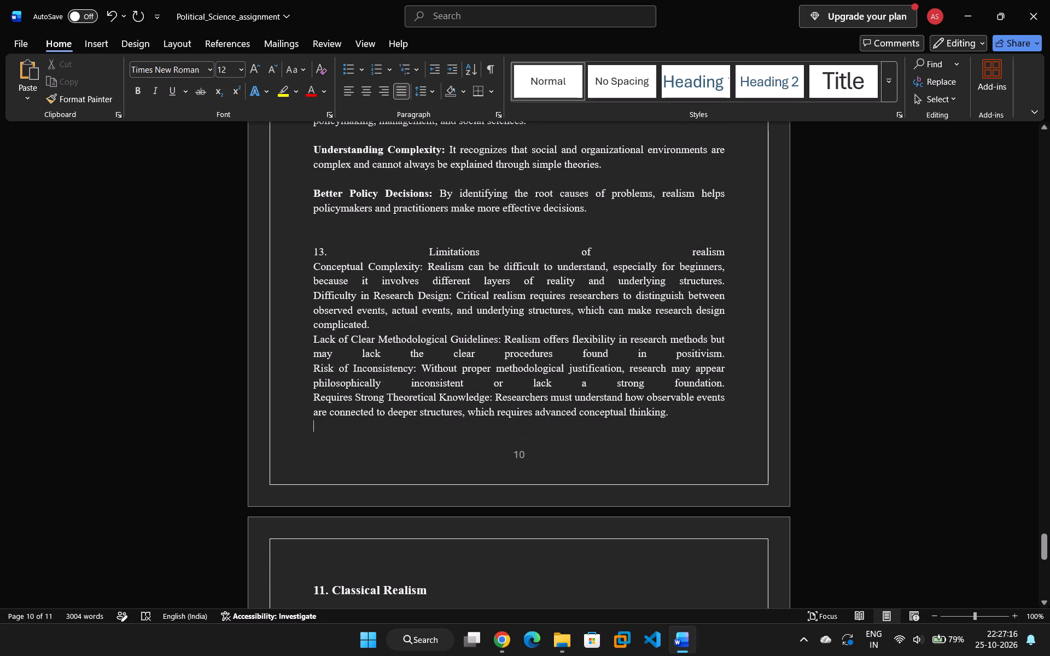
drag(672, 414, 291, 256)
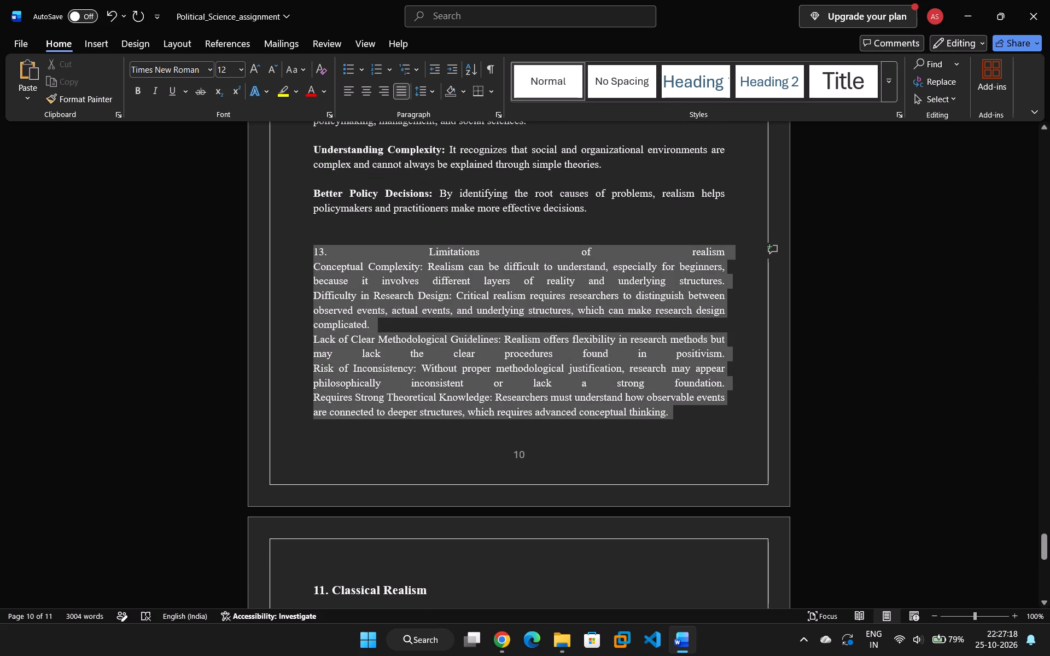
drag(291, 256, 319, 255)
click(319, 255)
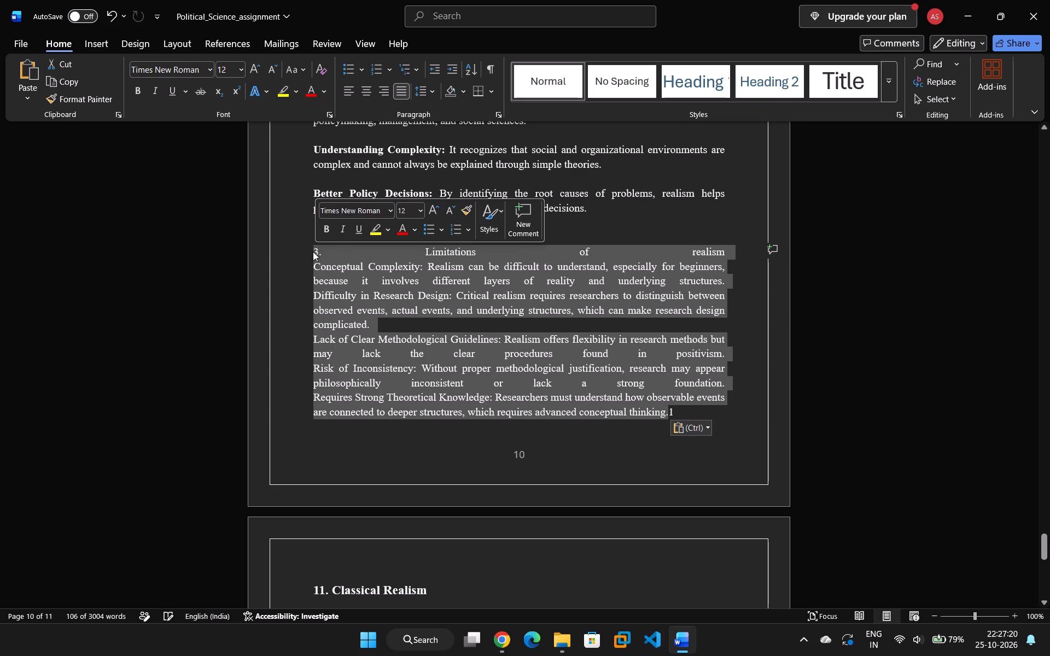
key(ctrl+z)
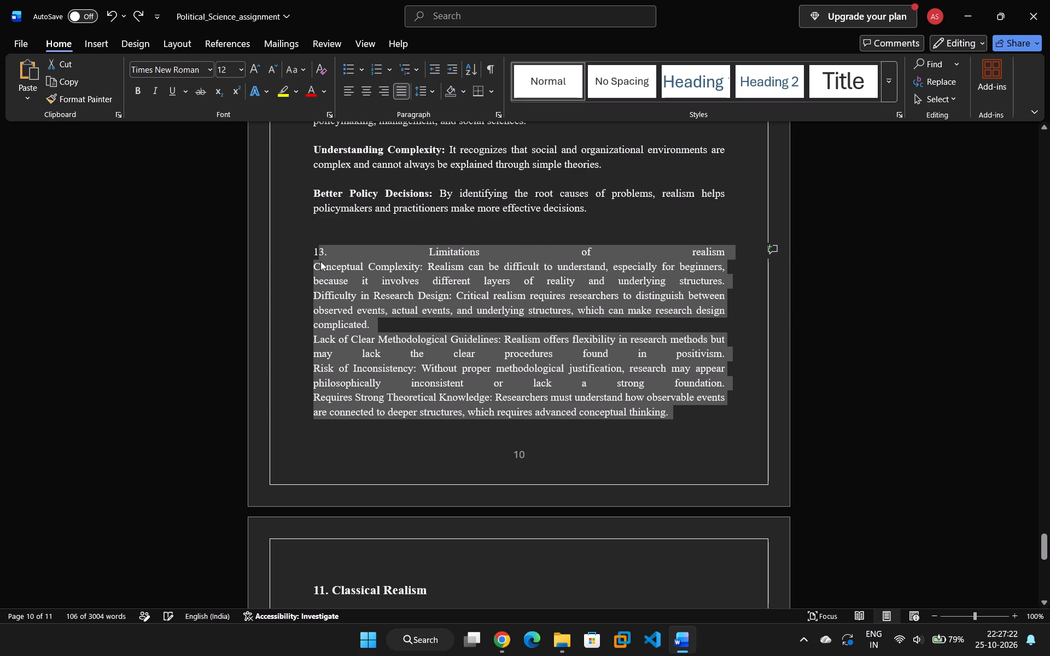
Replace all manual line breaks (^l) with nothing in the Limitations of realism section, extending the search to the rest of the document.
click(311, 249)
drag(311, 249, 602, 377)
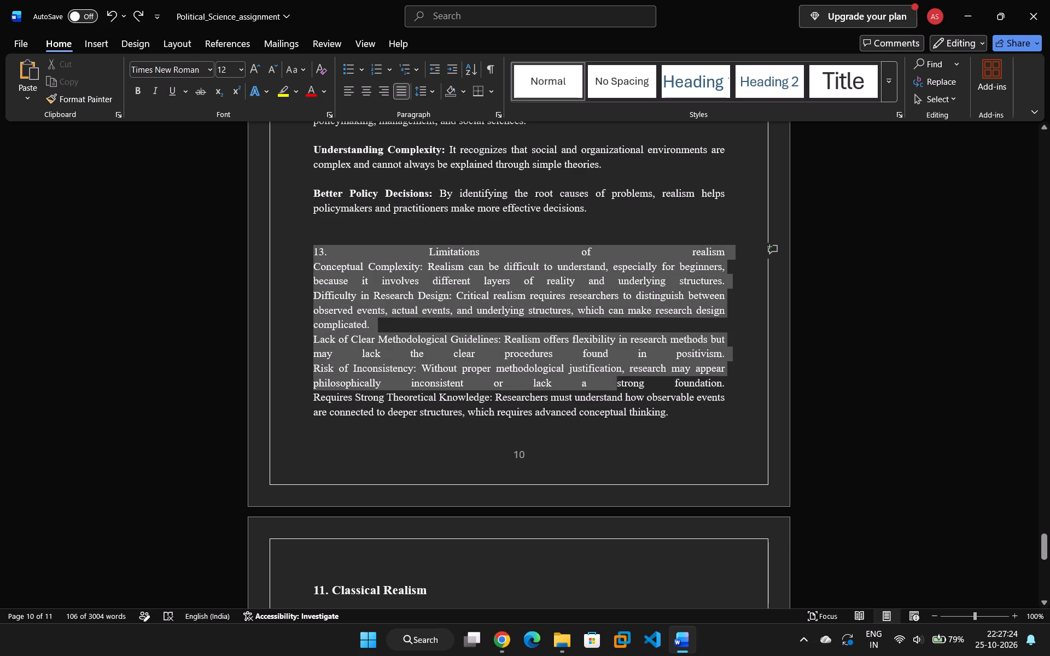
drag(602, 377, 672, 414)
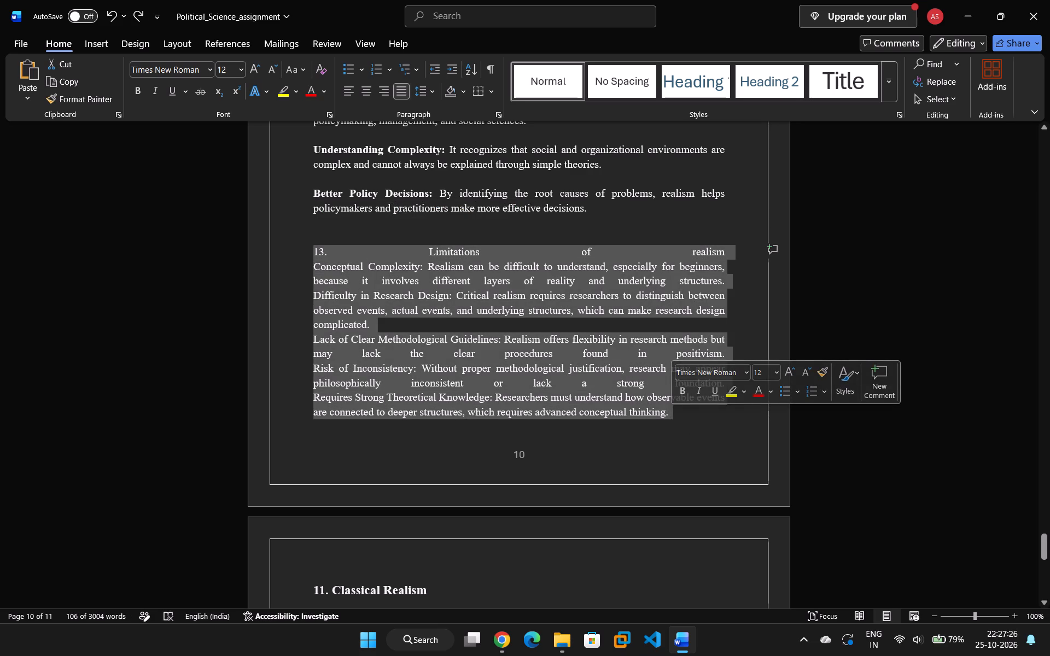
key(ctrl+h)
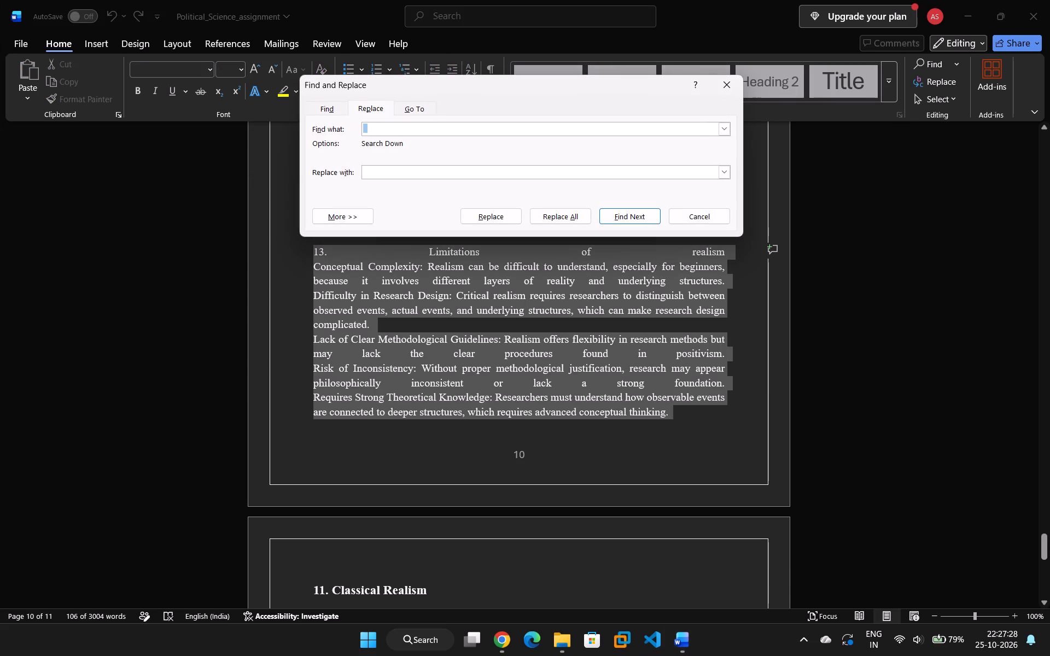
click(726, 127)
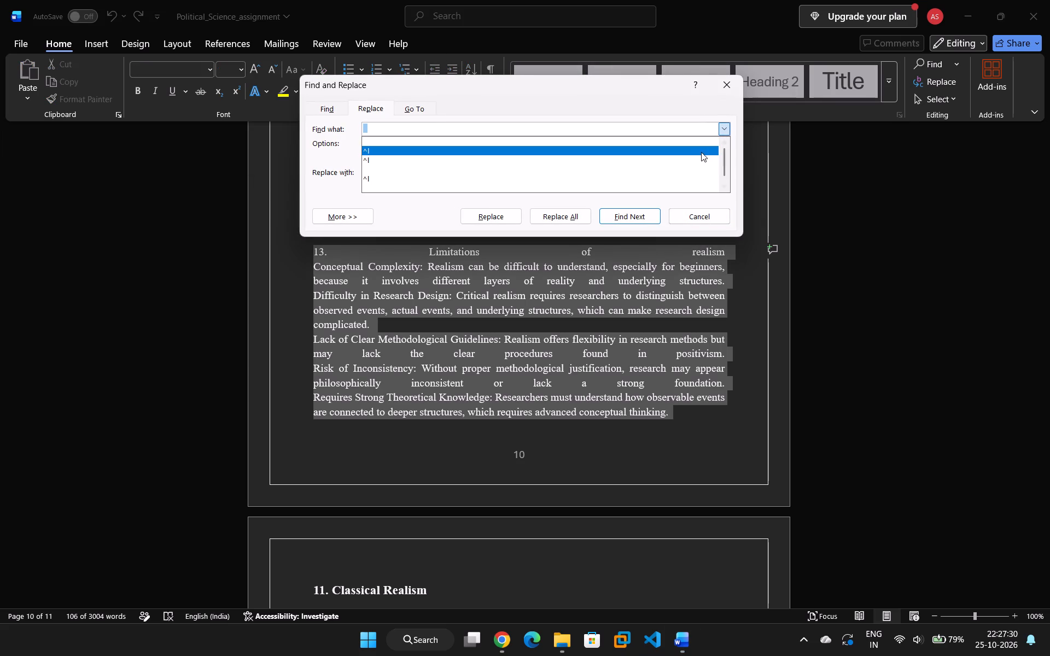
click(698, 152)
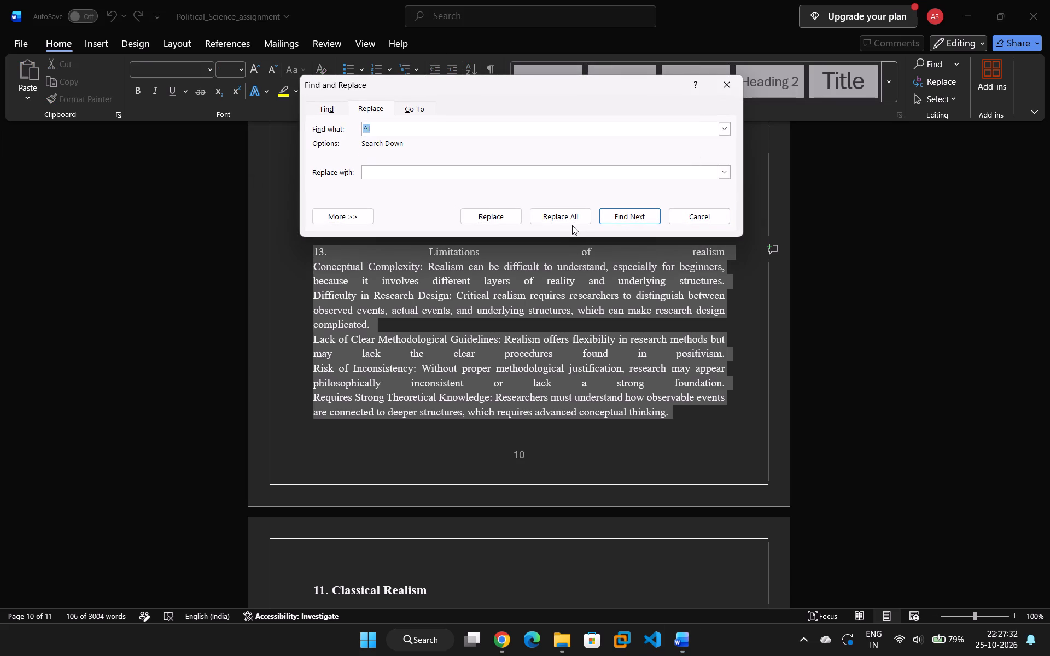
click(567, 222)
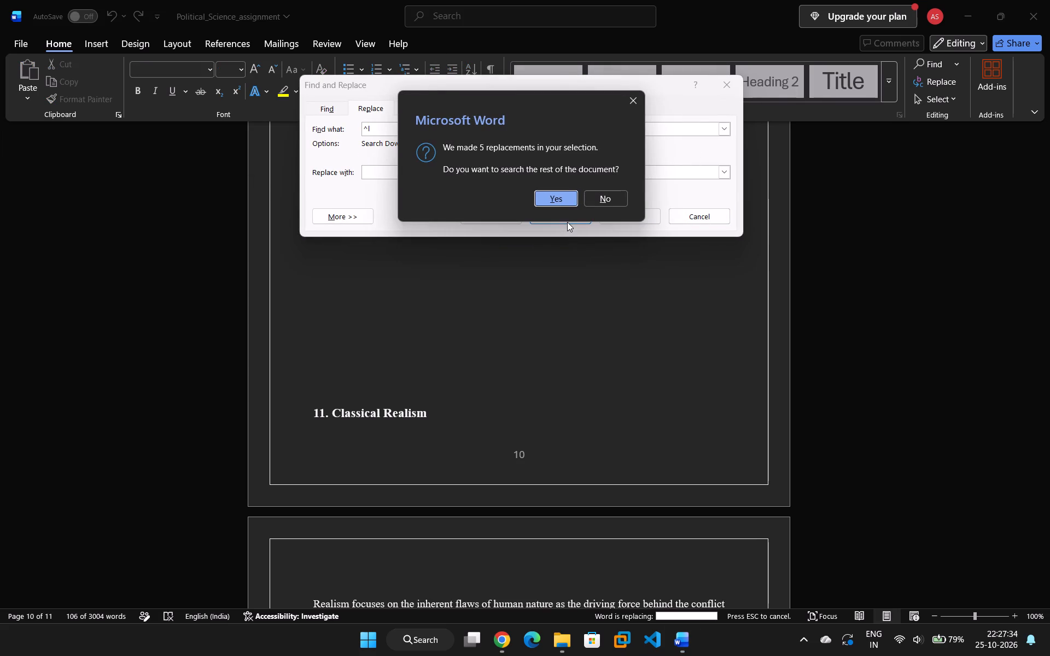
click(561, 196)
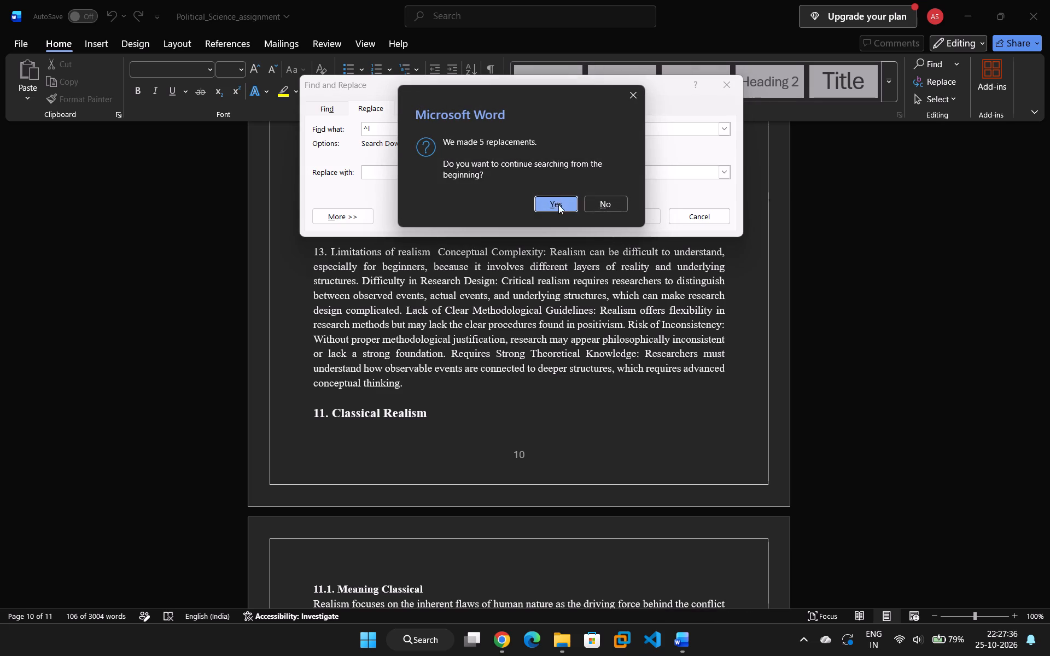
click(558, 205)
click(592, 197)
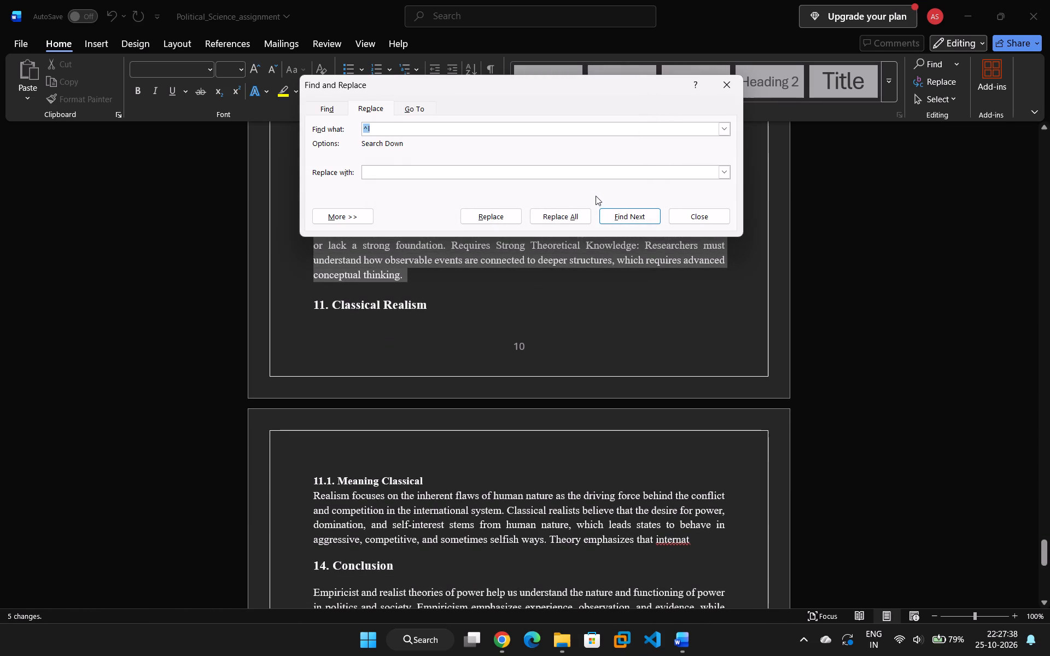
Examine the text and spacing from the Thomas Hobbes section through the Bibliography heading, and close Find and Replace.
scroll(564, 345, up, 5)
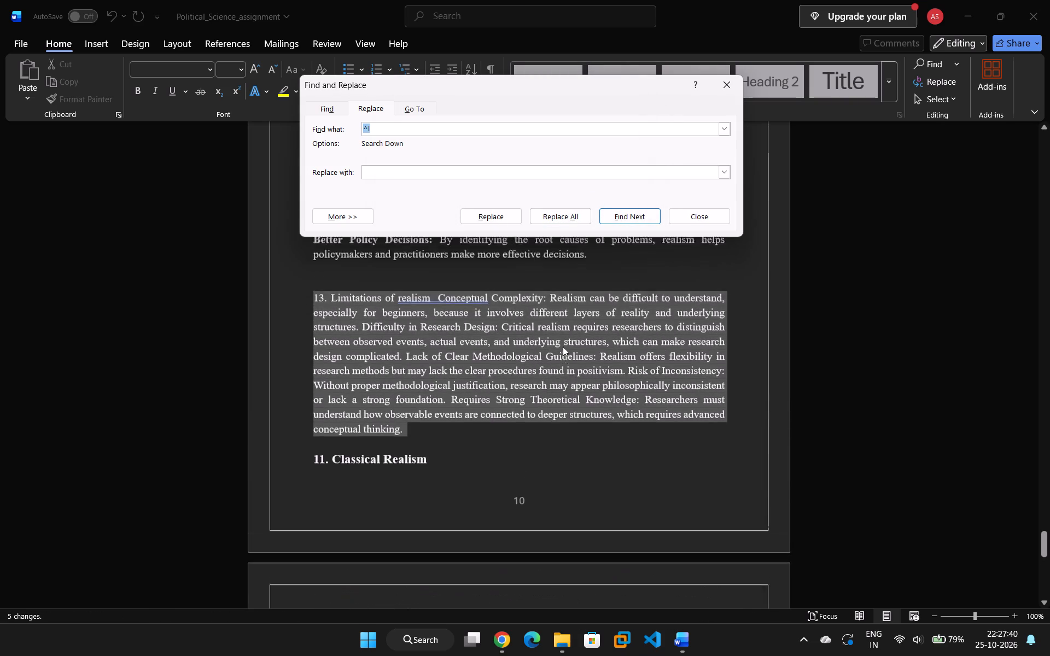
scroll(563, 347, up, 3)
scroll(561, 349, down, 8)
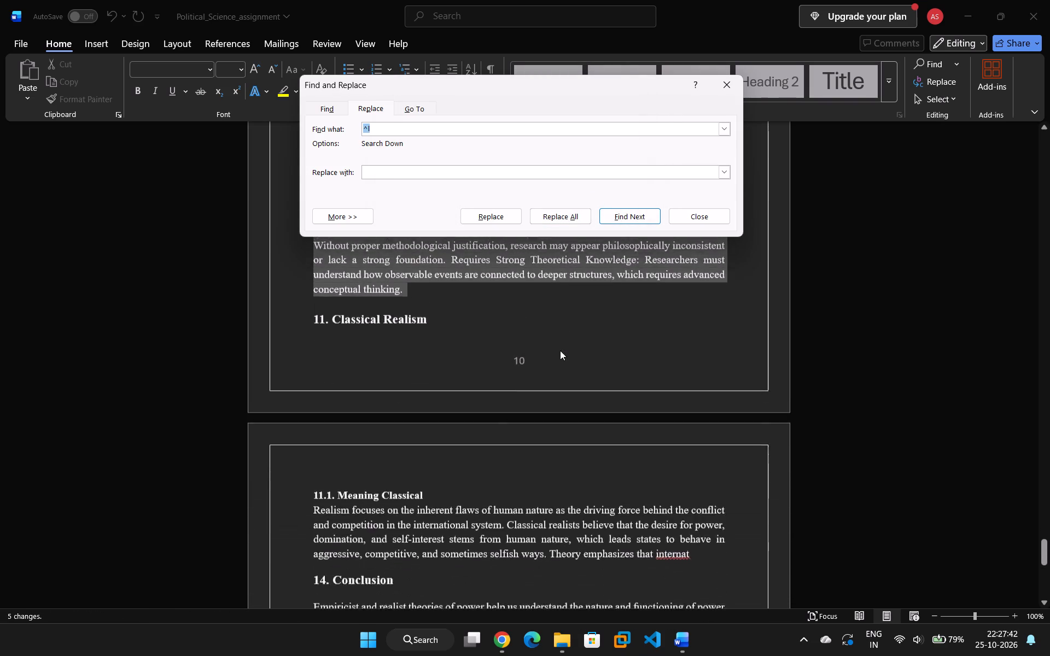
scroll(560, 350, down, 17)
scroll(560, 350, up, 6)
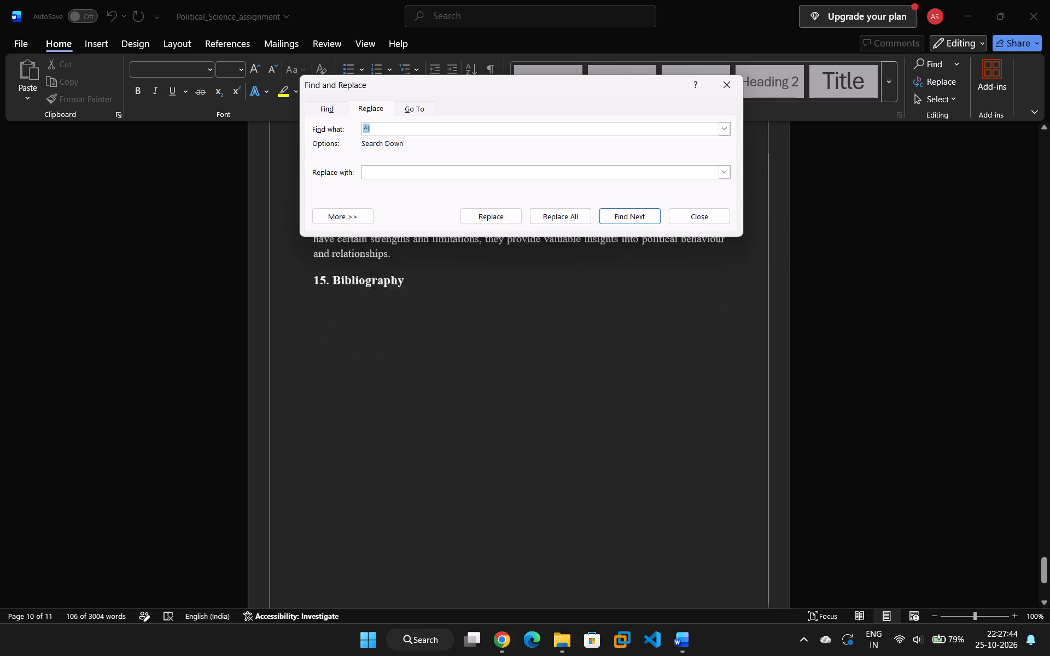
scroll(560, 350, up, 13)
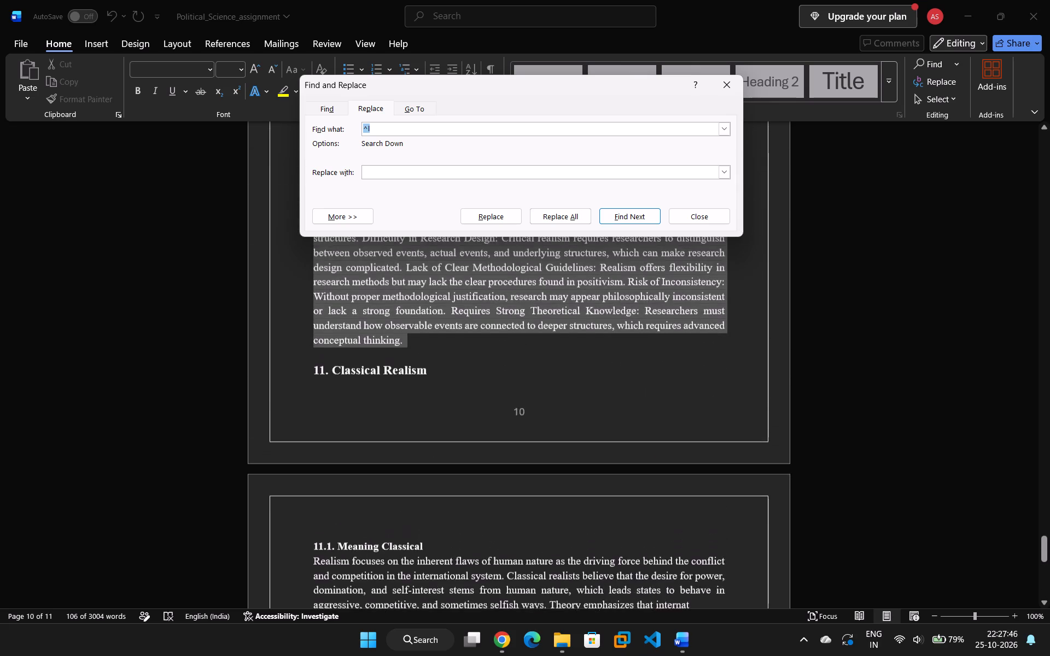
scroll(549, 380, down, 4)
scroll(551, 385, up, 4)
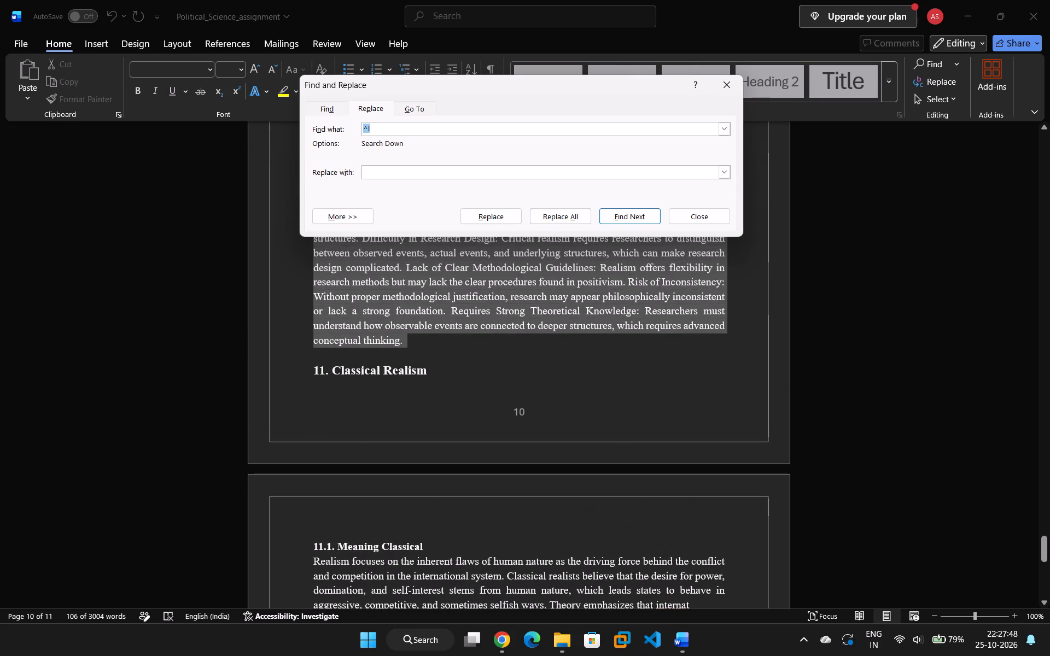
scroll(551, 387, up, 3)
scroll(553, 388, down, 1)
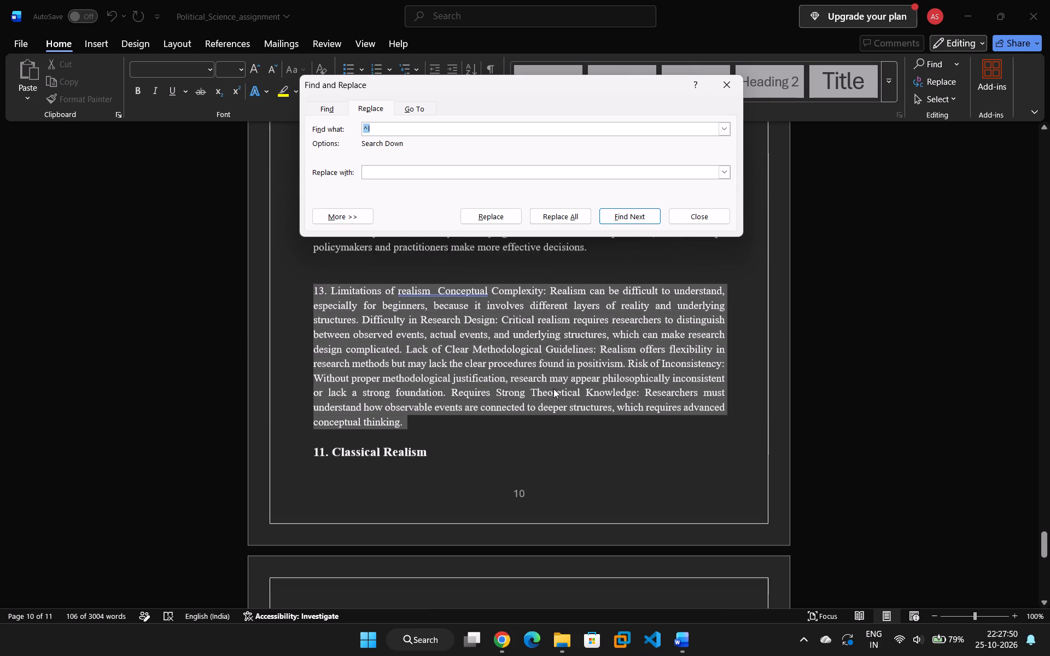
scroll(553, 389, up, 20)
scroll(553, 389, up, 4)
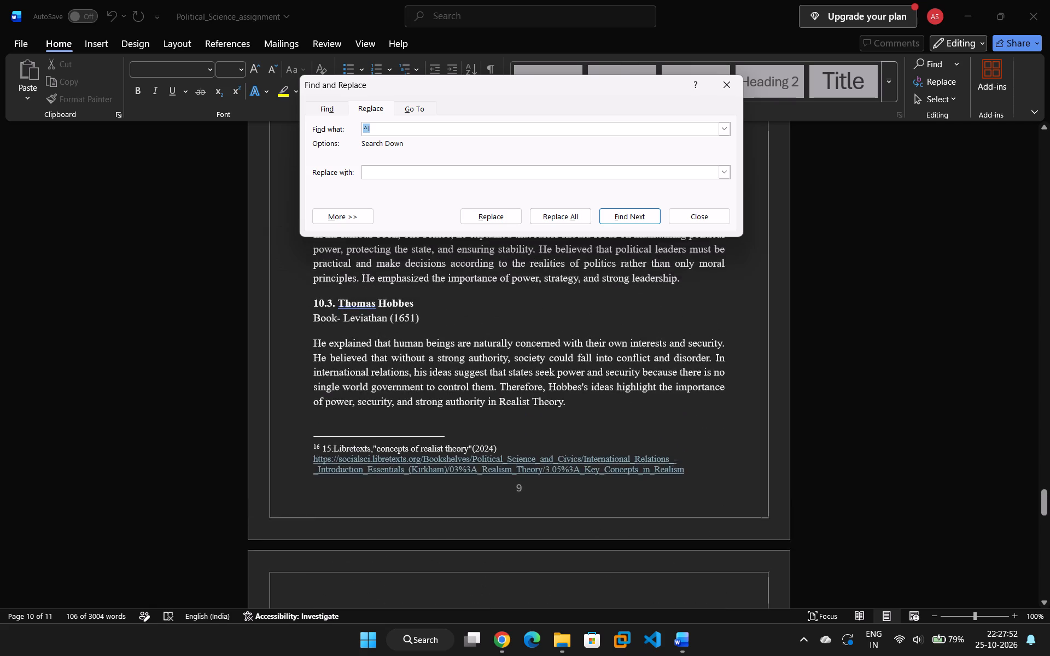
scroll(553, 389, up, 7)
scroll(553, 389, down, 11)
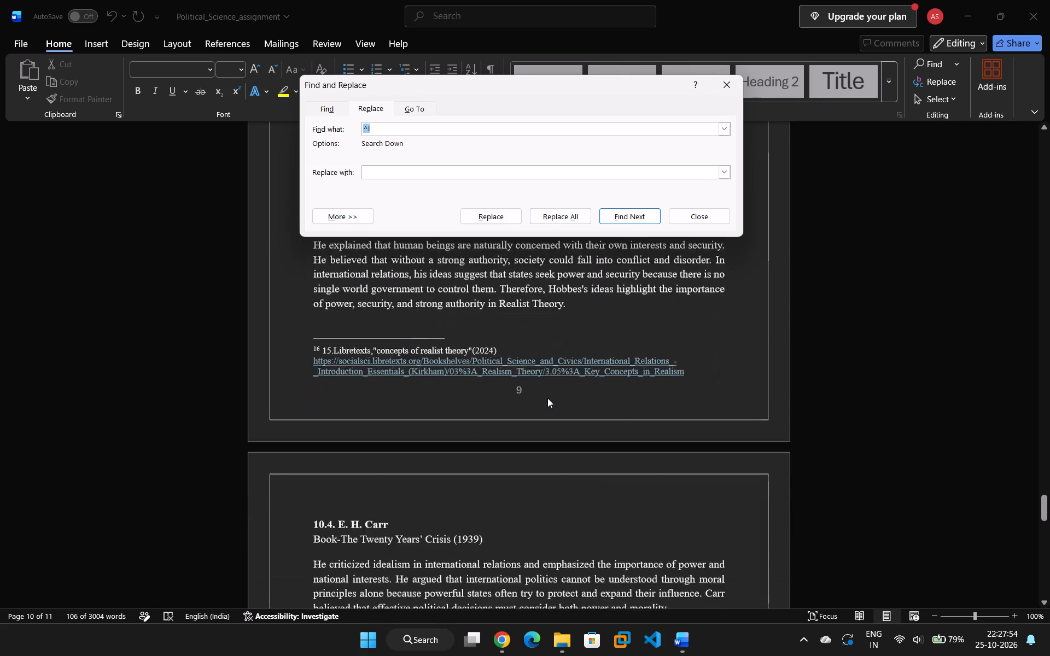
scroll(547, 398, down, 10)
scroll(535, 419, up, 10)
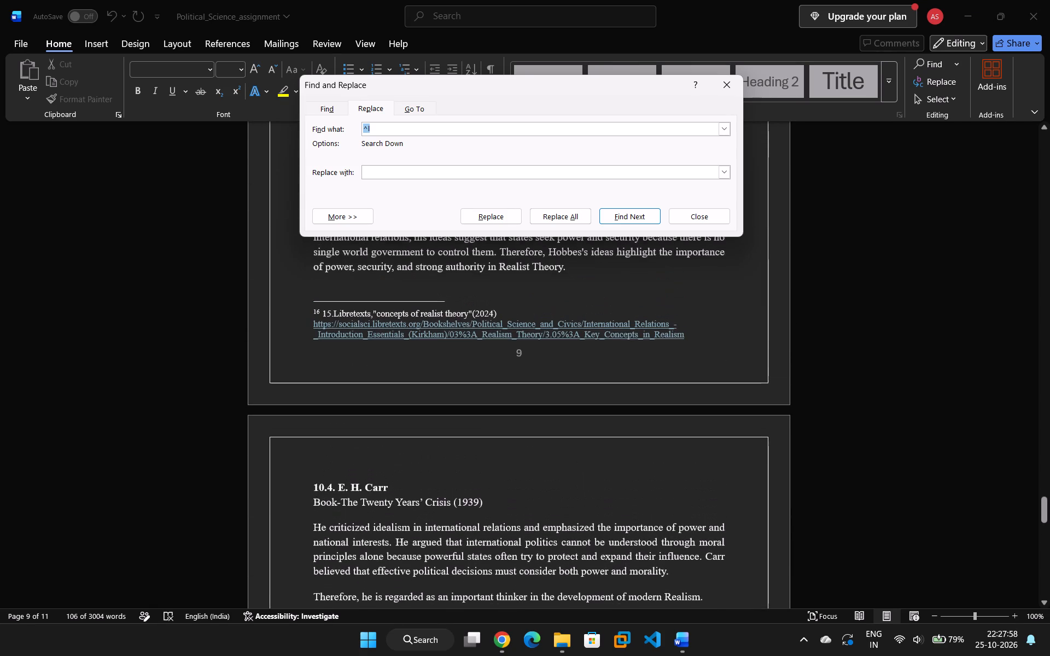
scroll(535, 419, down, 6)
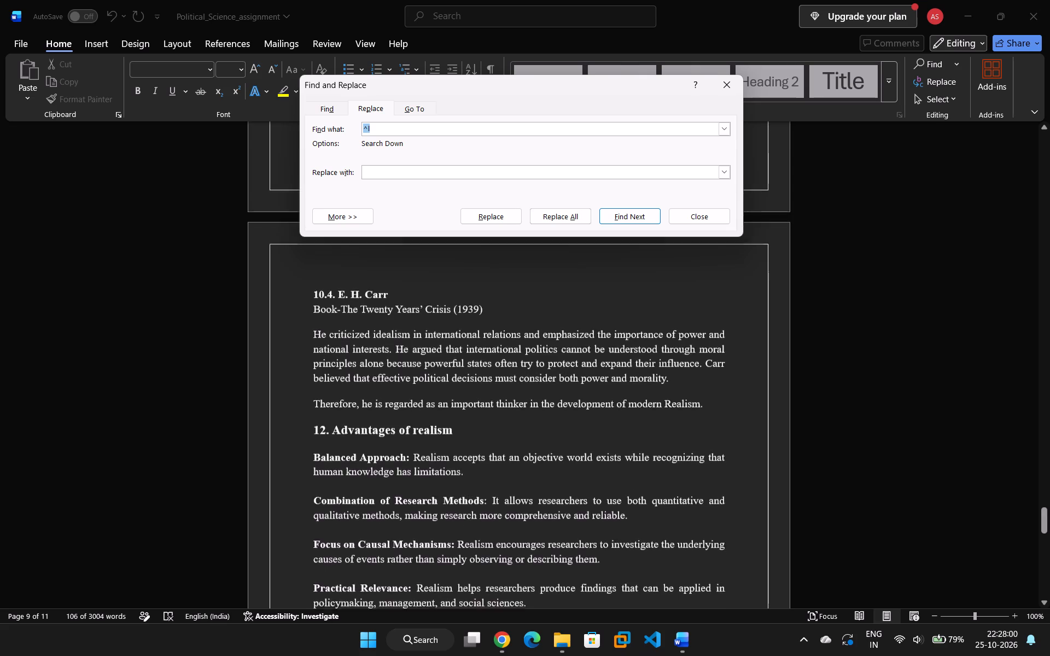
scroll(535, 419, down, 13)
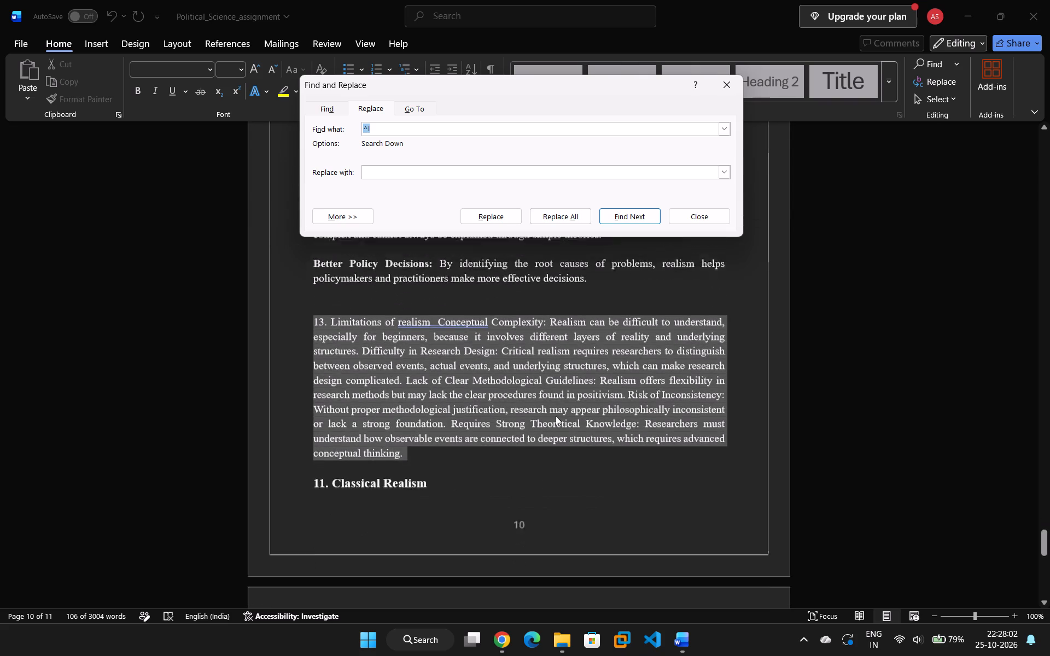
scroll(556, 416, down, 5)
scroll(555, 427, up, 9)
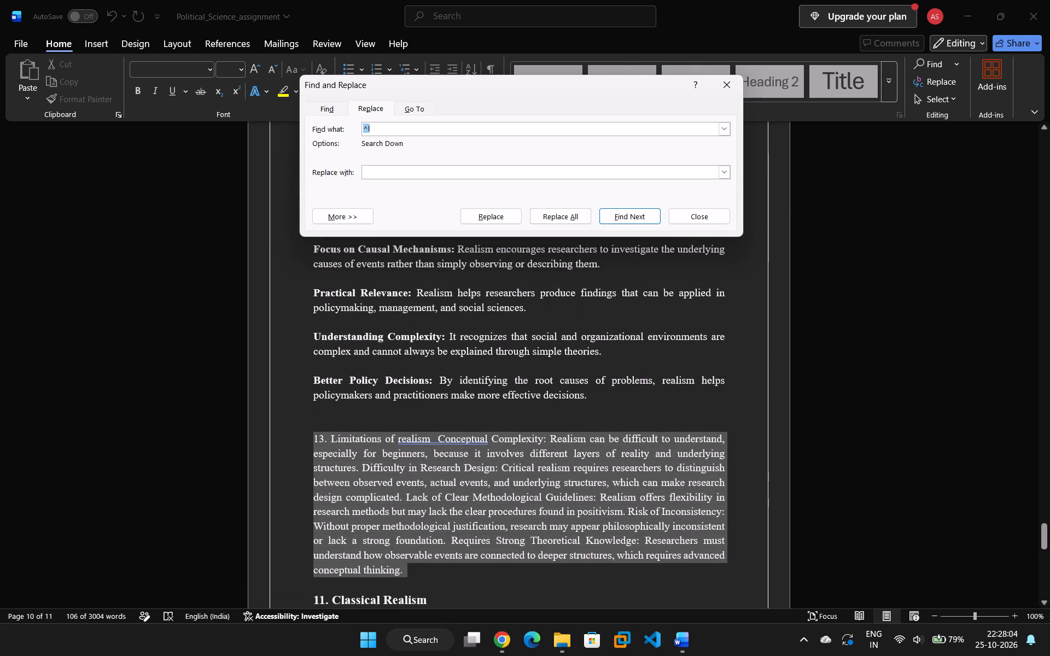
scroll(543, 521, down, 2)
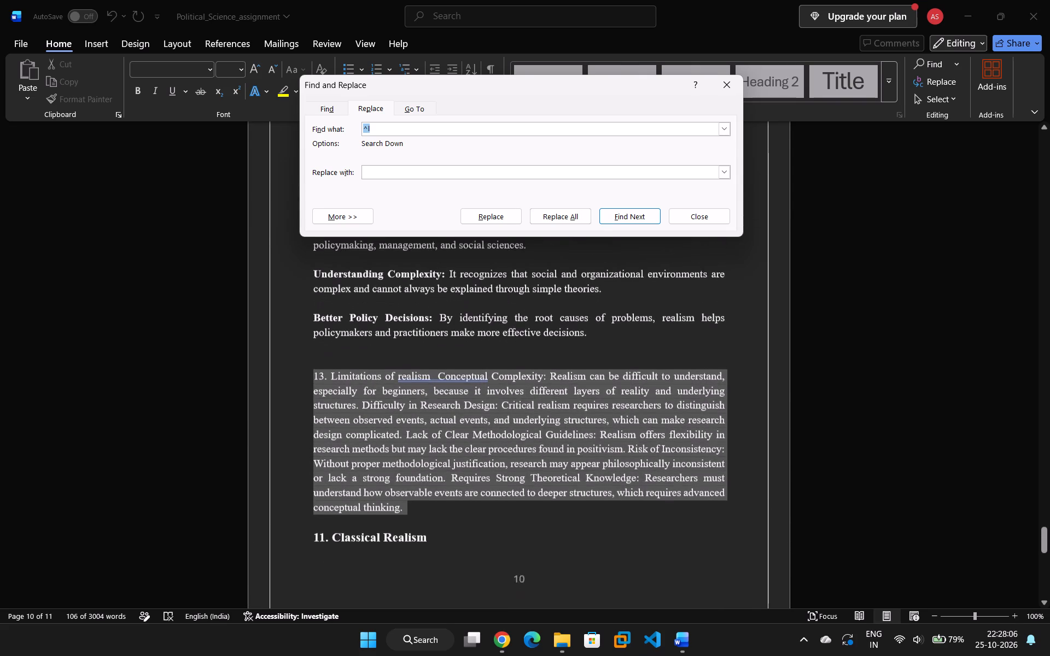
scroll(540, 520, up, 1)
scroll(540, 525, down, 2)
click(541, 526)
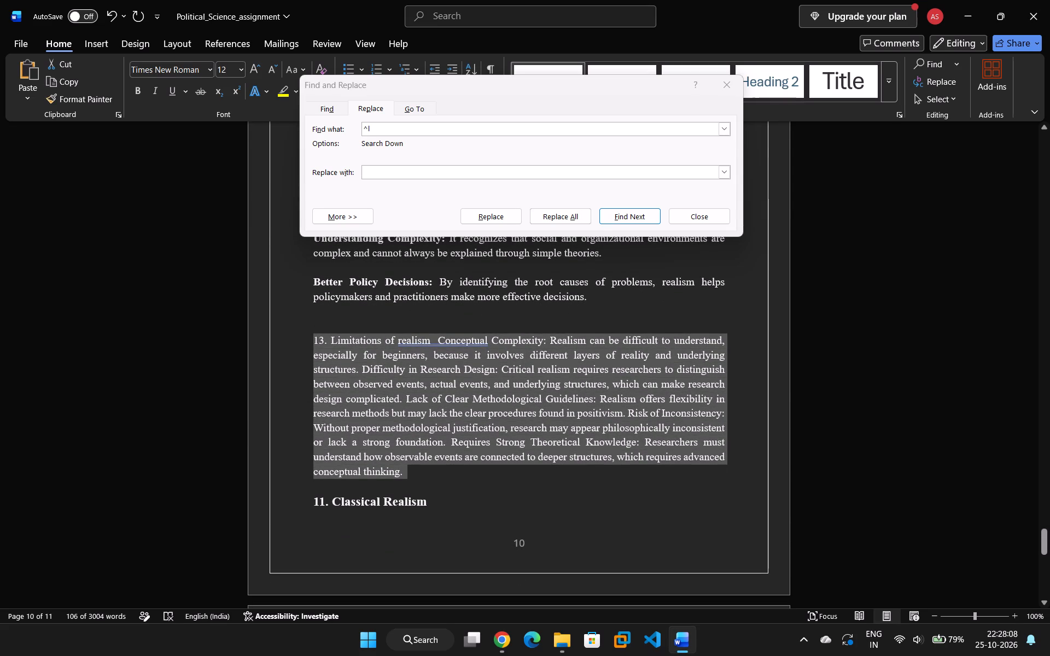
click(723, 80)
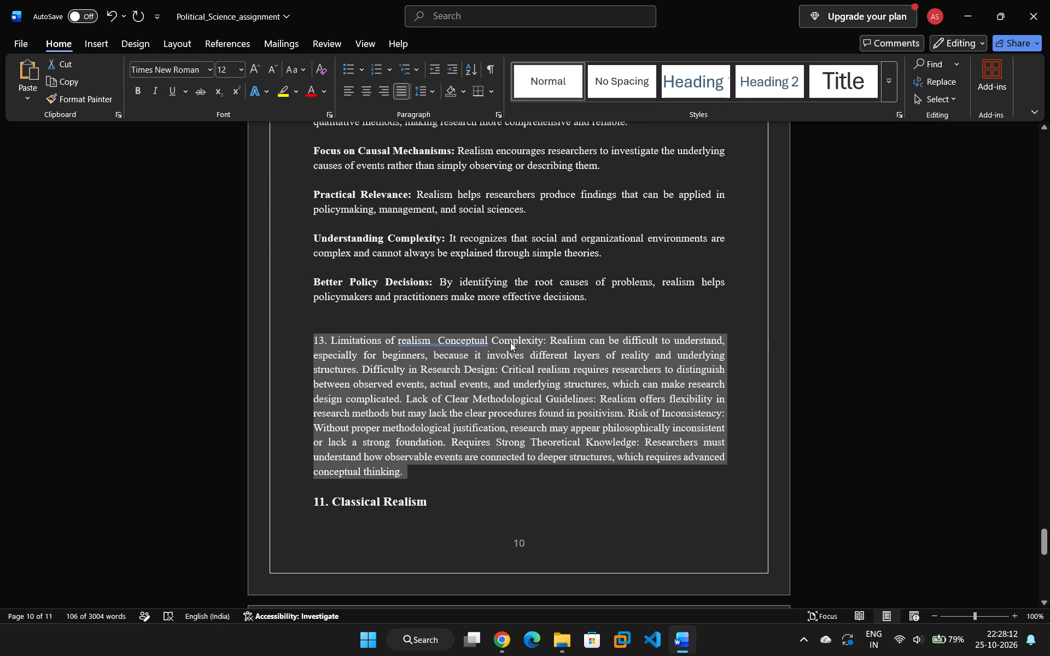
Put the "13. Limitations of realism" heading on its own line and remove the spaces before "Conceptual Complexity".
click(430, 337)
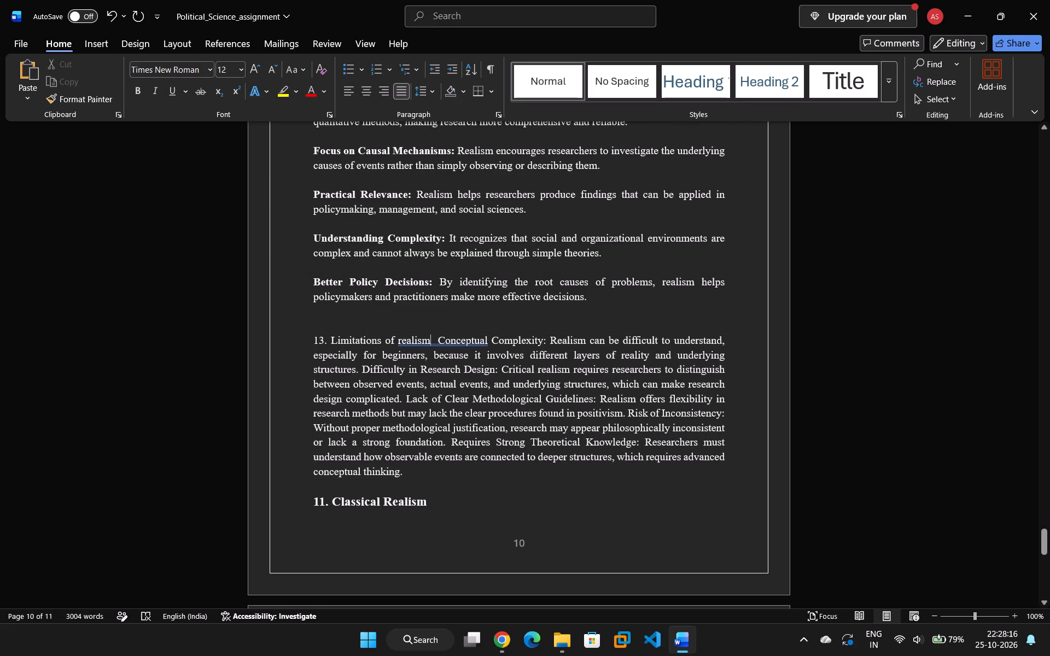
key(Return)
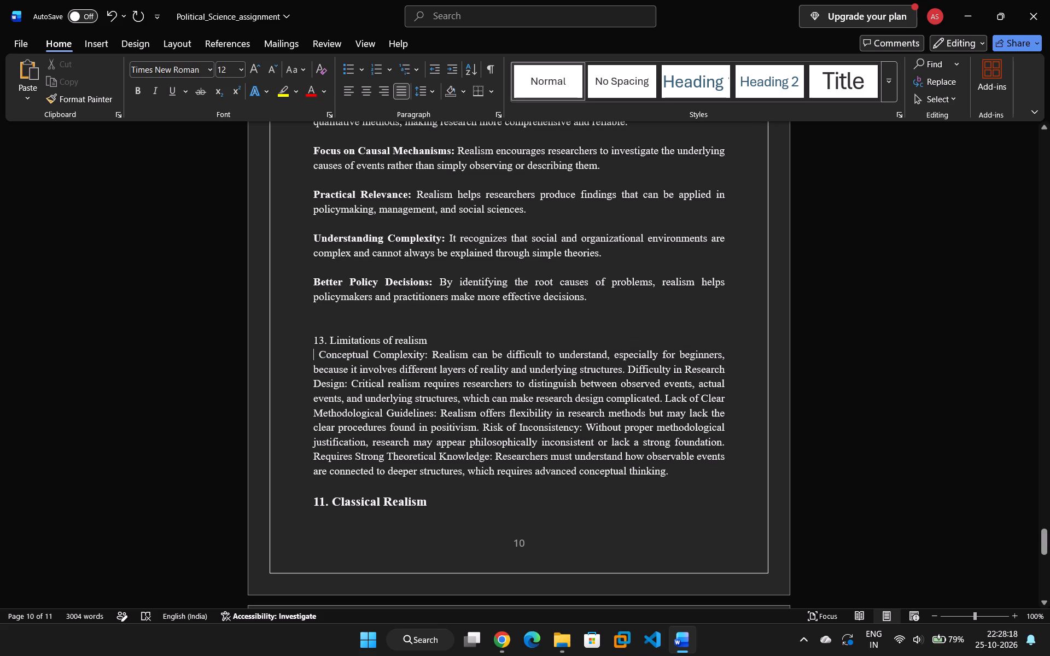
key(Right)
key(Right)
key(BackSpace)
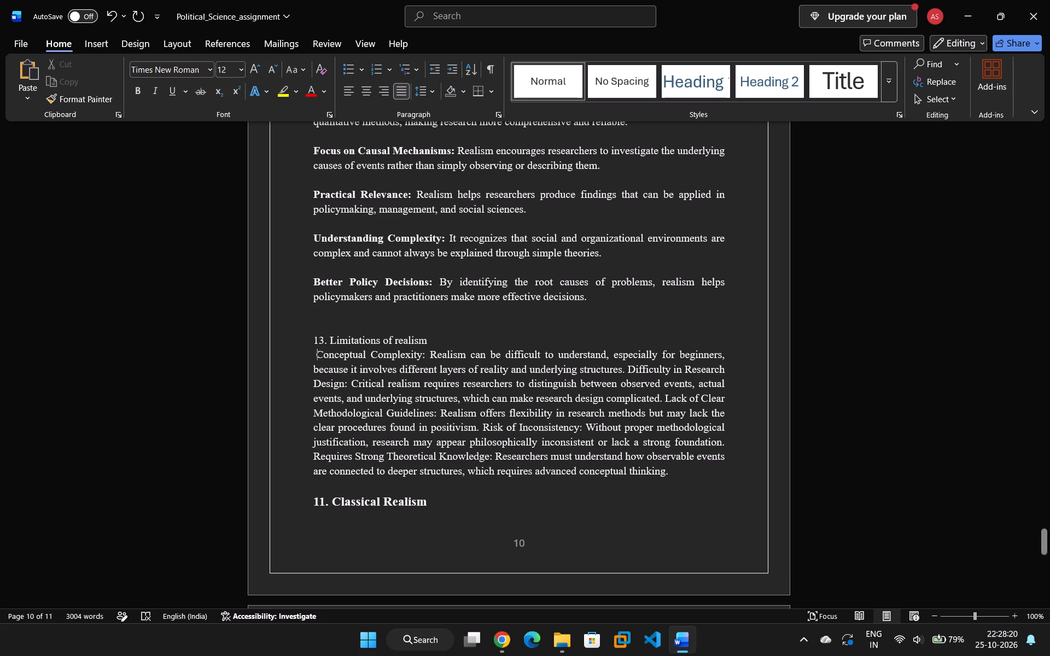
key(BackSpace)
Start a new paragraph at "Difficulty in Research Design" and remove its leading space.
key(Right)
key(Right)
key(Right)
key(Right)
key(Right)
key(Right)
key(Right)
key(Right)
key(Right)
key(Right)
key(Right)
key(Right)
key(Right)
key(Right)
key(Right)
key(Right)
key(Right)
key(Right)
key(Right)
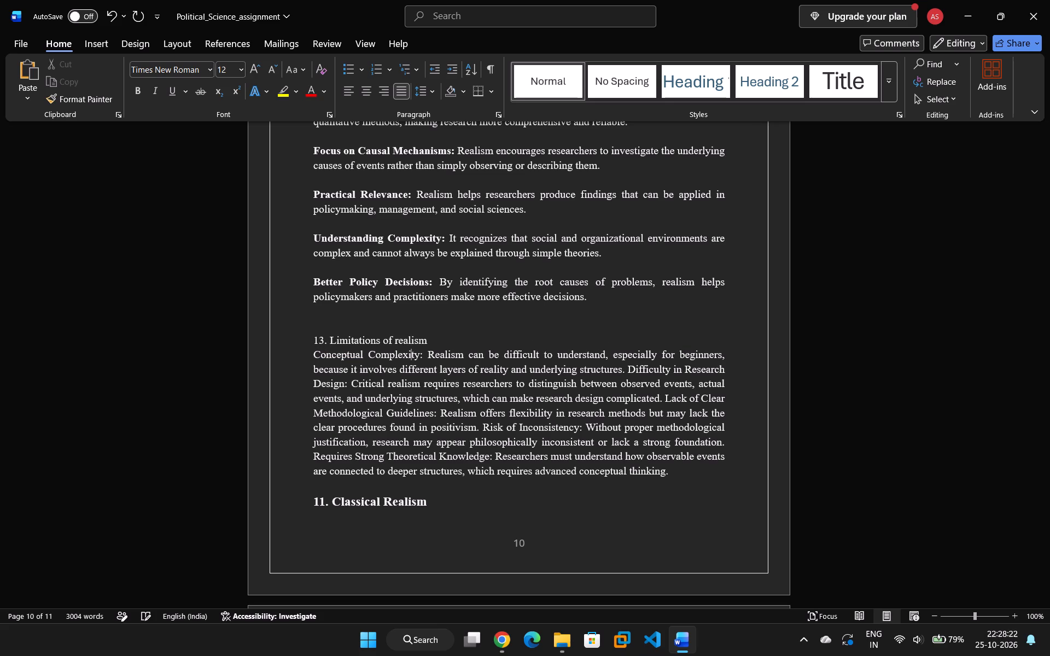
key(Right)
click(623, 373)
key(Right)
key(Return)
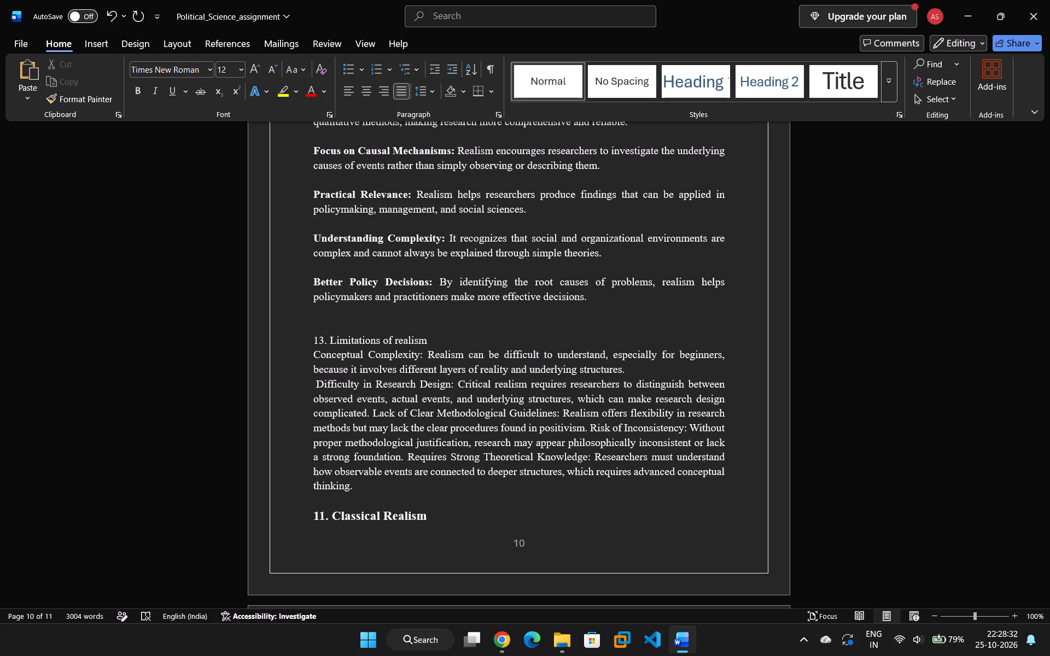
key(Right)
key(BackSpace)
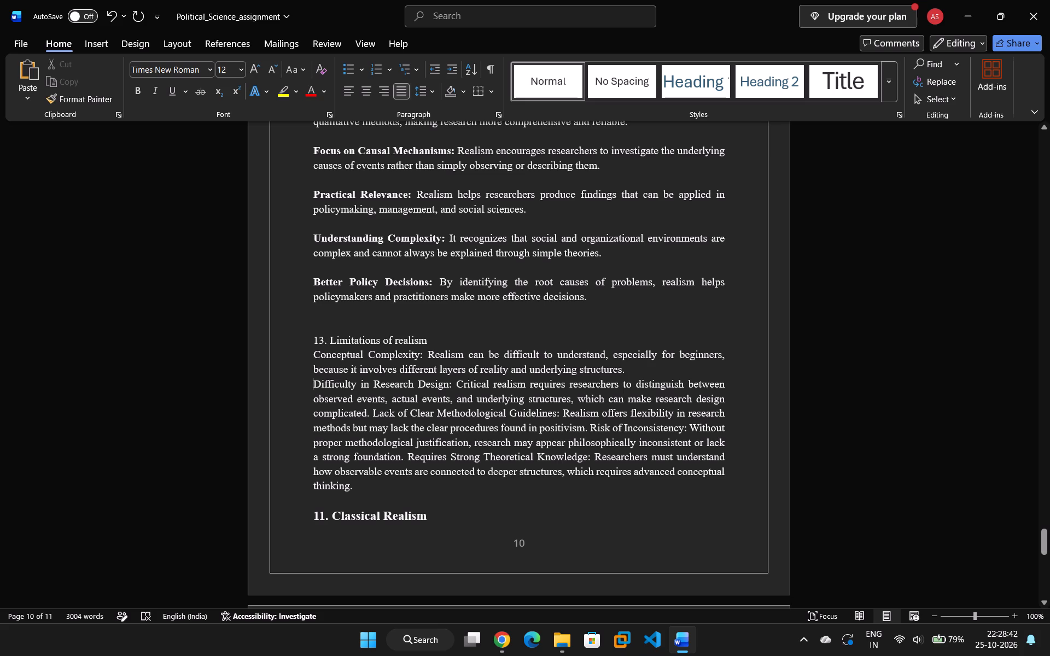
Start new paragraphs at "Lack of Clear Methodological Guidelines", "Risk of Inconsistency" and "Requires Strong Theoretical Knowledge", without leading spaces.
click(369, 413)
key(Return)
key(Right)
key(BackSpace)
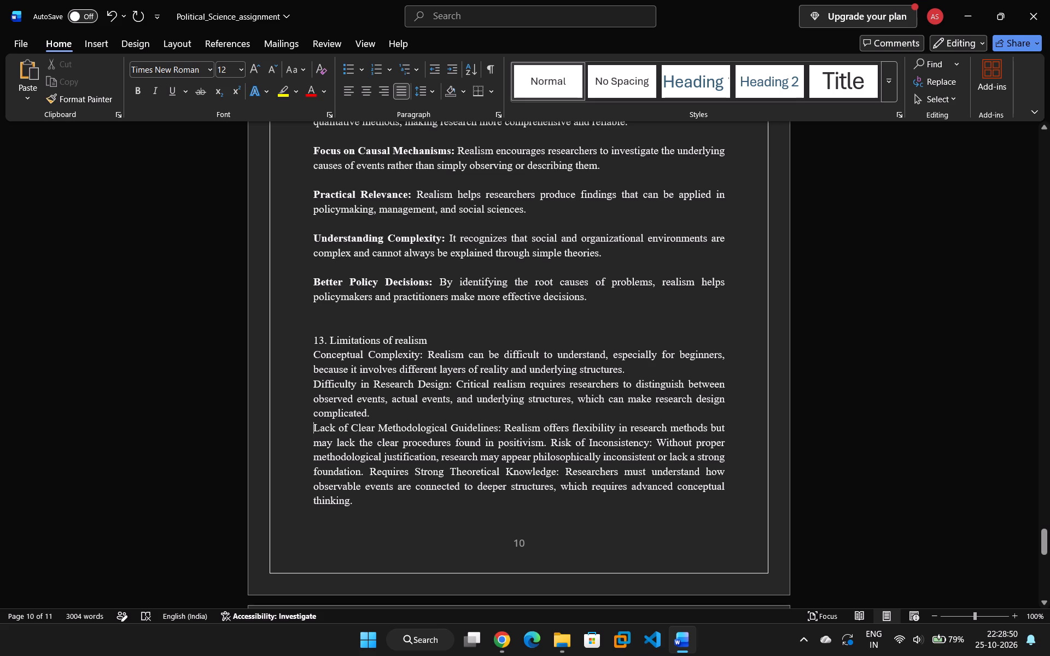
click(544, 442)
key(Right)
key(Return)
key(backslash)
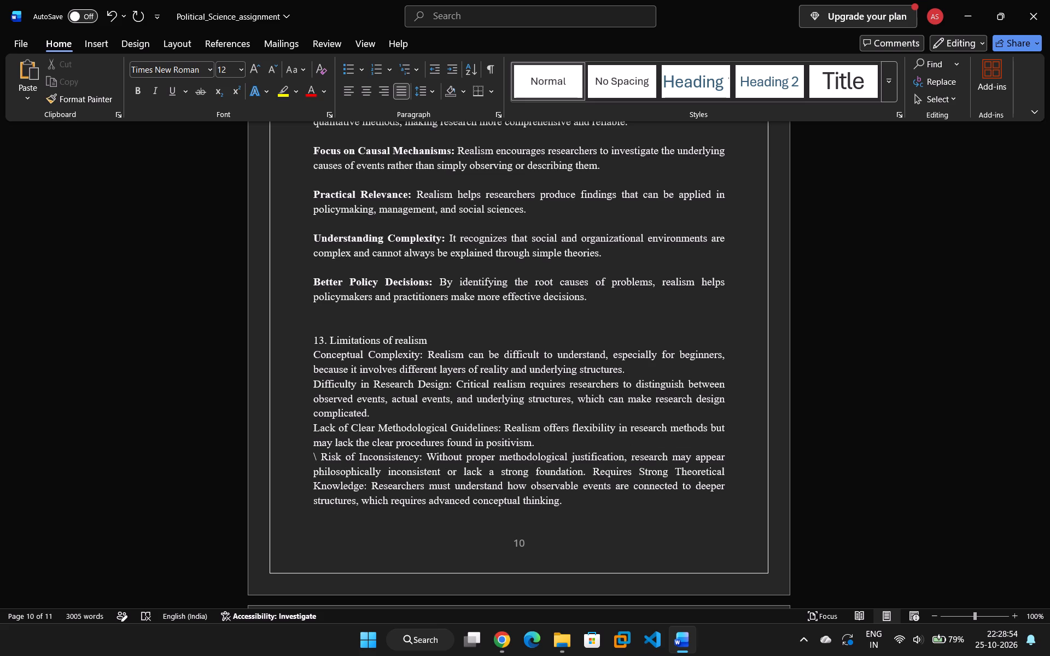
key(Right)
key(BackSpace)
key(BackSpace)
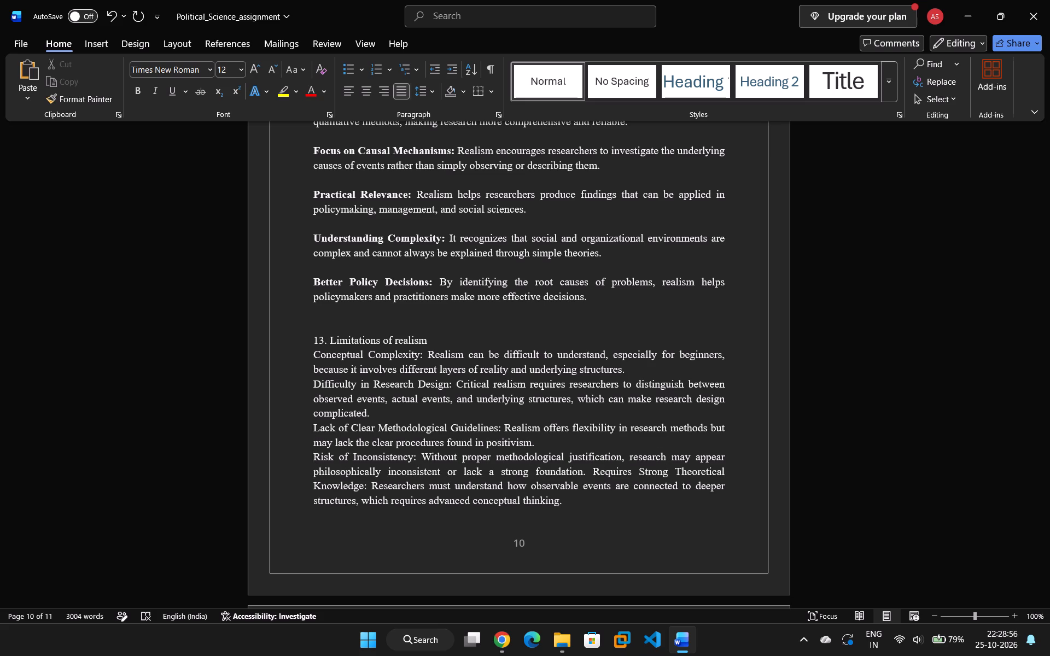
click(591, 474)
key(Return)
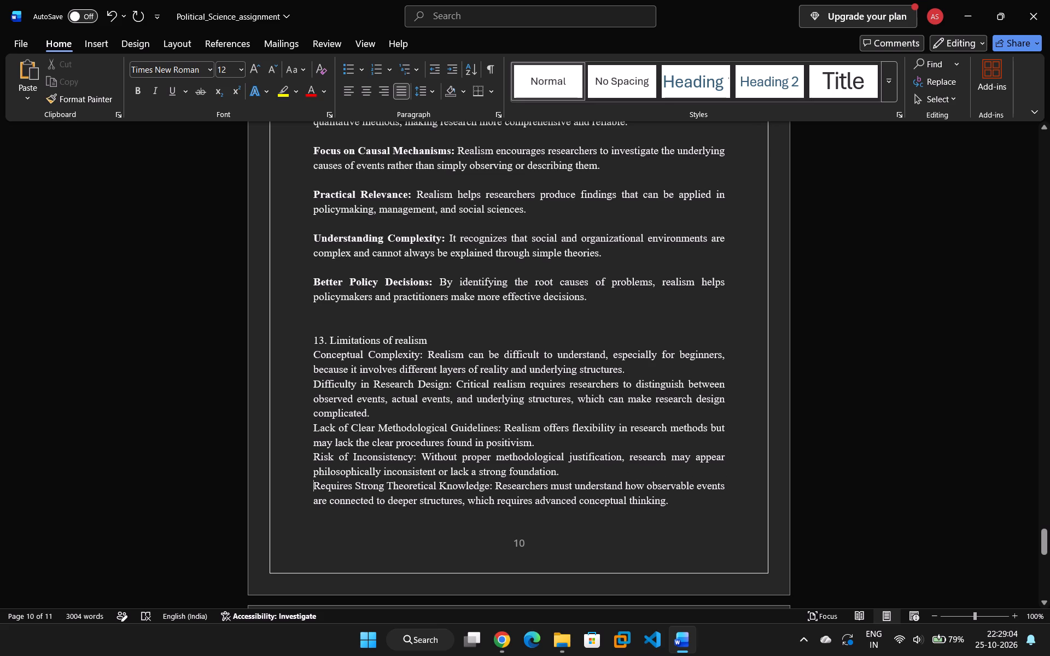
Delete the empty line above the "13. Limitations of realism" heading.
click(433, 341)
click(324, 324)
key(BackSpace)
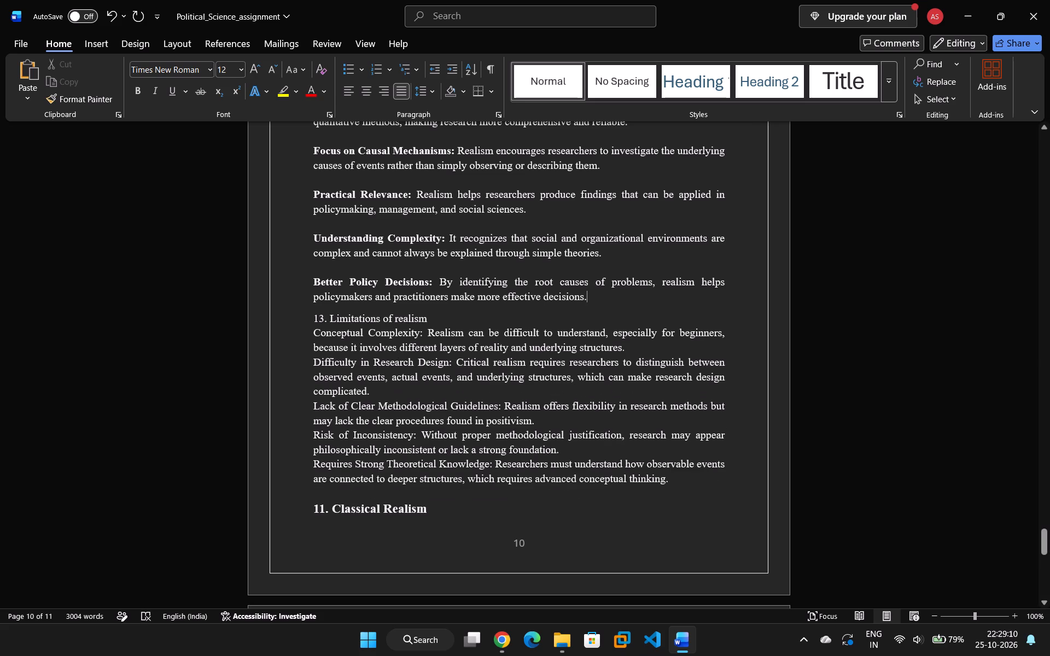
Format the "13. Limitations of realism" heading as bold, 14 pt, with paragraph space added before and after.
drag(430, 316, 287, 325)
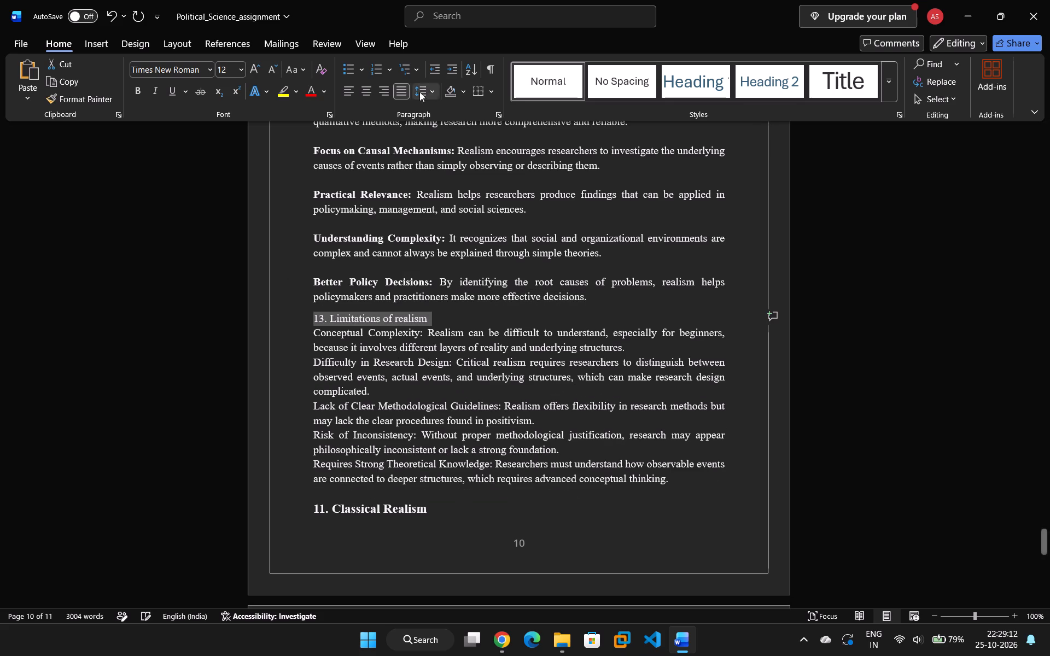
click(430, 86)
click(433, 245)
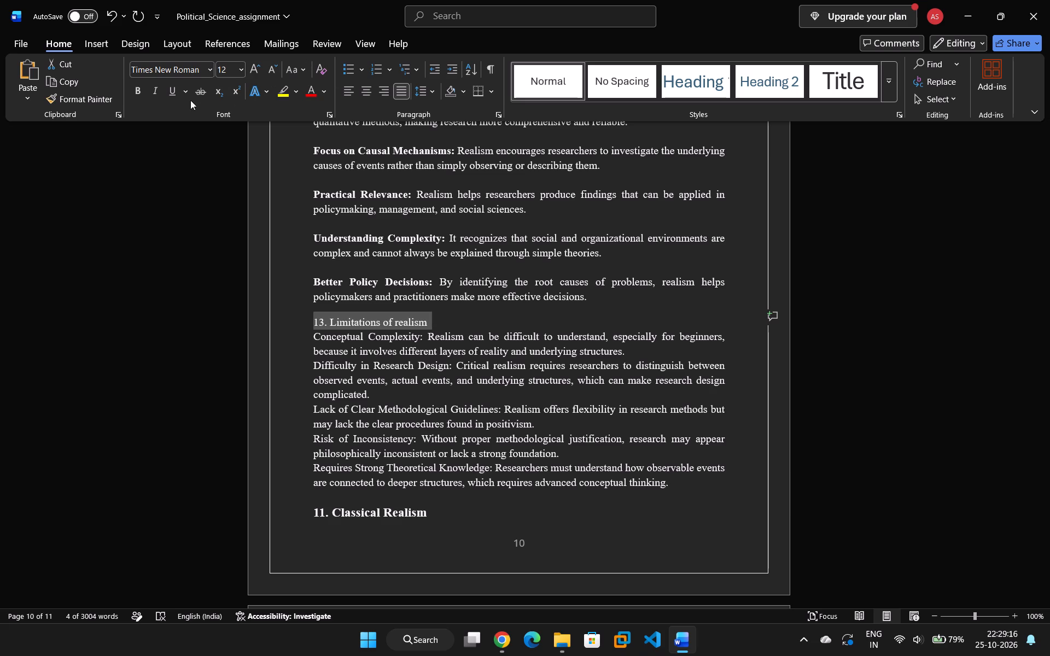
click(142, 91)
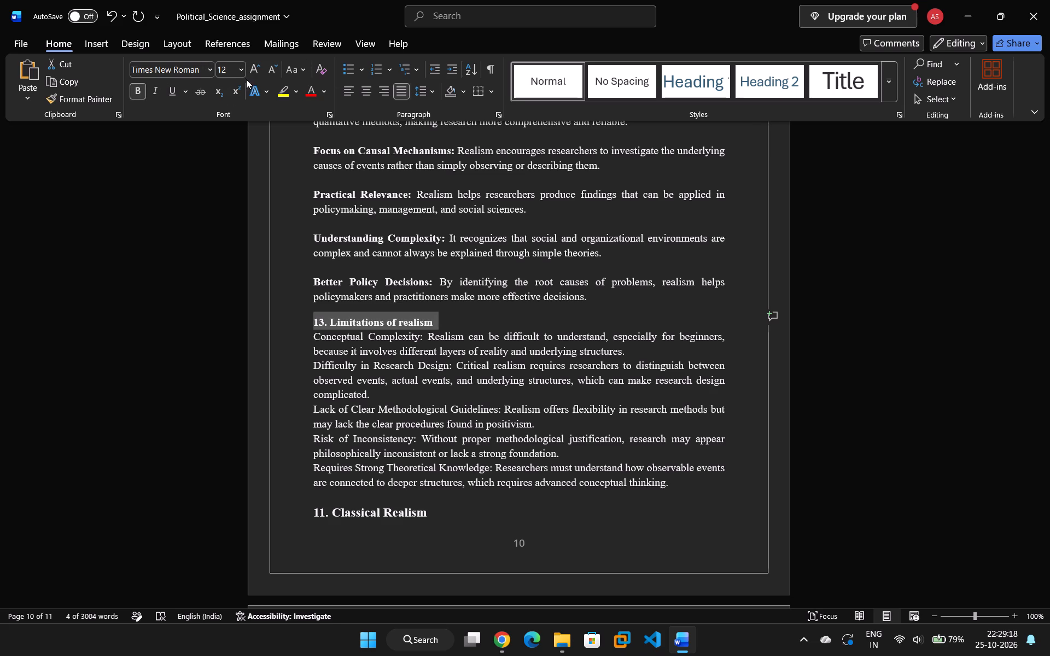
click(240, 73)
click(229, 169)
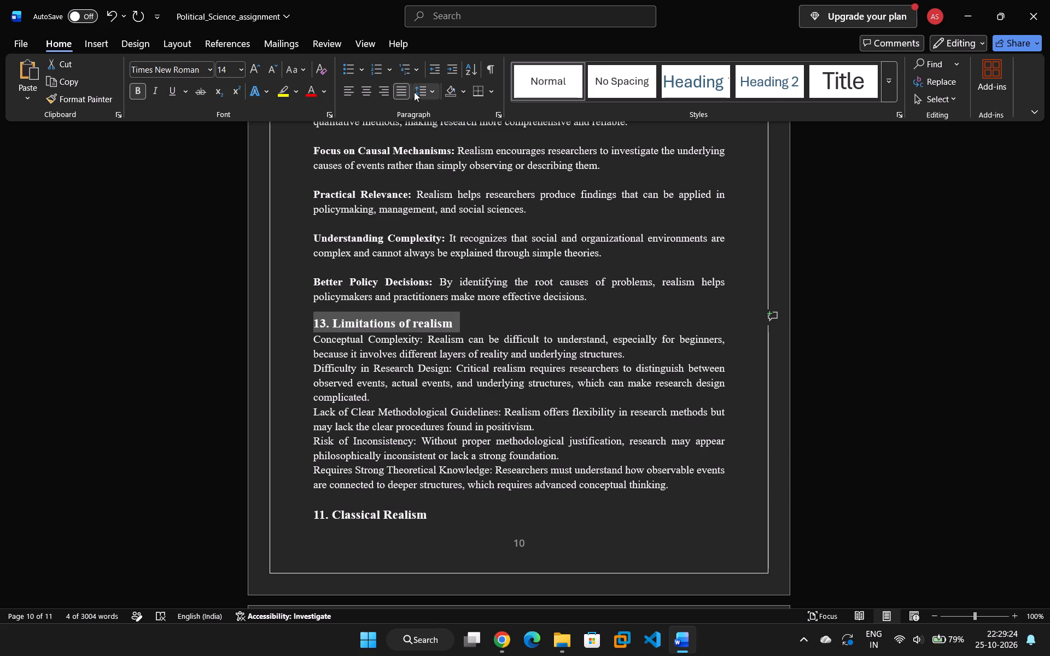
click(431, 90)
click(446, 260)
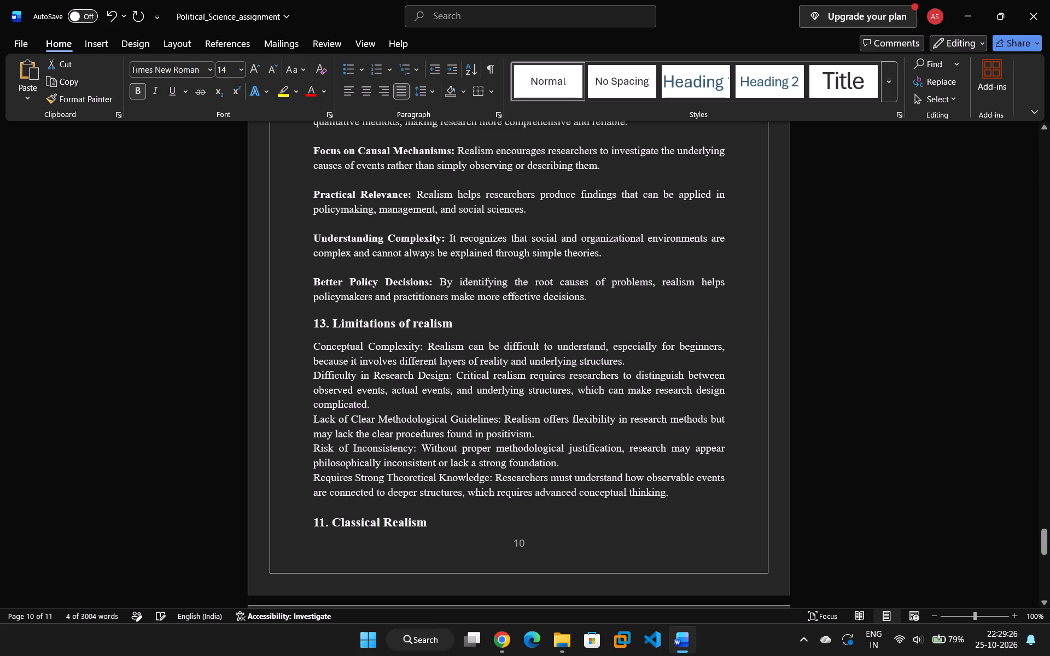
click(464, 314)
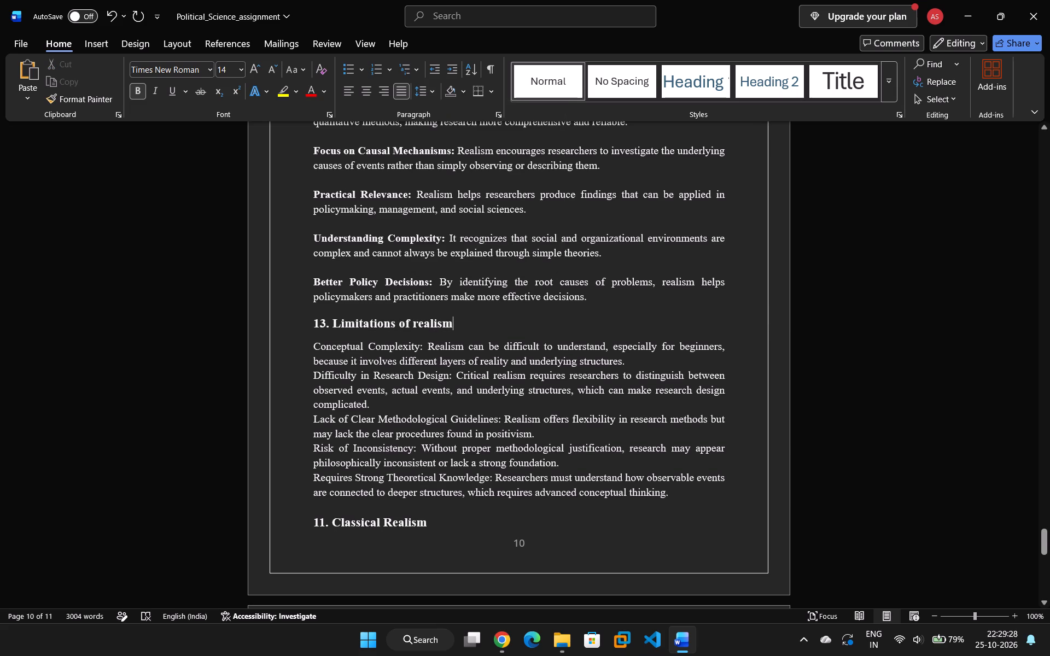
Bold the "Conceptual Complexity:" lead-in and insert a blank line after its paragraph.
drag(425, 349, 378, 338)
drag(378, 338, 325, 352)
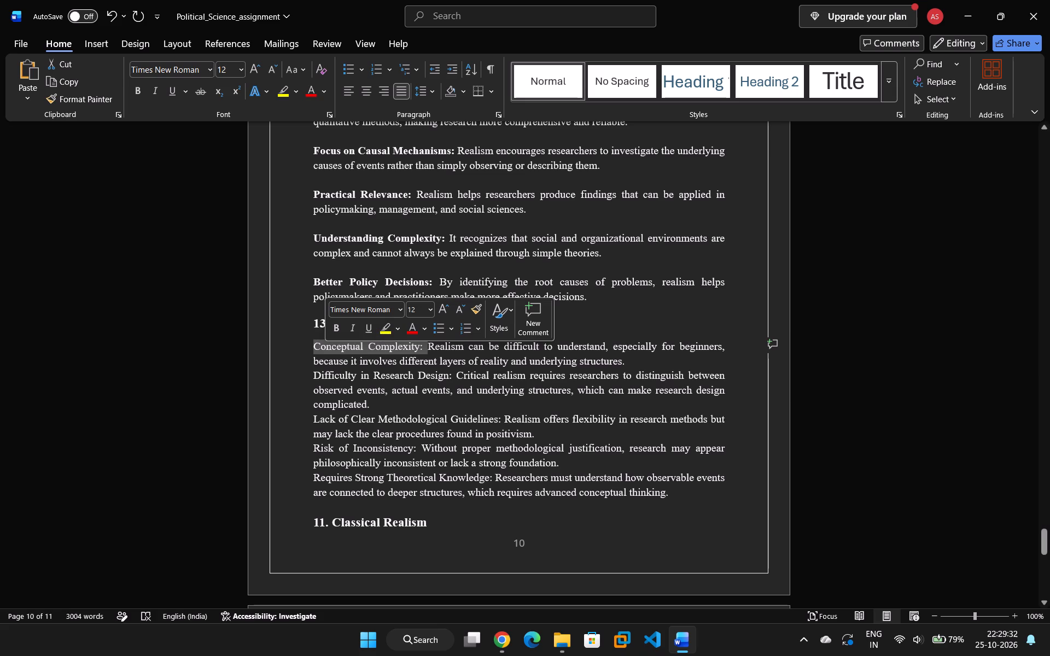
click(330, 328)
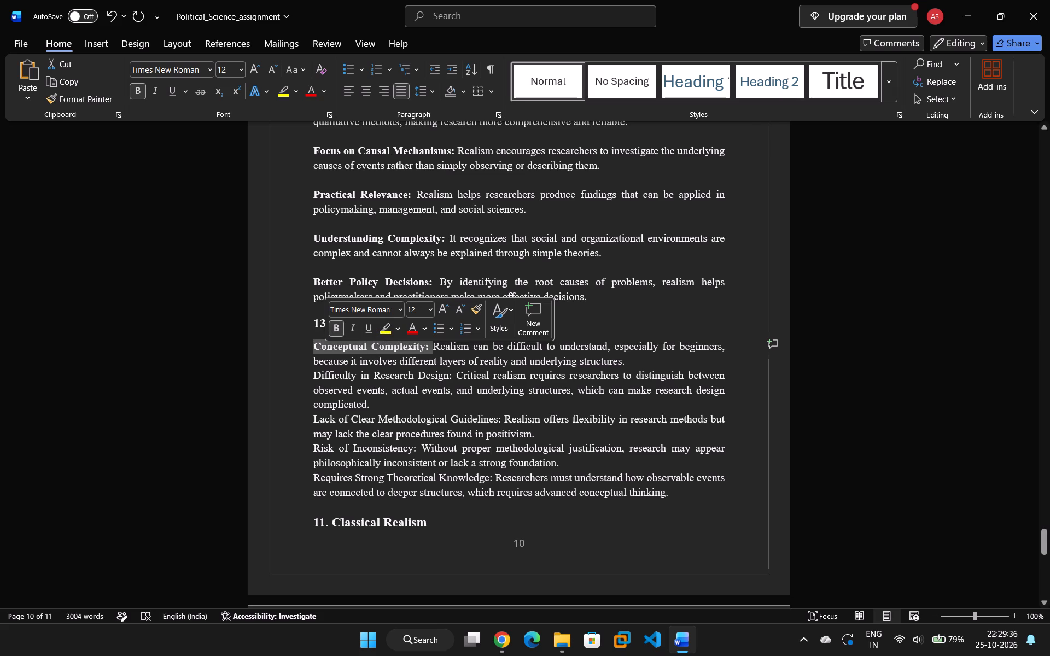
click(629, 367)
key(Return)
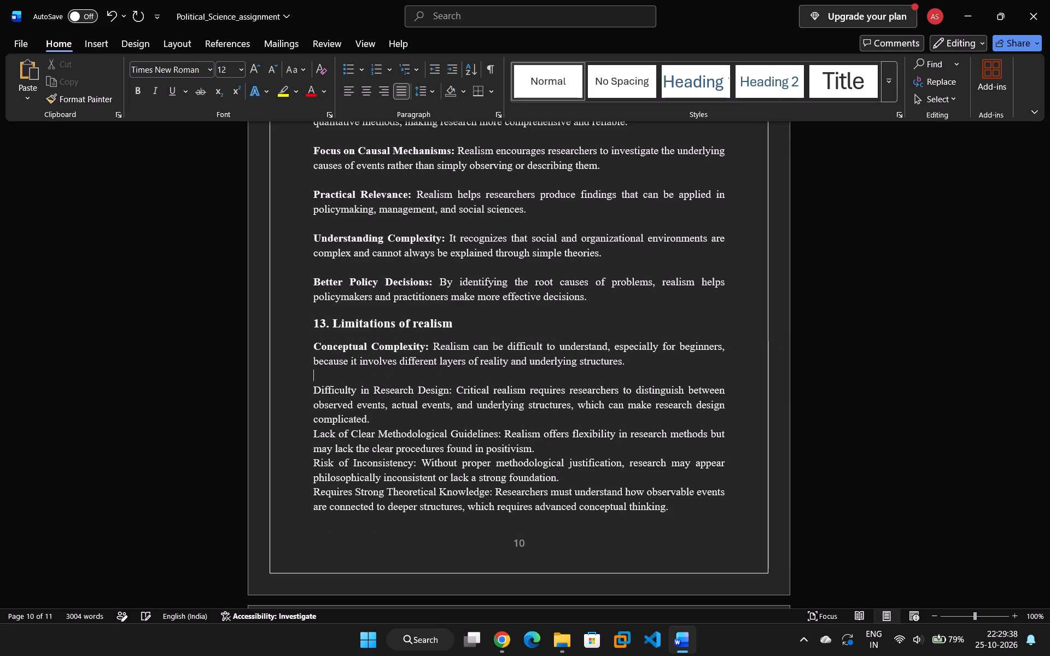
Bold the "Difficulty in Research Design:" and "Lack of Clear Methodological Guidelines:" lead-ins.
scroll(404, 398, down, 1)
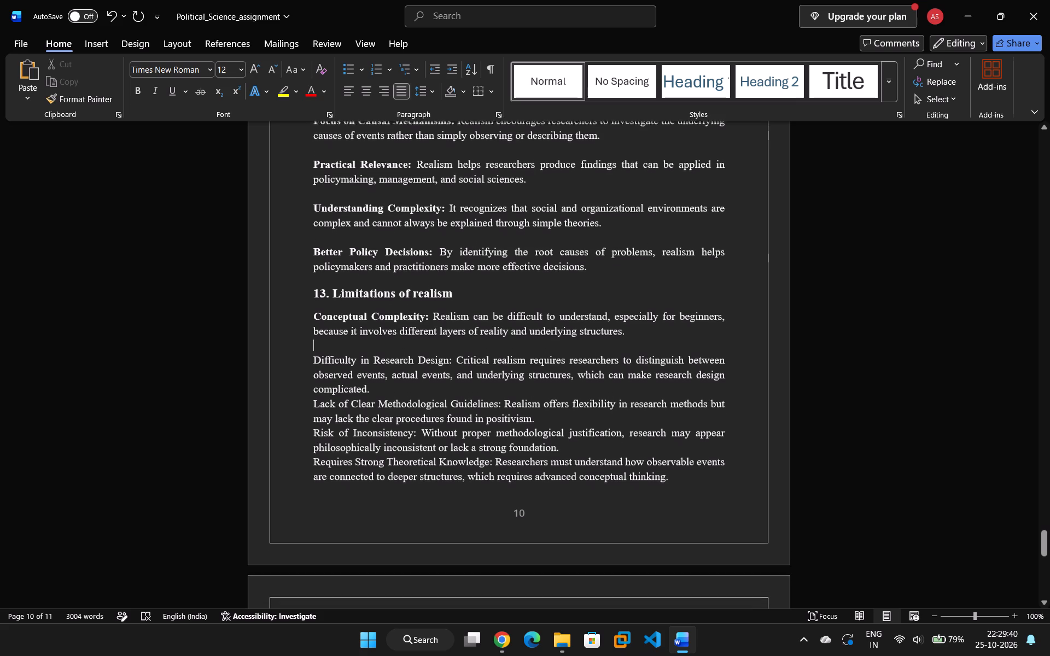
scroll(367, 378, down, 1)
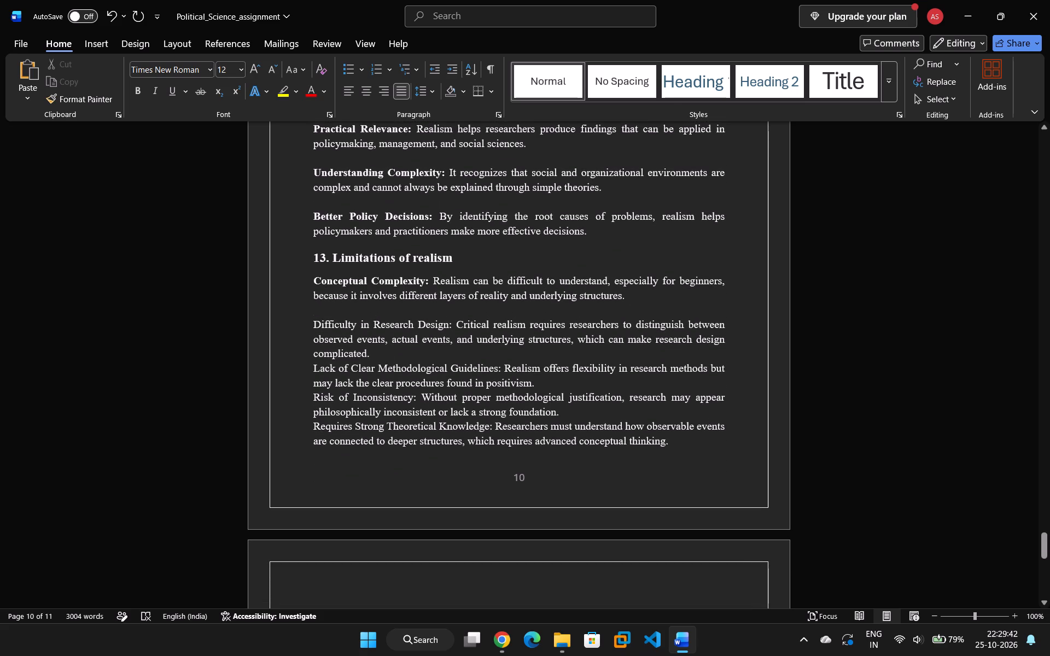
drag(456, 324, 312, 329)
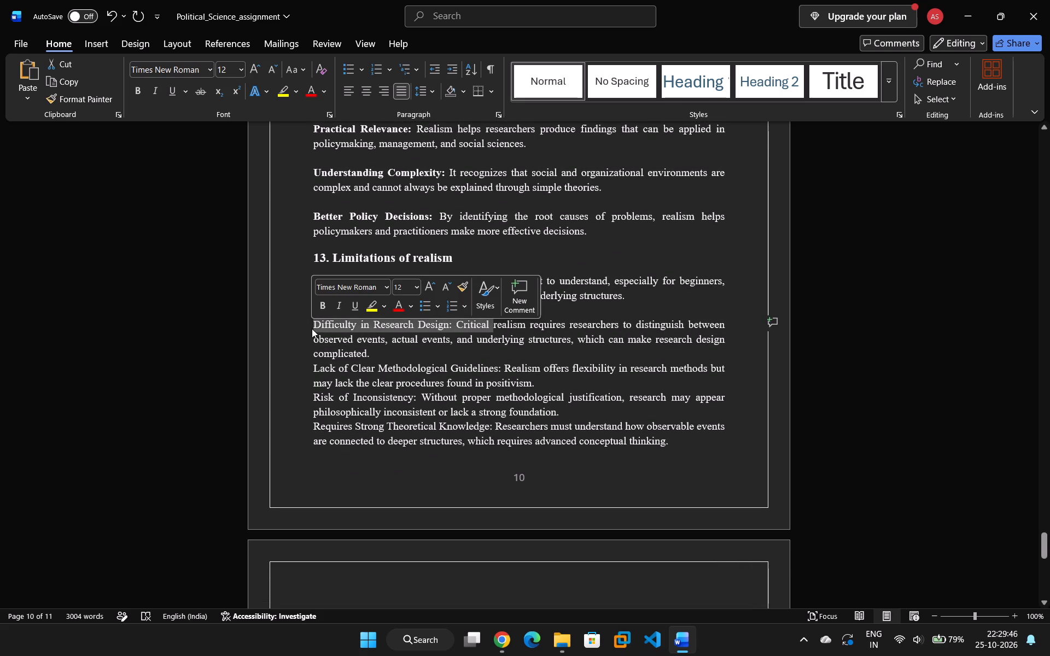
click(448, 325)
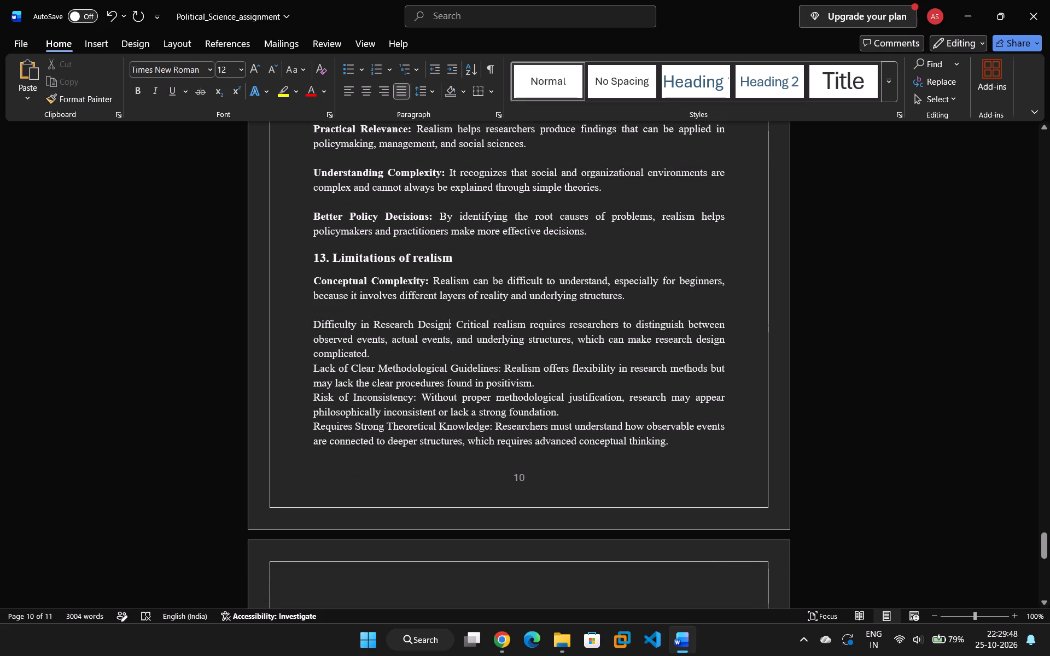
drag(451, 323, 338, 326)
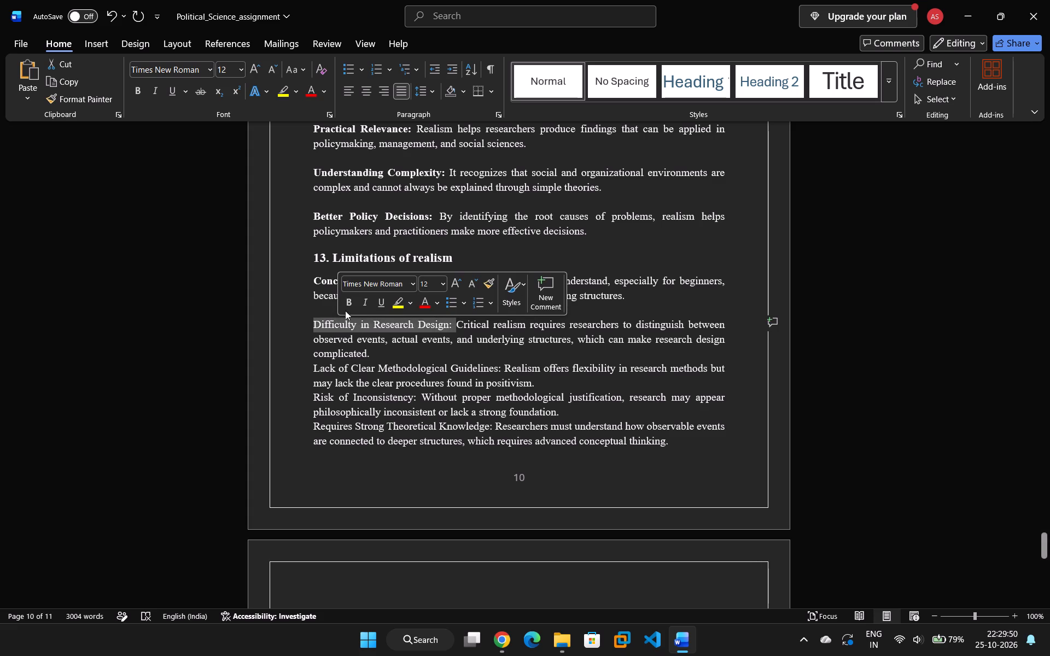
click(350, 298)
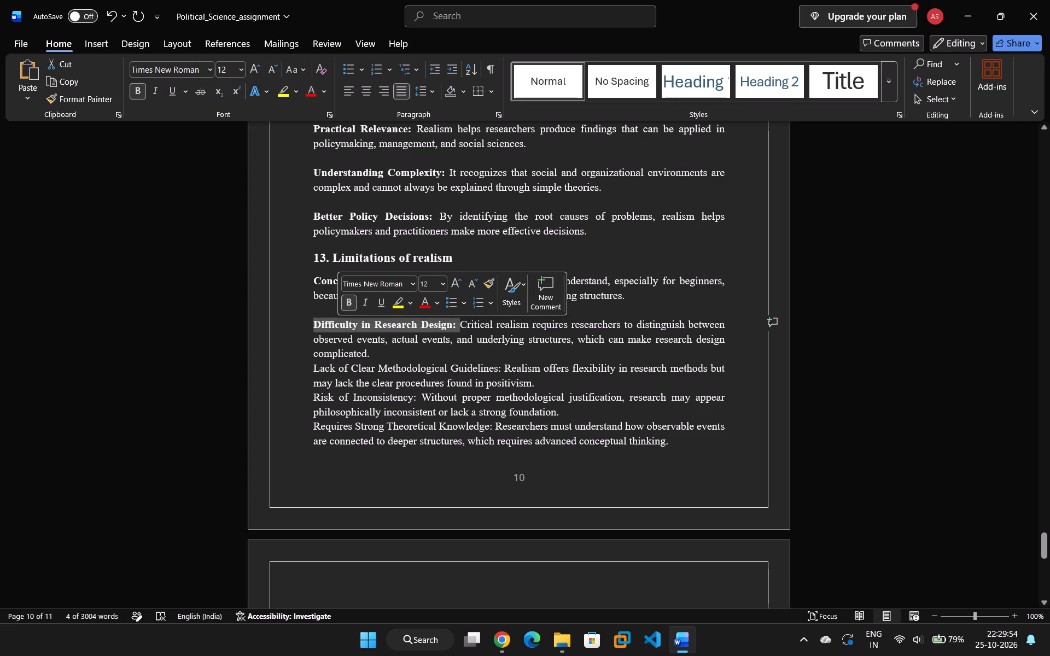
drag(501, 367, 323, 372)
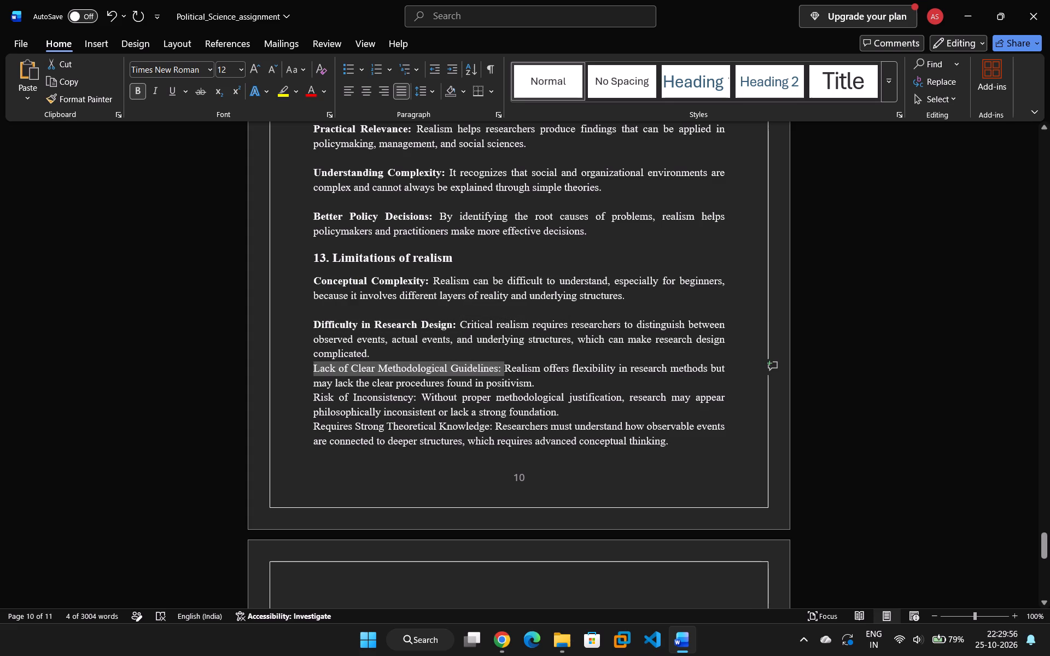
drag(323, 372, 324, 371)
click(336, 347)
Bold the "Risk of Inconsistency:" and "Requires Strong Theoretical Knowledge:" lead-ins, including their colons.
scroll(371, 379, down, 1)
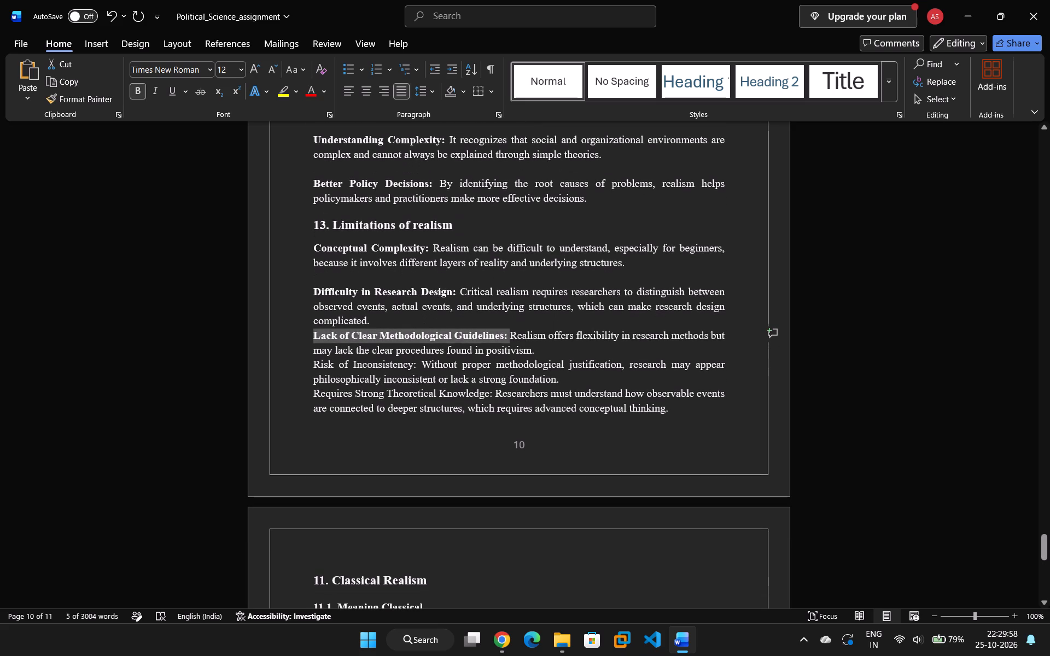
drag(415, 368, 320, 368)
click(332, 343)
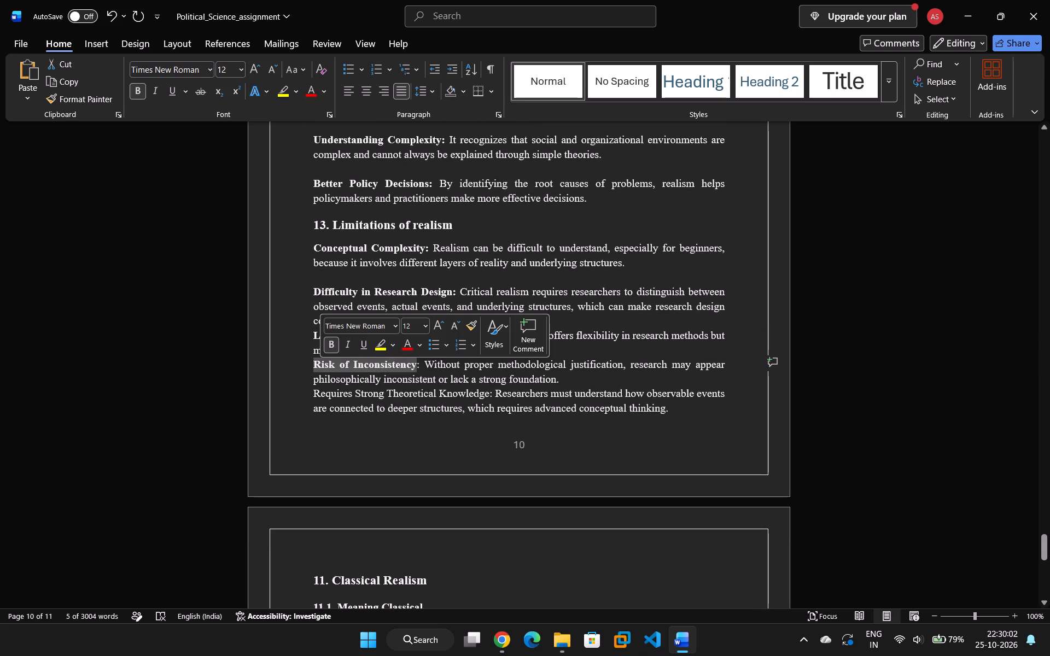
click(419, 364)
click(419, 364)
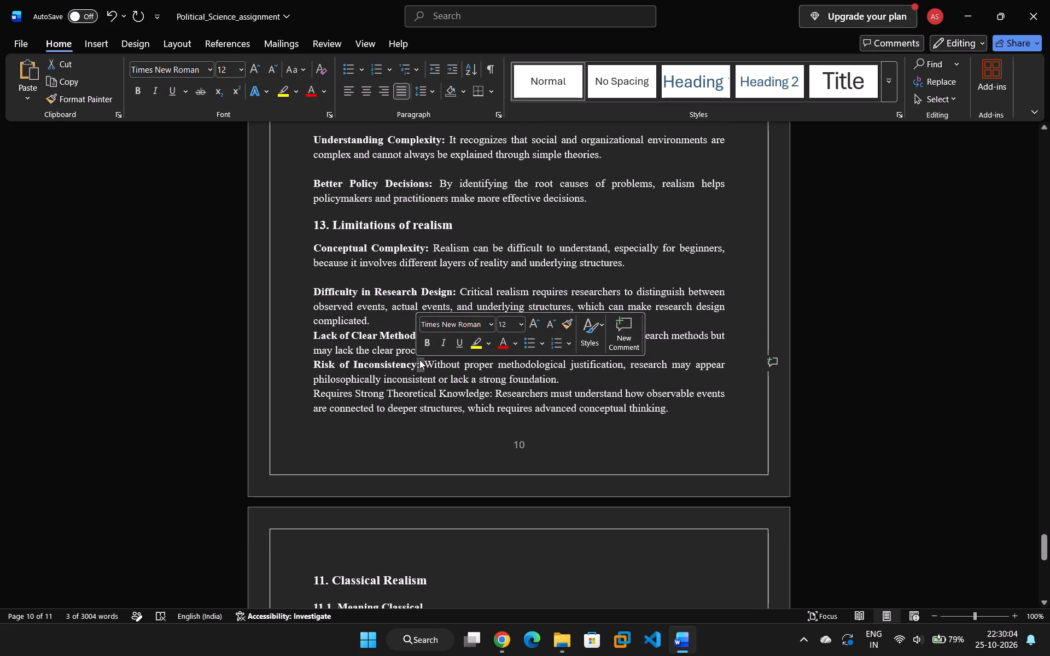
click(424, 347)
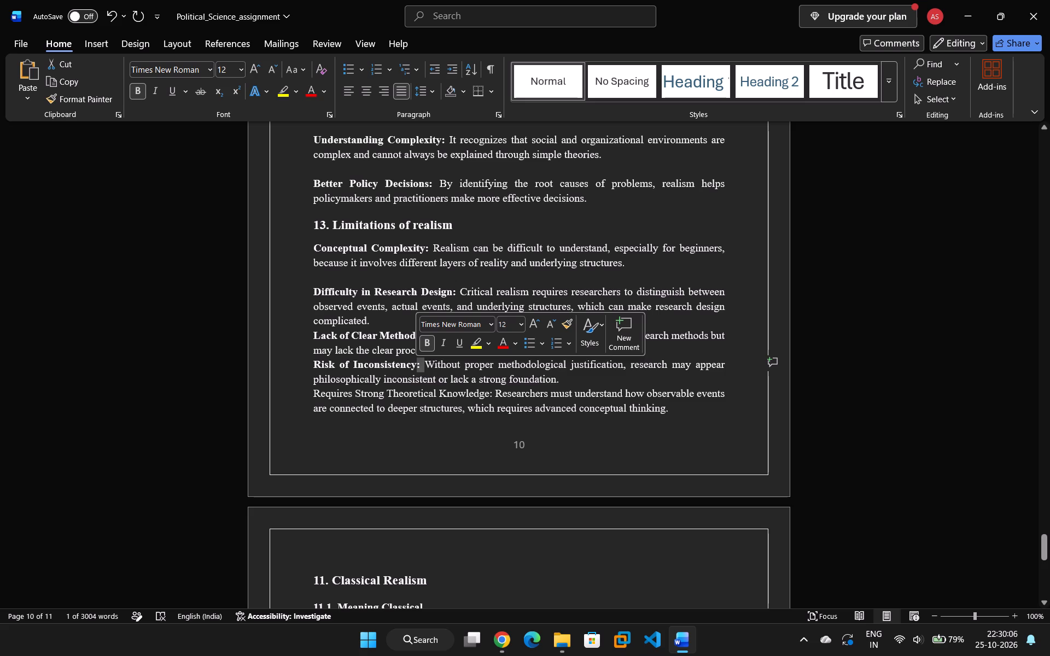
drag(492, 395, 369, 400)
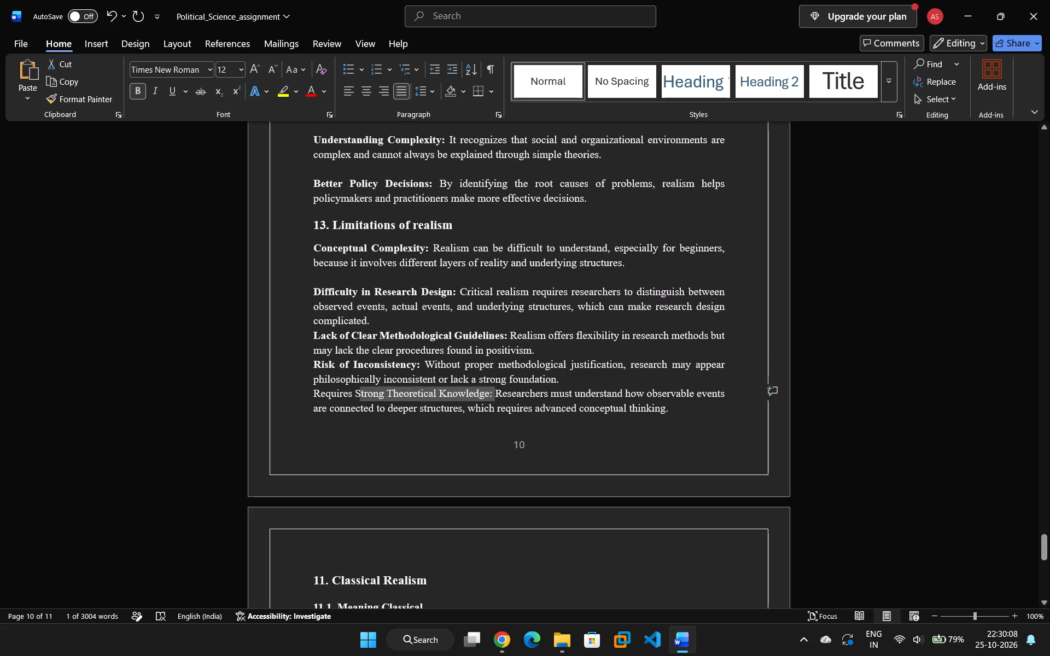
drag(369, 400, 317, 399)
click(333, 373)
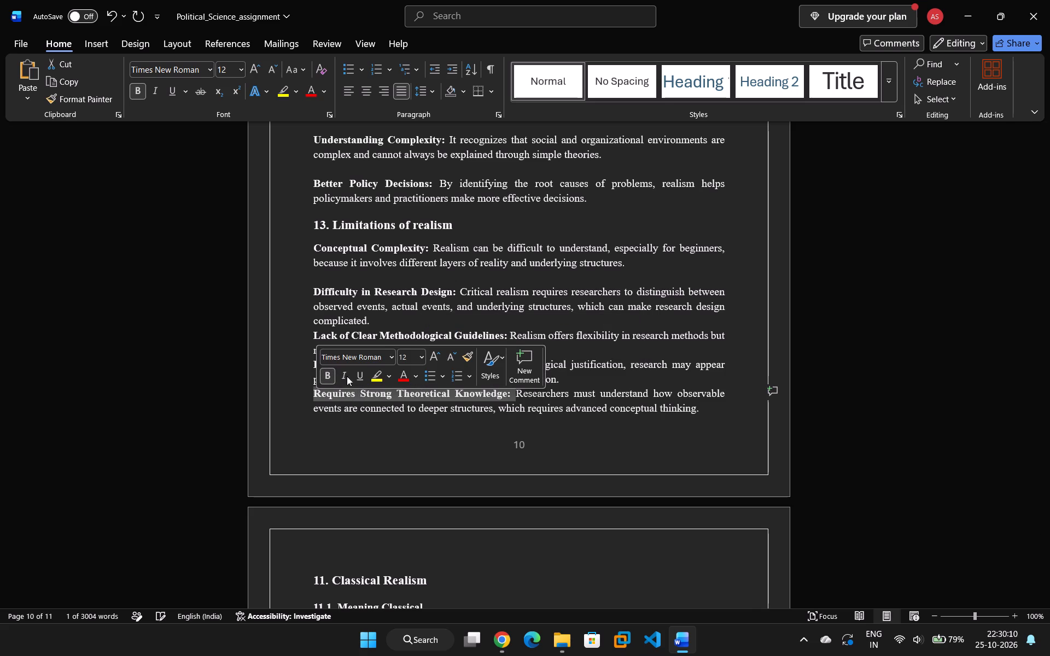
Insert a blank line between the "Risk of Inconsistency" and "Requires Strong Theoretical Knowledge" paragraphs.
double_click(583, 388)
click(566, 371)
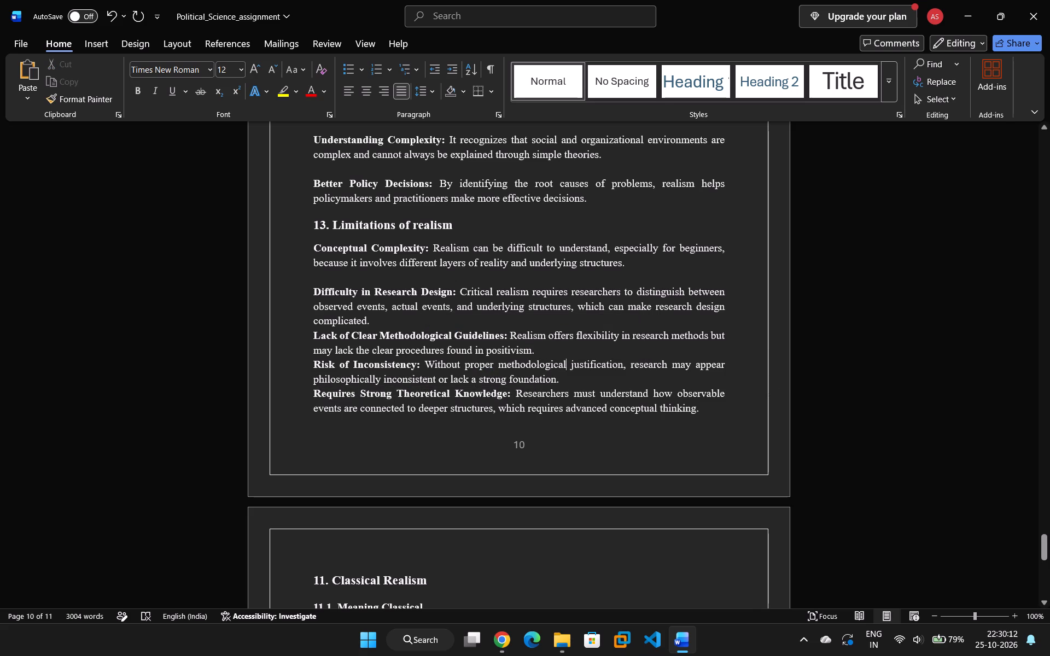
click(562, 385)
click(562, 385)
key(Return)
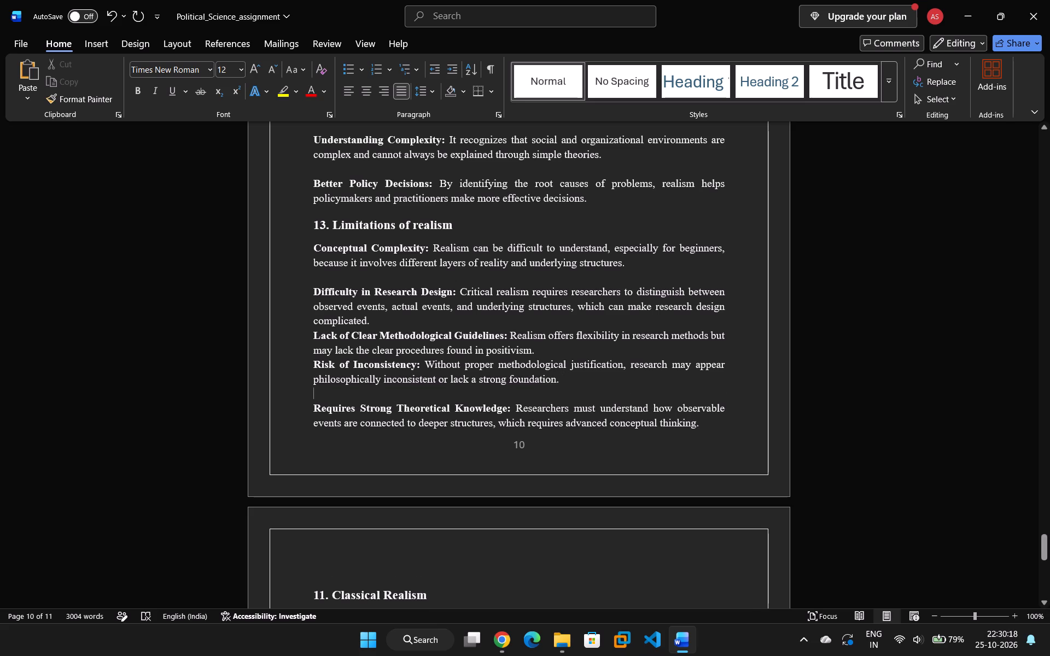
Insert a blank line after the "Lack of Clear Methodological Guidelines" paragraph and after the "Difficulty in Research Design" paragraph.
click(547, 350)
key(Return)
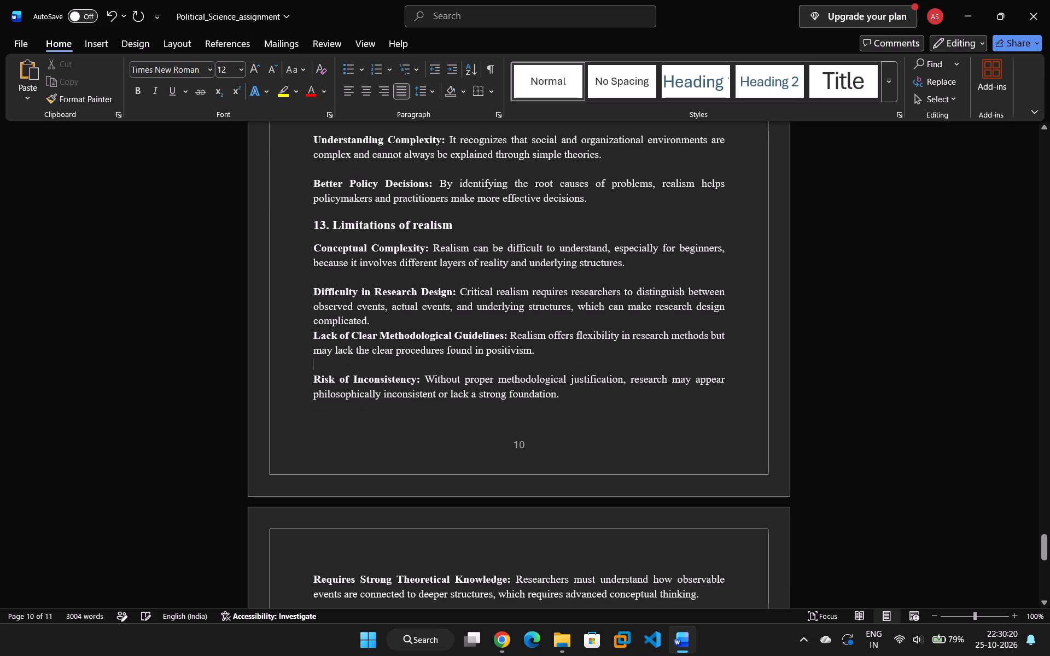
click(410, 328)
key(Return)
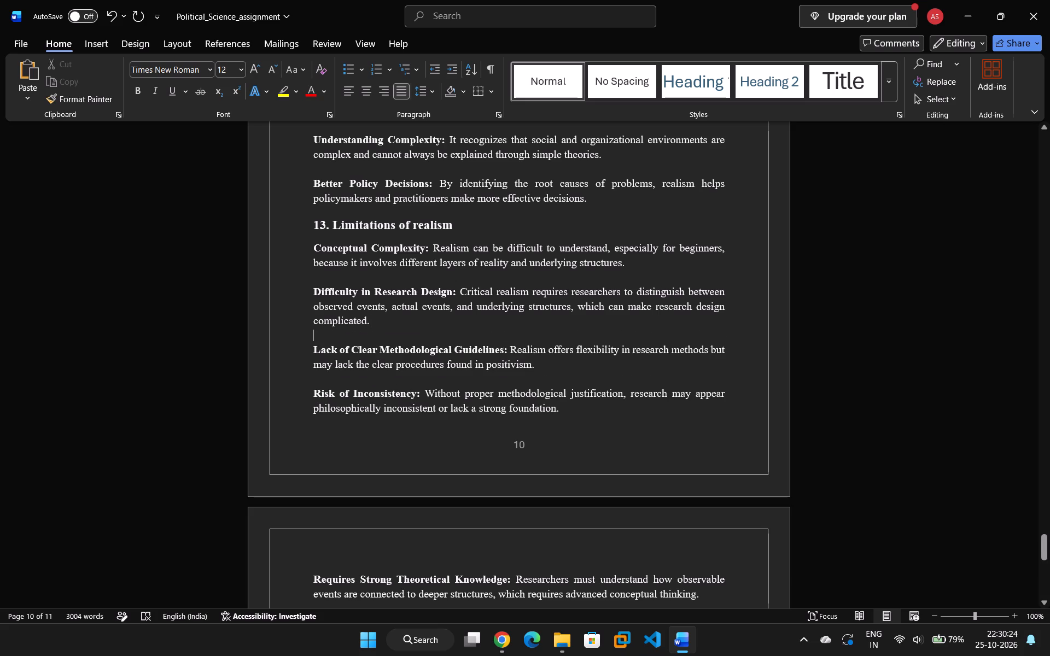
Check the line spacing options and paragraph layout of the Limitations of realism section, through its last paragraph, "Requires Strong Theoretical Knowledge".
drag(571, 406, 304, 250)
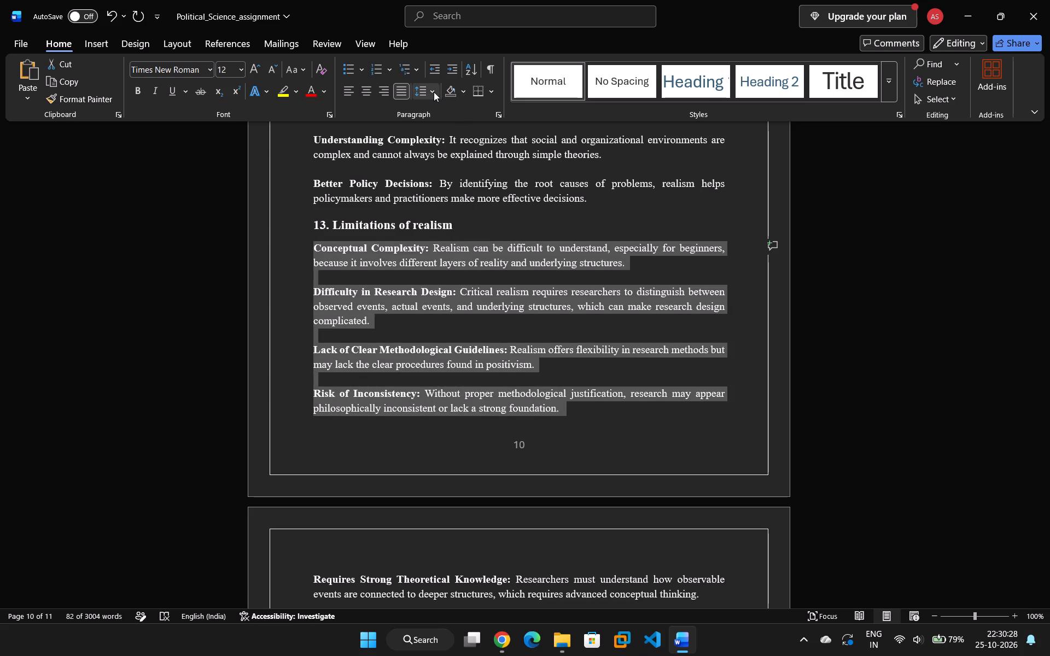
click(434, 92)
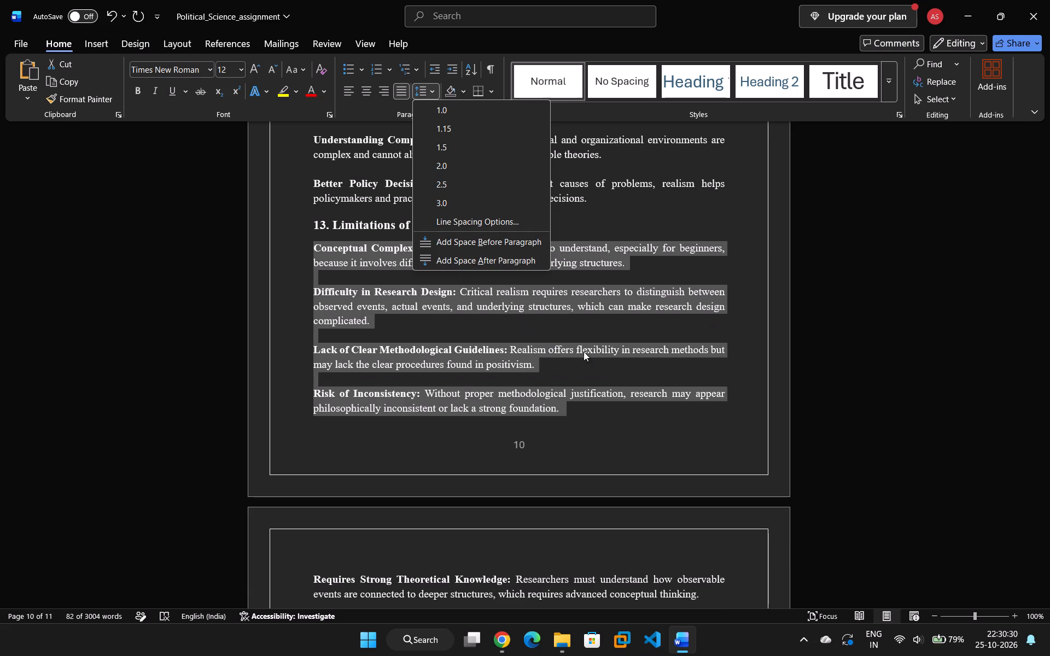
click(611, 358)
click(482, 263)
drag(466, 275, 427, 259)
drag(644, 323, 640, 326)
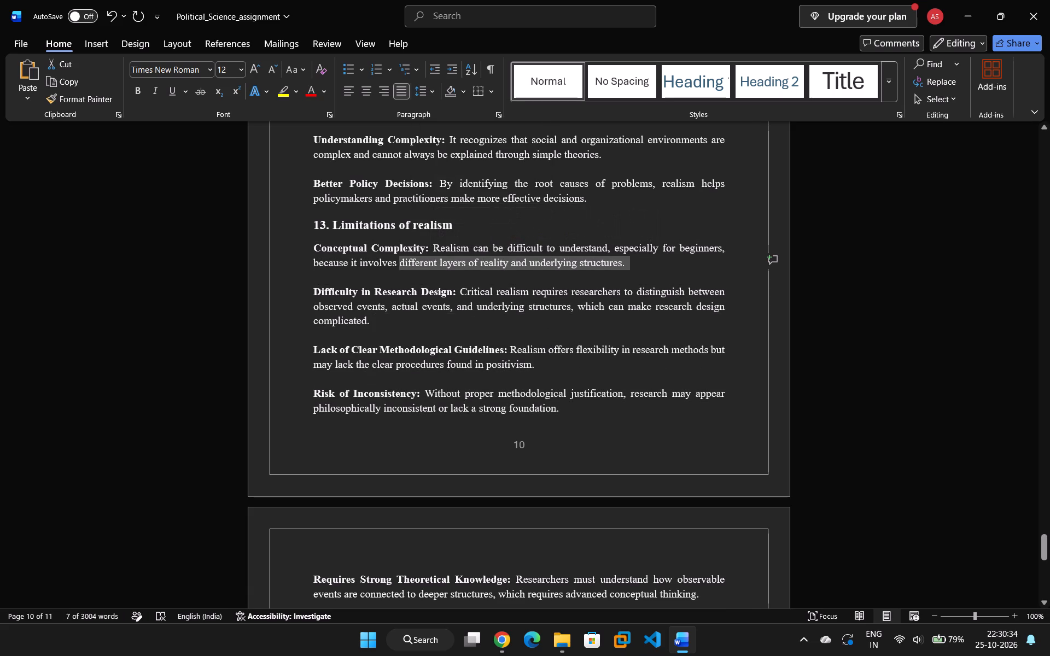
drag(640, 326, 305, 283)
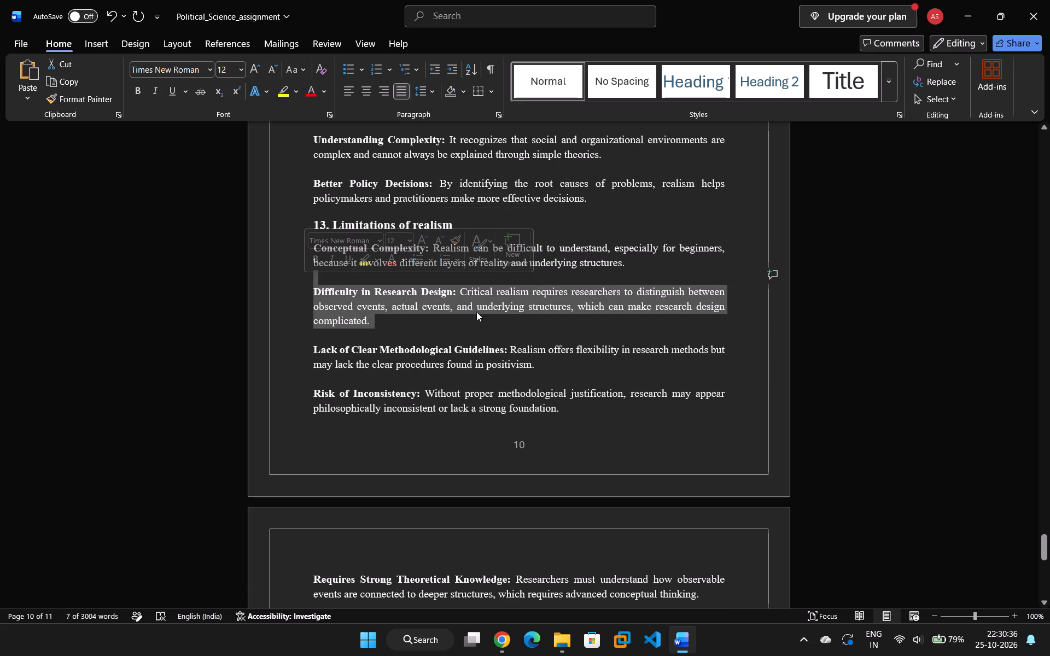
drag(557, 364, 314, 347)
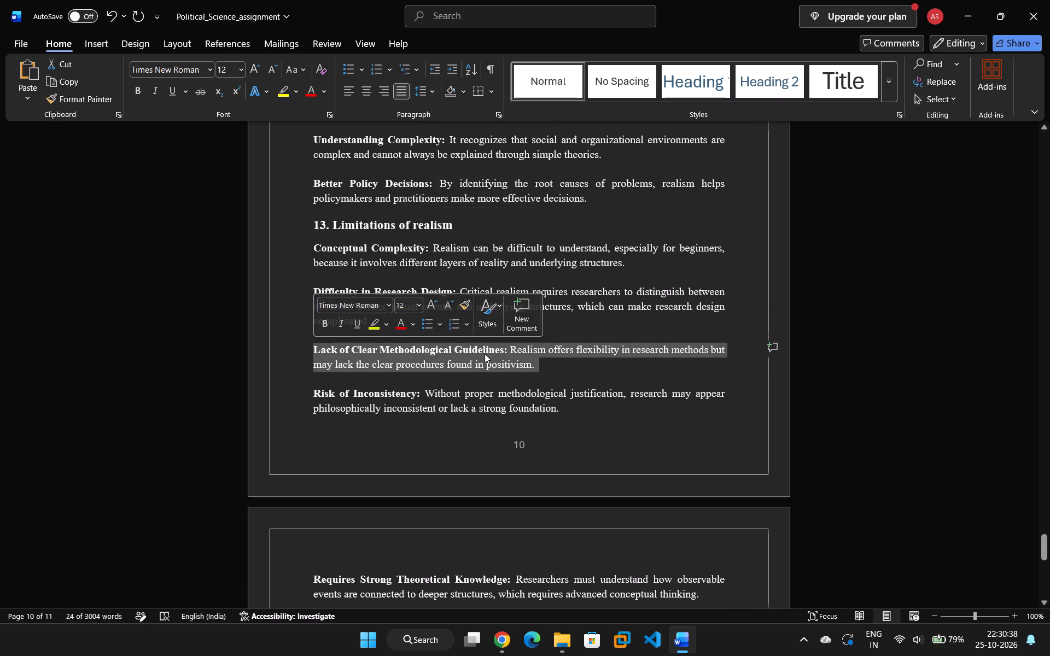
scroll(593, 352, down, 2)
drag(578, 341, 320, 321)
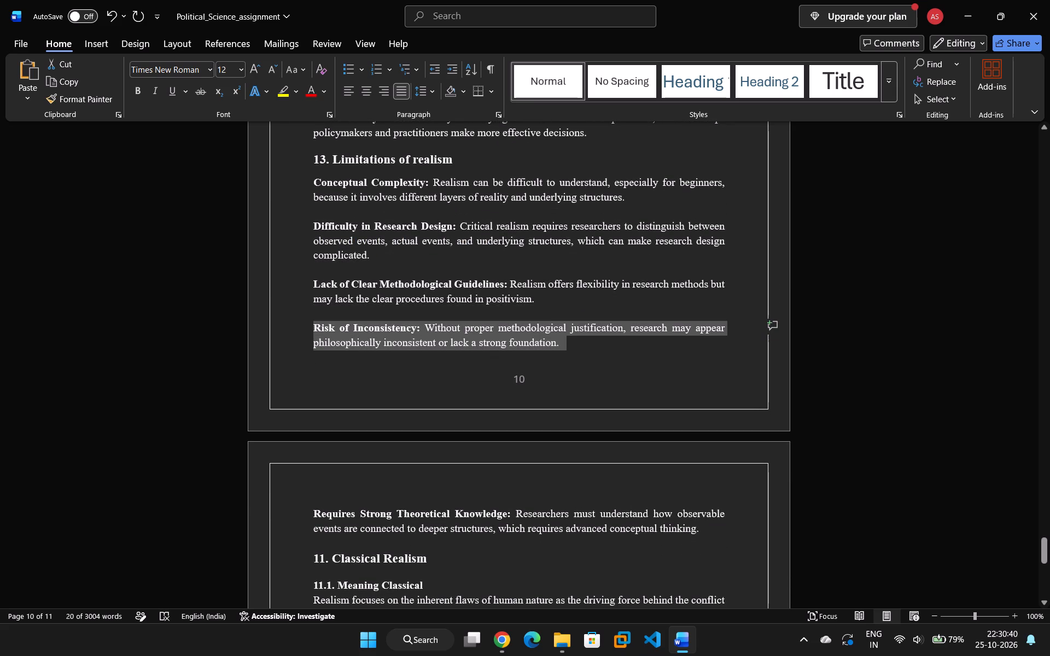
drag(320, 321, 319, 321)
scroll(505, 359, down, 6)
drag(714, 337, 711, 337)
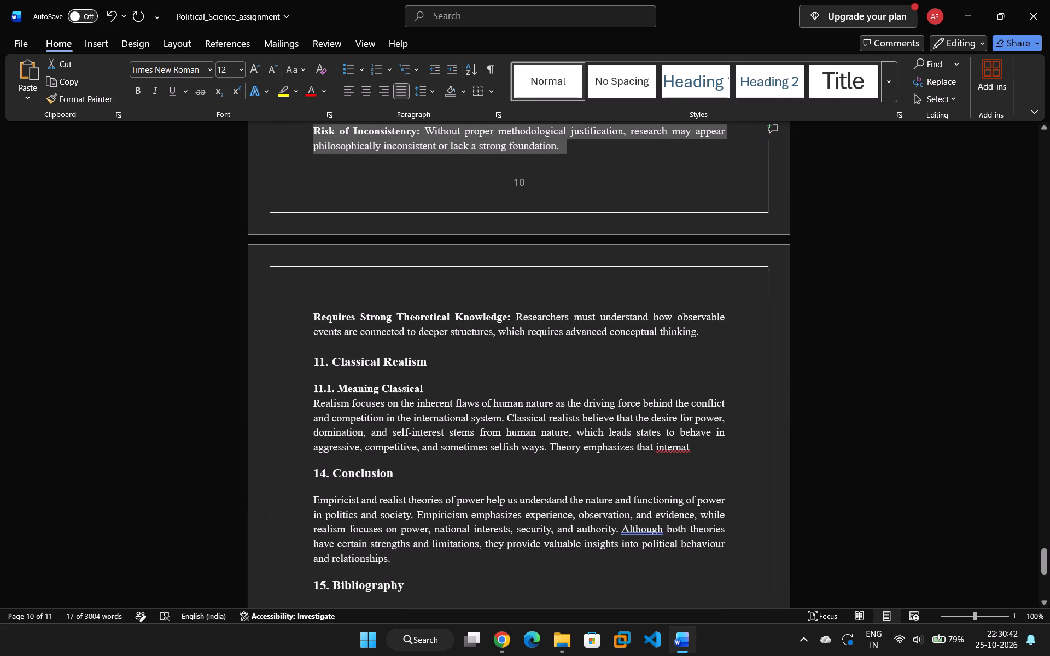
drag(711, 337, 319, 317)
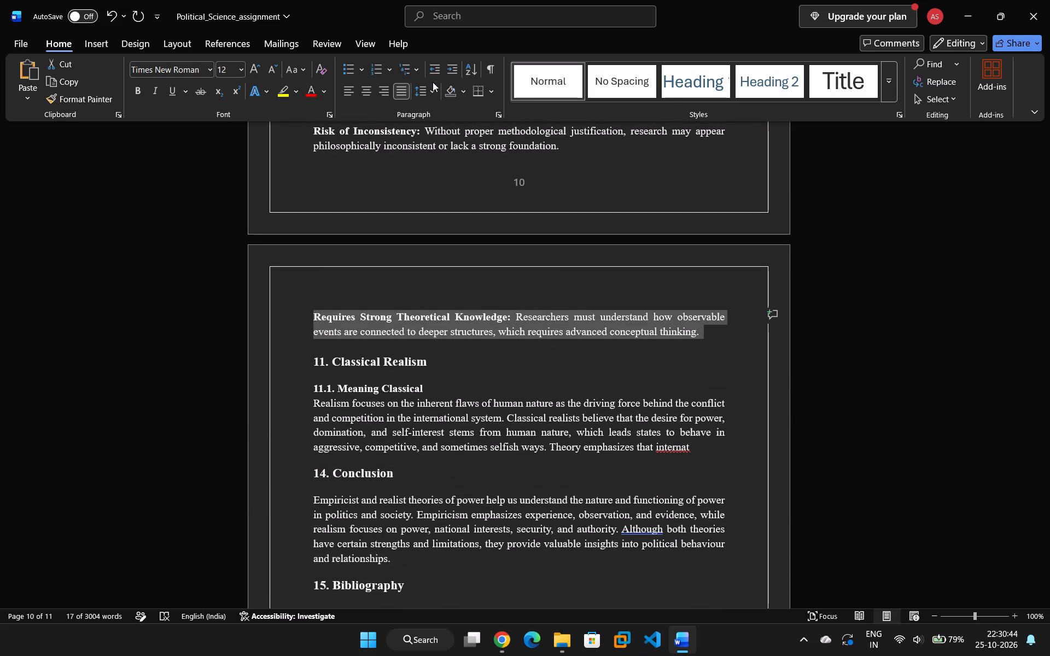
click(435, 85)
double_click(600, 273)
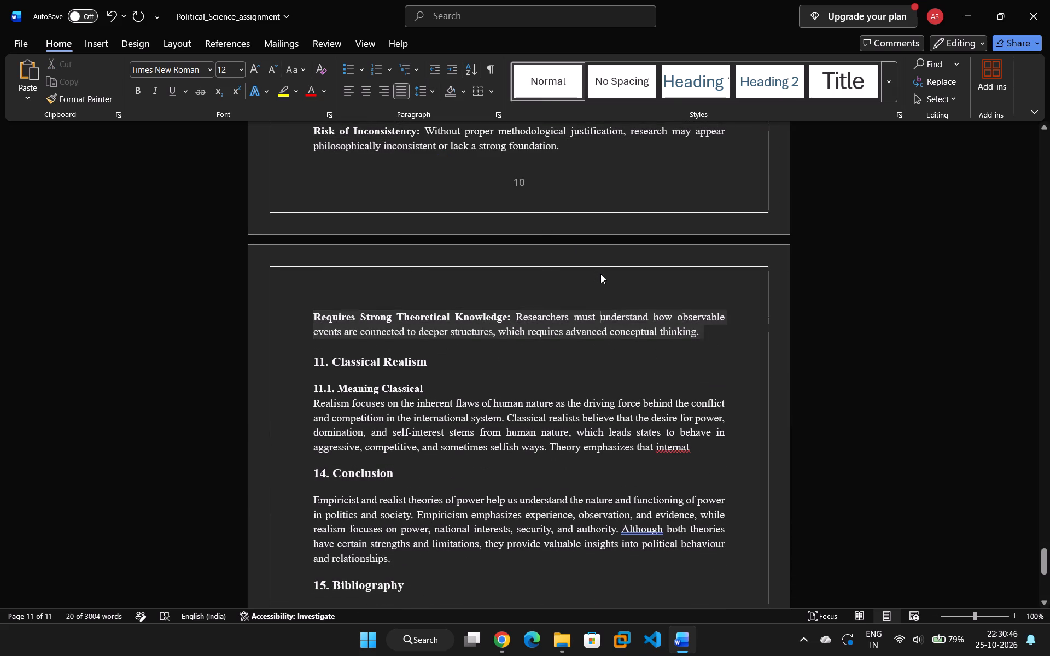
scroll(604, 271, down, 5)
scroll(609, 274, up, 5)
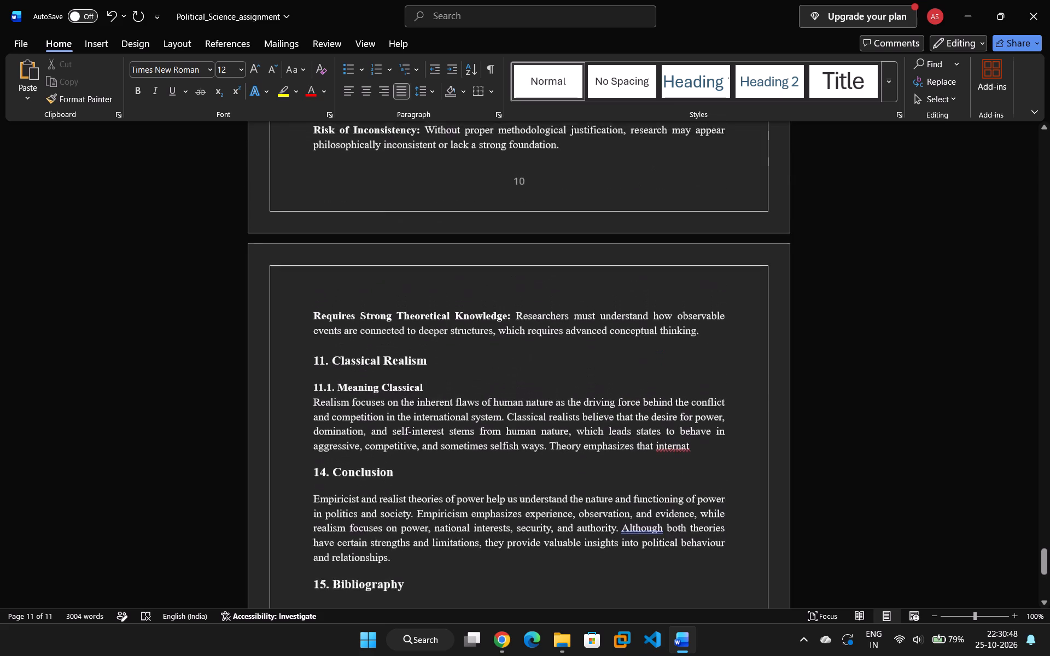
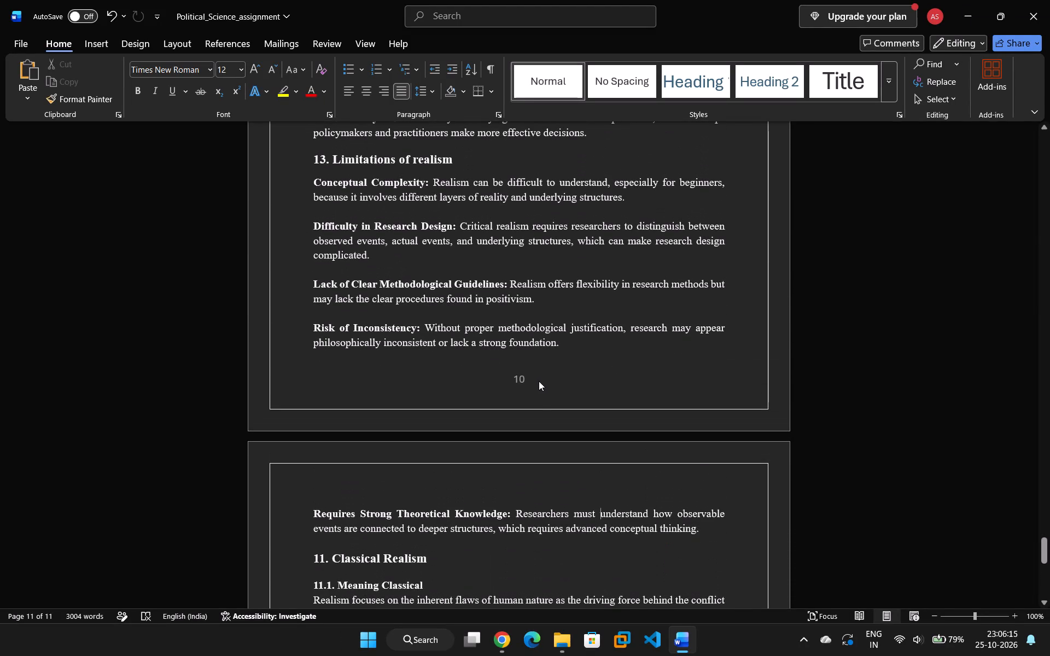
Review the layout from section 12, Advantages of realism, through the Limitations section to the Conclusion and Bibliography.
scroll(539, 381, down, 1)
scroll(536, 384, up, 13)
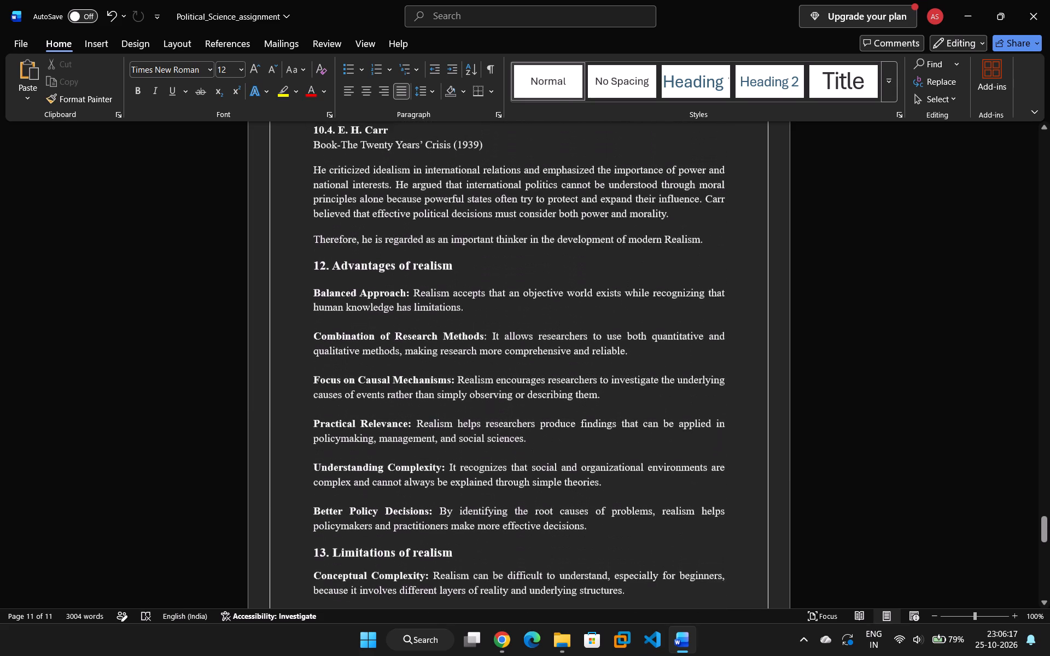
scroll(520, 390, up, 3)
scroll(520, 390, down, 9)
scroll(520, 390, up, 5)
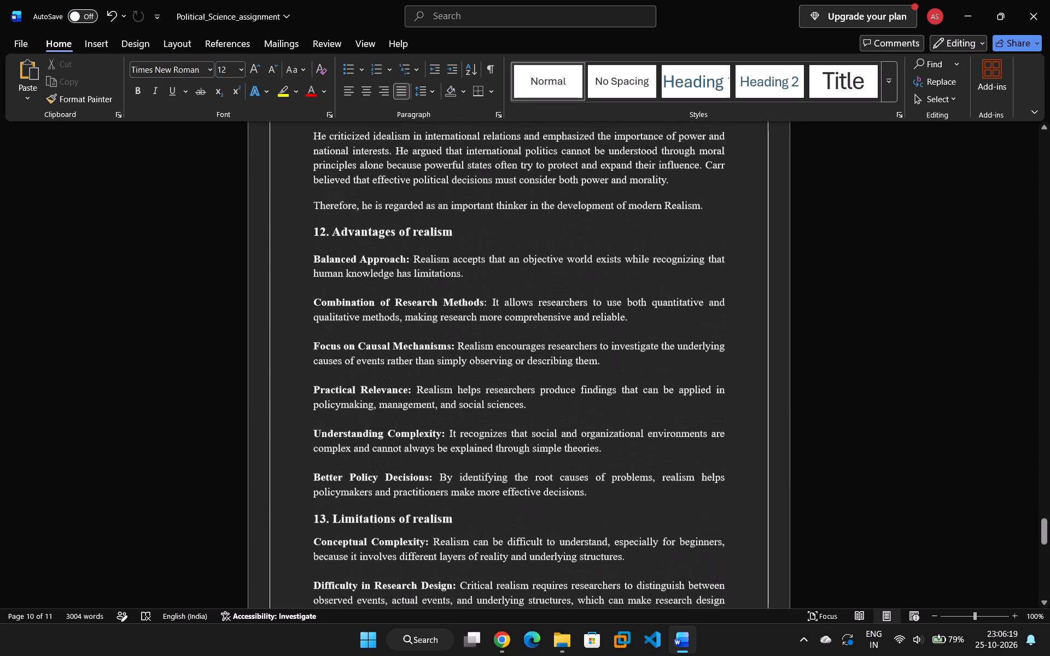
scroll(519, 390, down, 2)
scroll(517, 394, up, 1)
scroll(516, 396, down, 12)
scroll(510, 410, up, 2)
scroll(509, 410, down, 12)
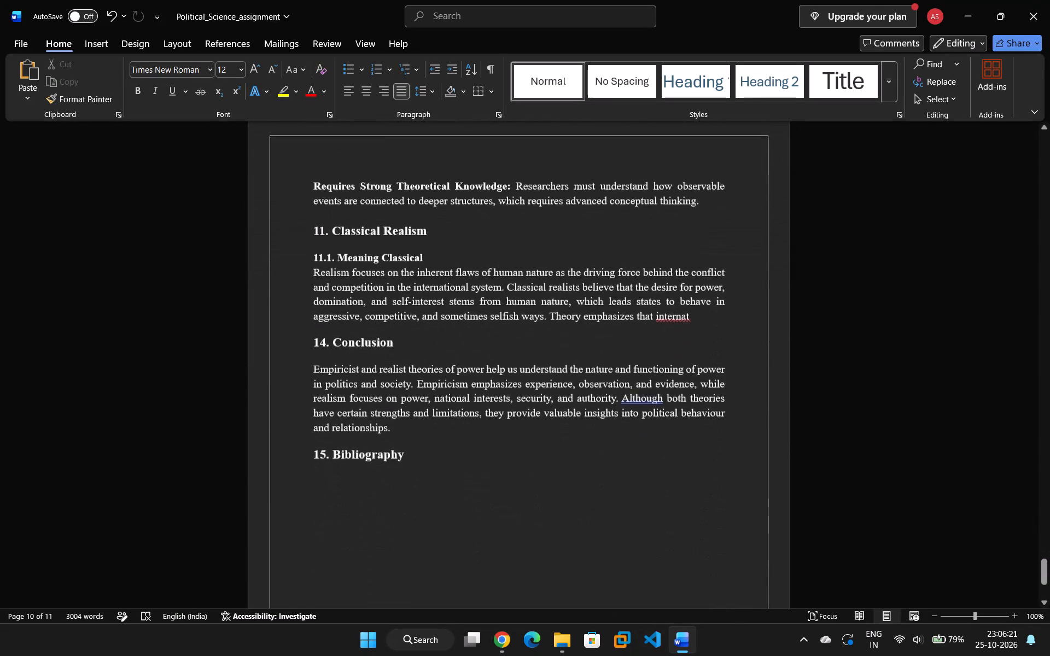
Copy the "11. Classical Realism" heading, its 11.1 subheading and paragraph, and paste them on a new line above "12. Advantages of realism".
drag(696, 256, 281, 180)
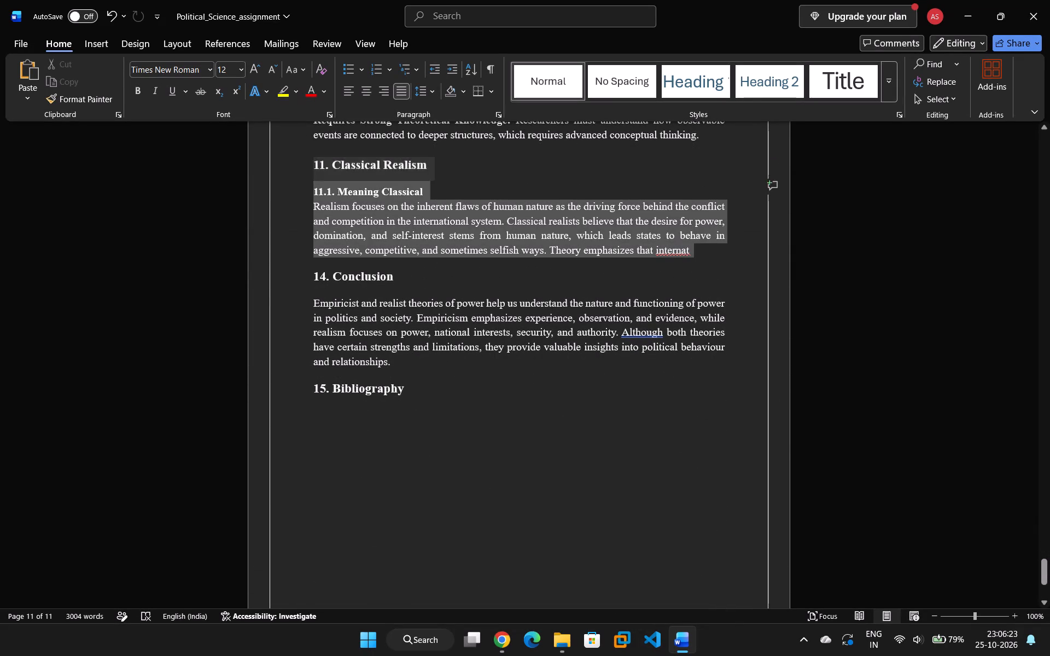
drag(281, 180, 313, 168)
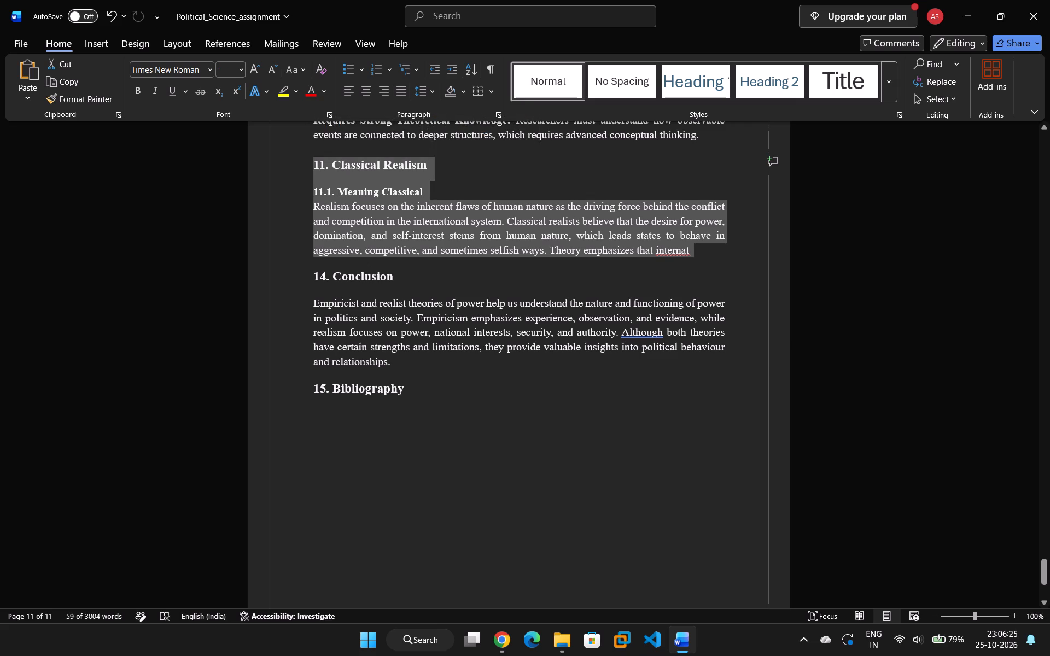
key(ctrl+c)
scroll(450, 371, up, 1)
scroll(450, 371, up, 20)
scroll(450, 371, up, 1)
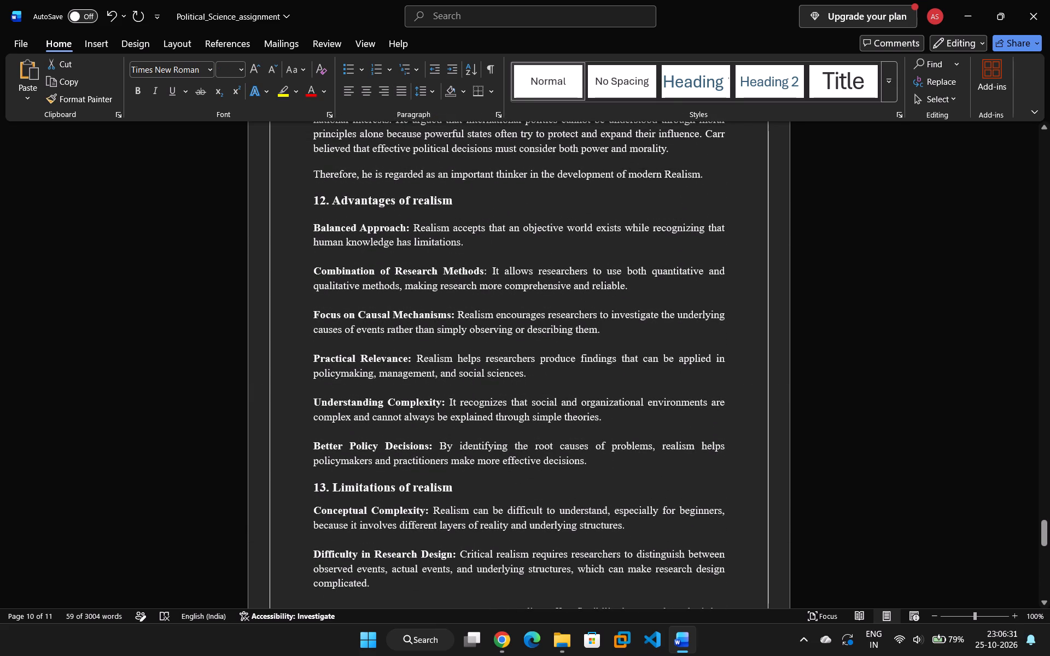
click(708, 174)
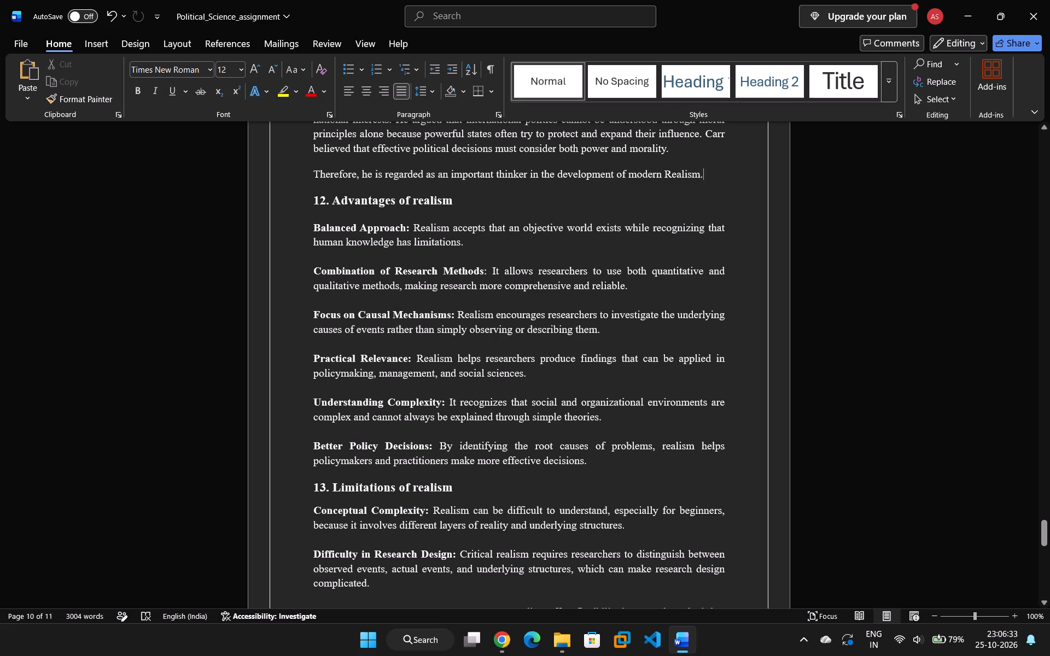
key(Return)
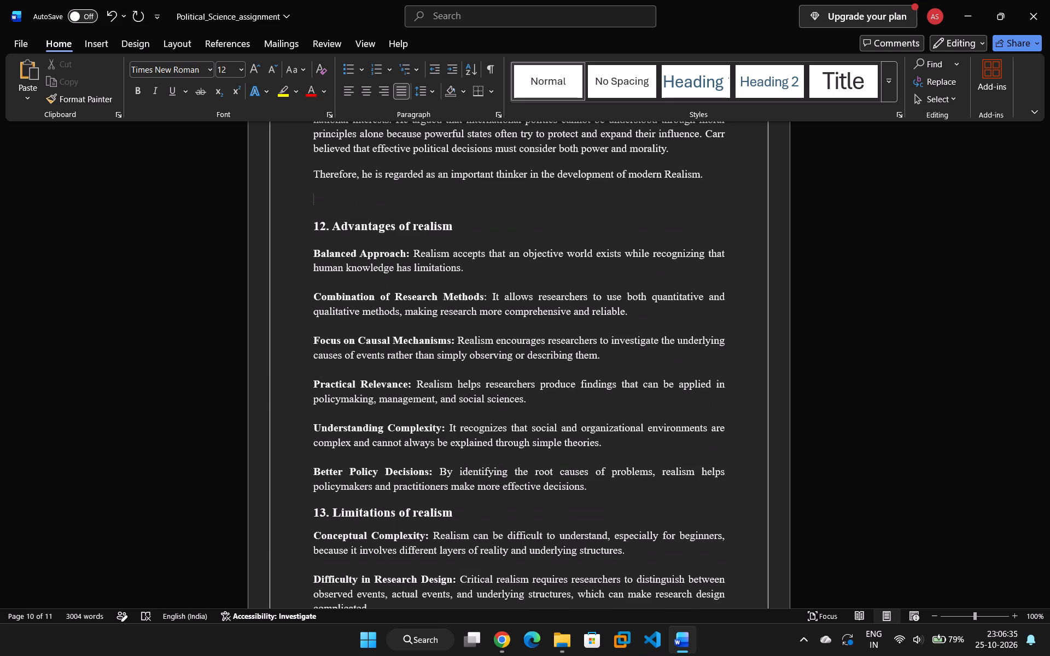
key(ctrl+v)
Insert a blank line between the last E. H. Carr sentence and the pasted "11. Classical Realism" heading.
scroll(690, 231, up, 1)
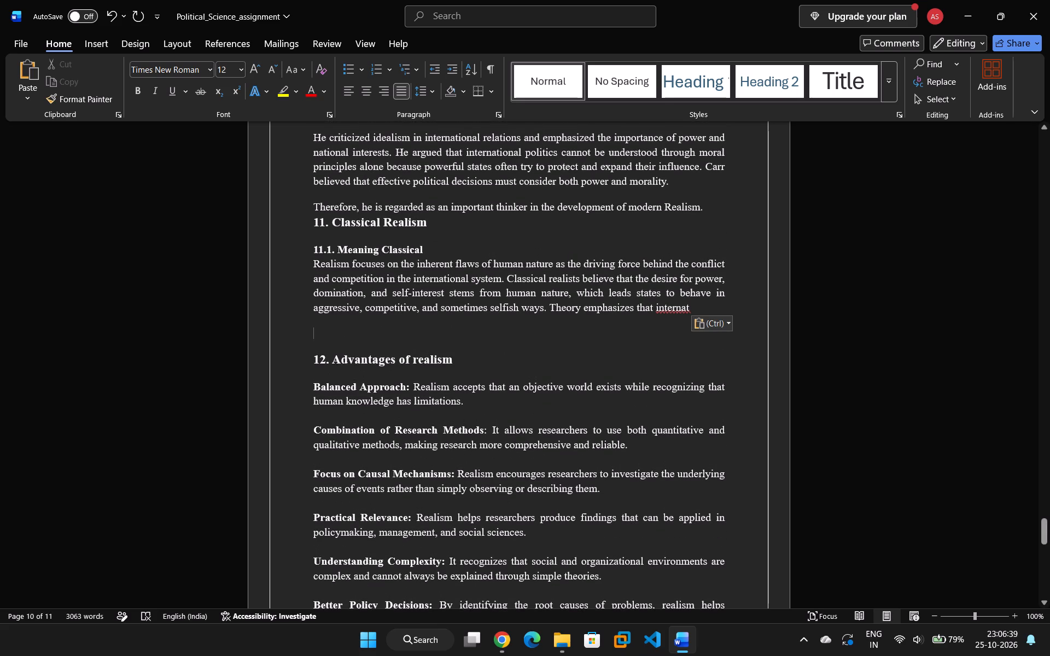
scroll(701, 211, up, 1)
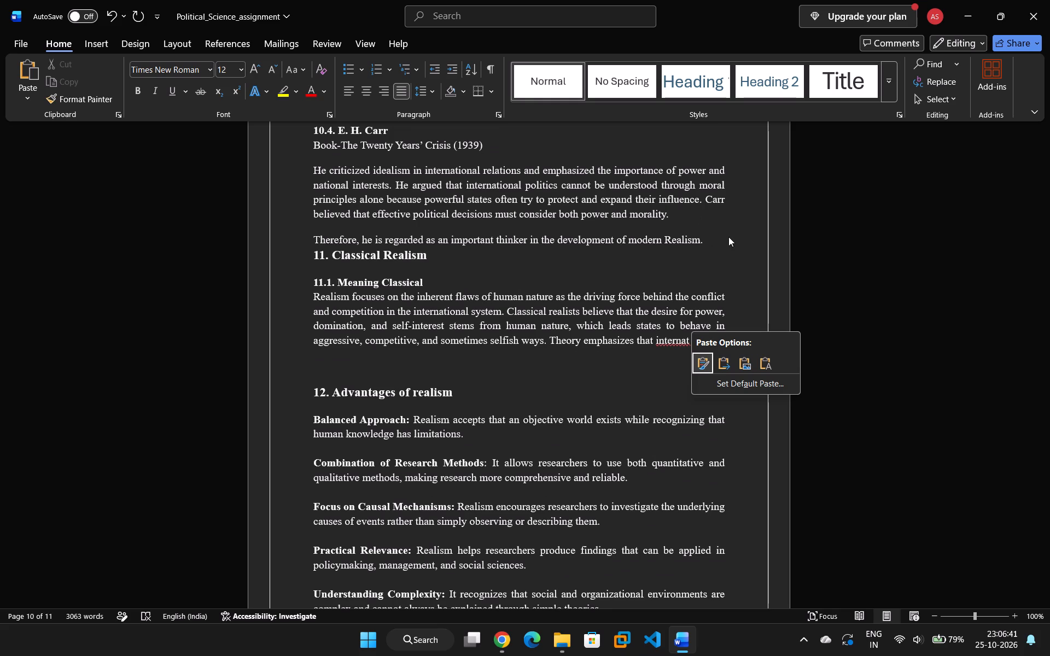
click(728, 237)
click(707, 249)
click(710, 241)
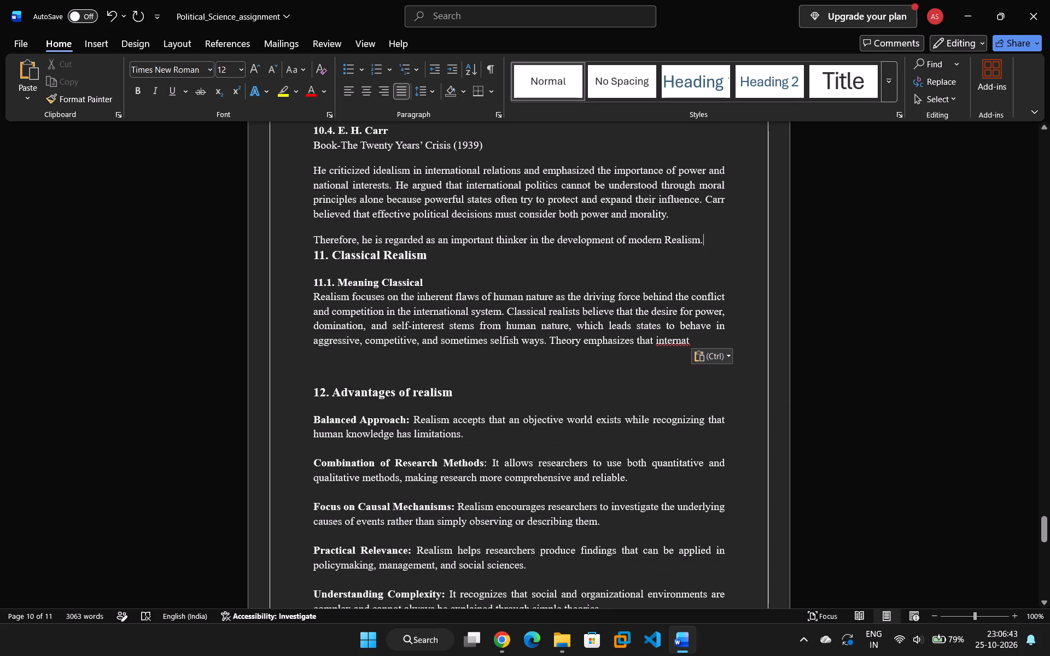
key(Return)
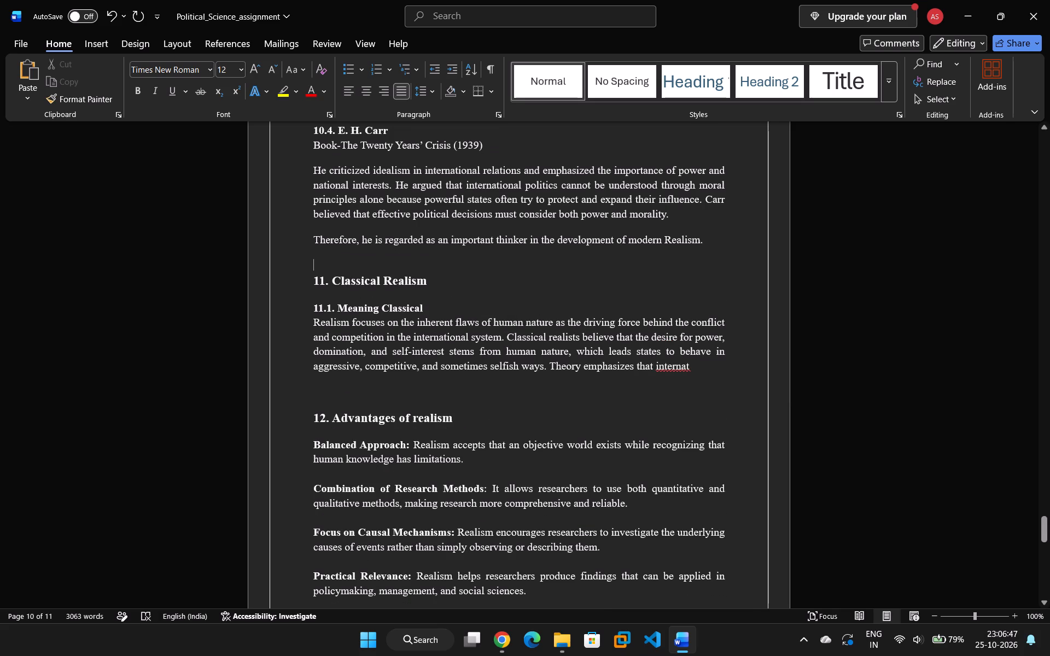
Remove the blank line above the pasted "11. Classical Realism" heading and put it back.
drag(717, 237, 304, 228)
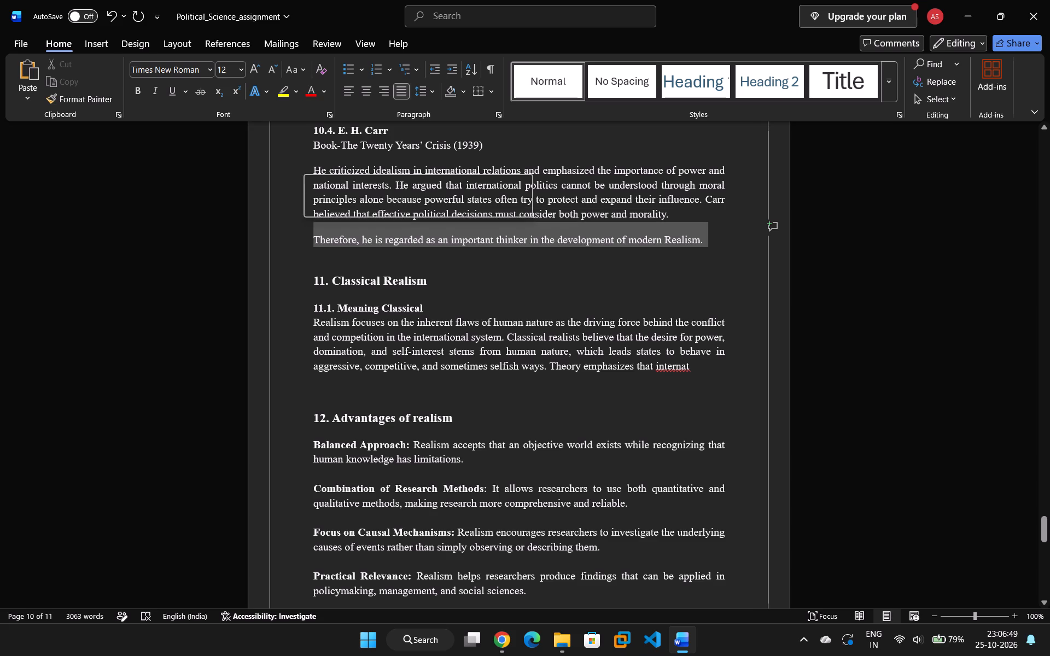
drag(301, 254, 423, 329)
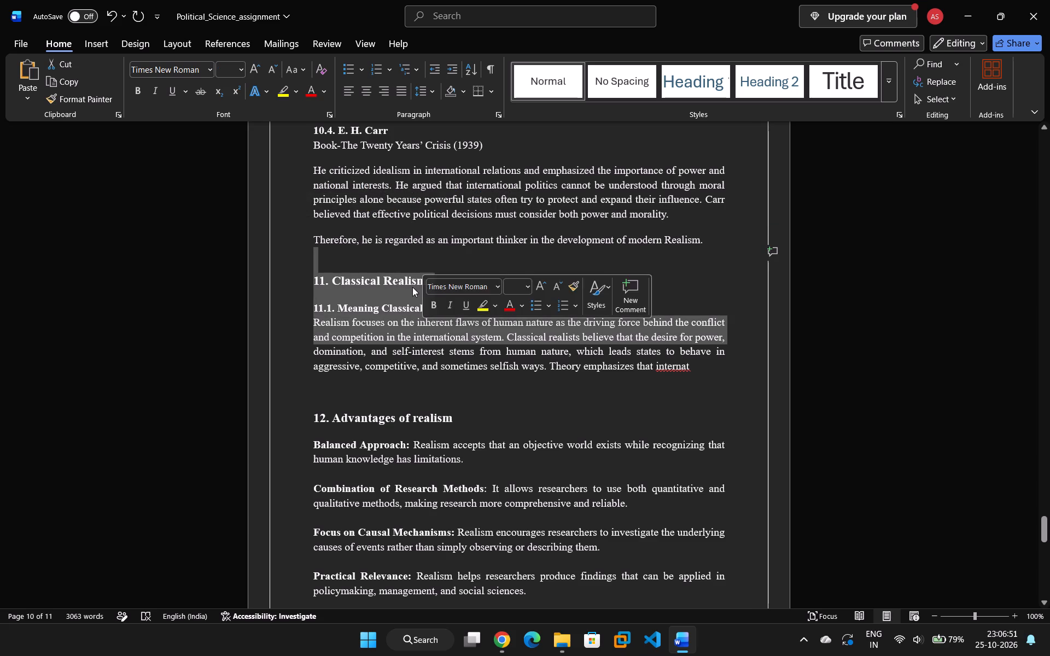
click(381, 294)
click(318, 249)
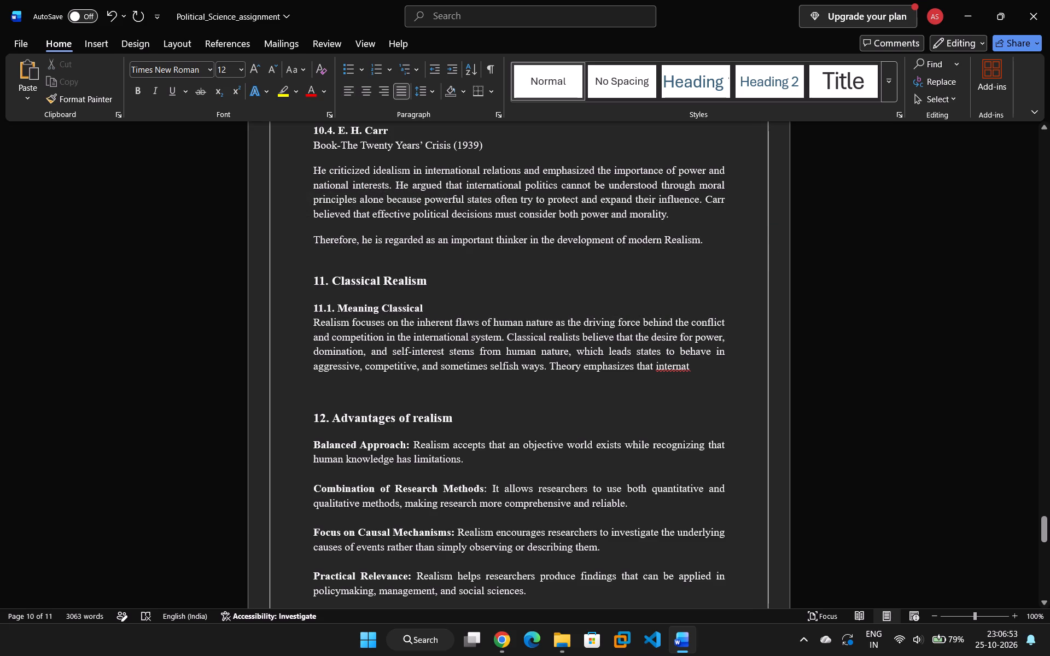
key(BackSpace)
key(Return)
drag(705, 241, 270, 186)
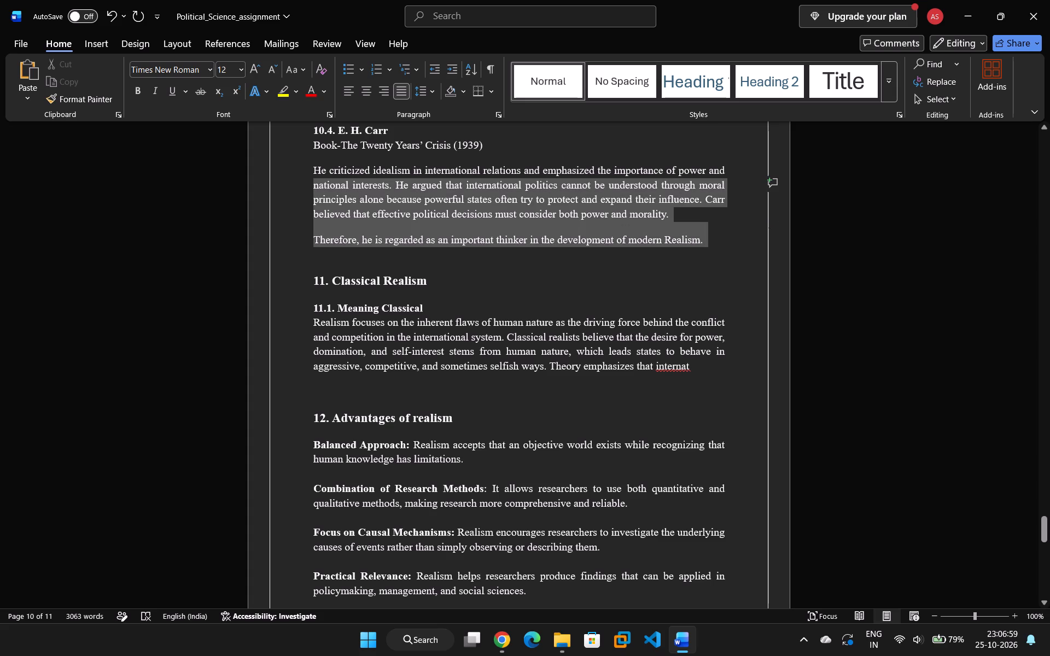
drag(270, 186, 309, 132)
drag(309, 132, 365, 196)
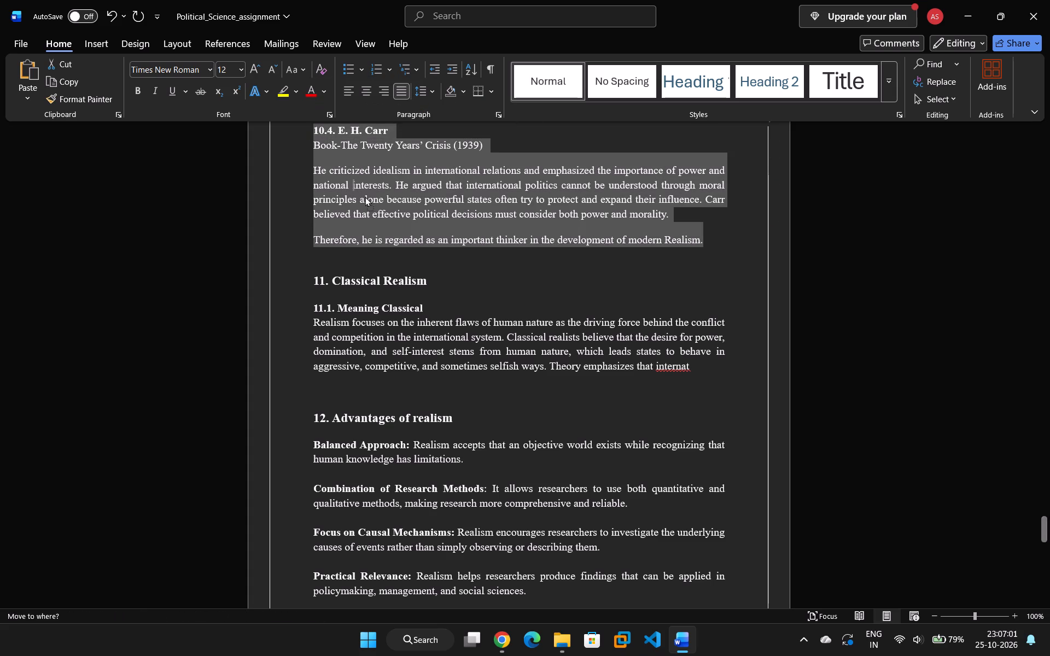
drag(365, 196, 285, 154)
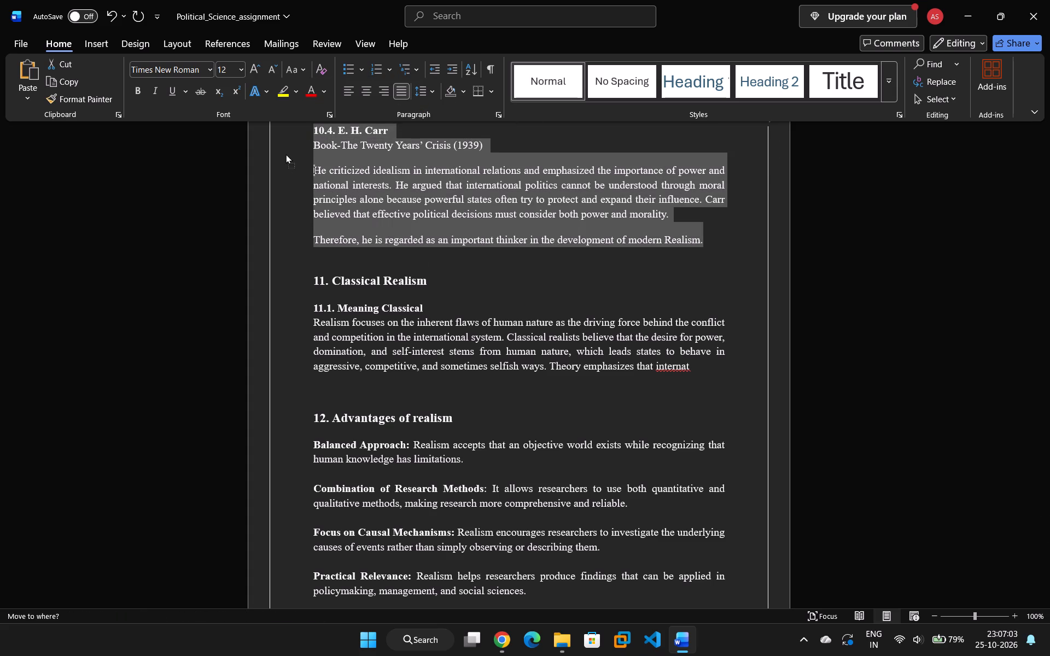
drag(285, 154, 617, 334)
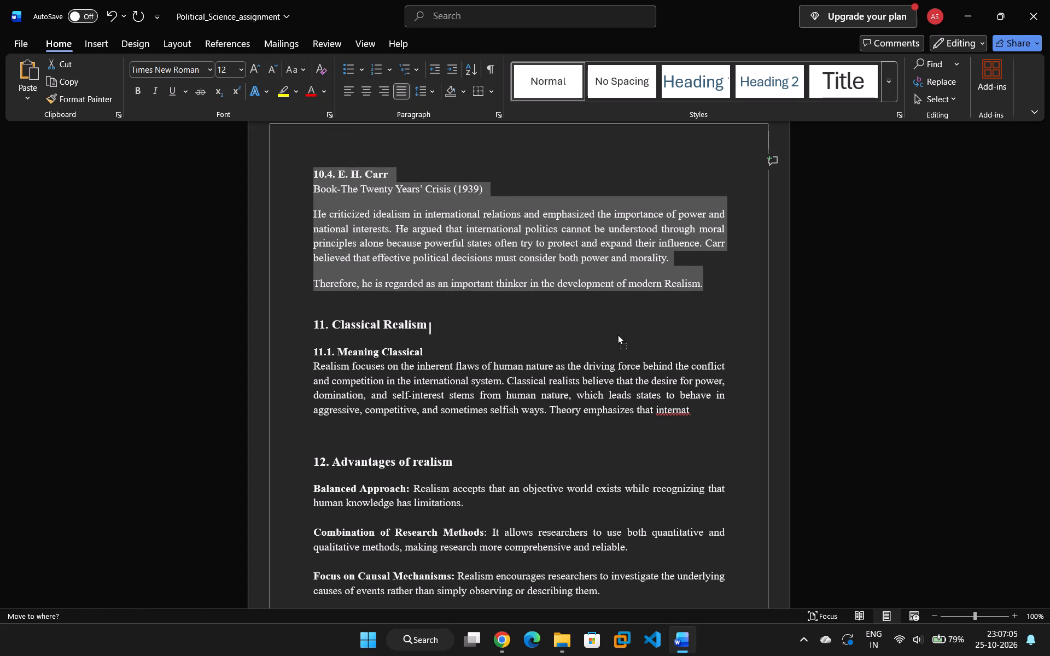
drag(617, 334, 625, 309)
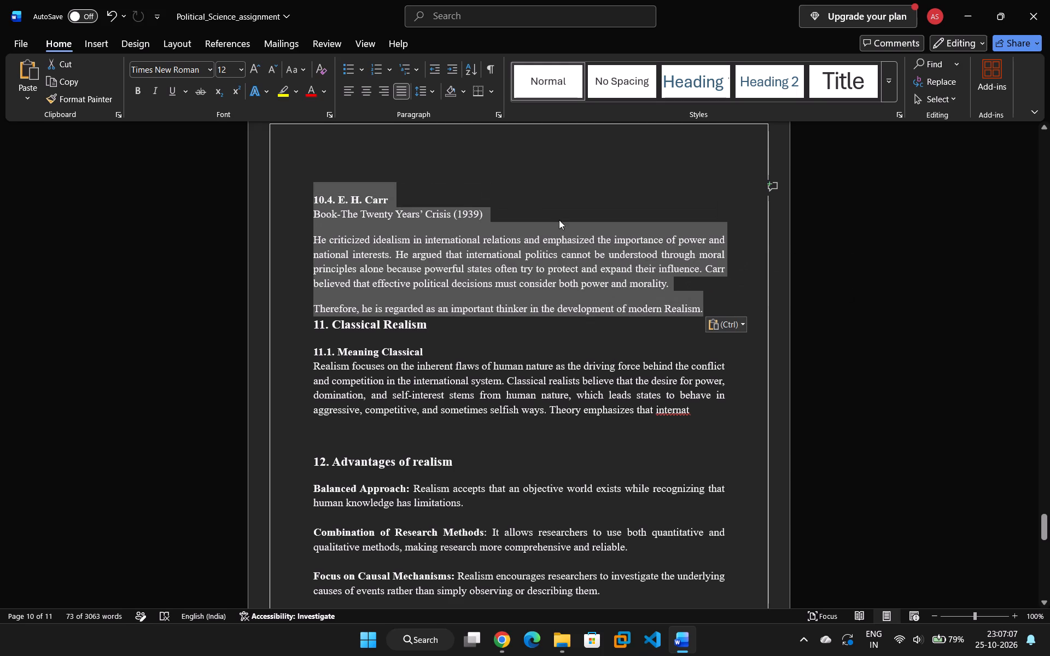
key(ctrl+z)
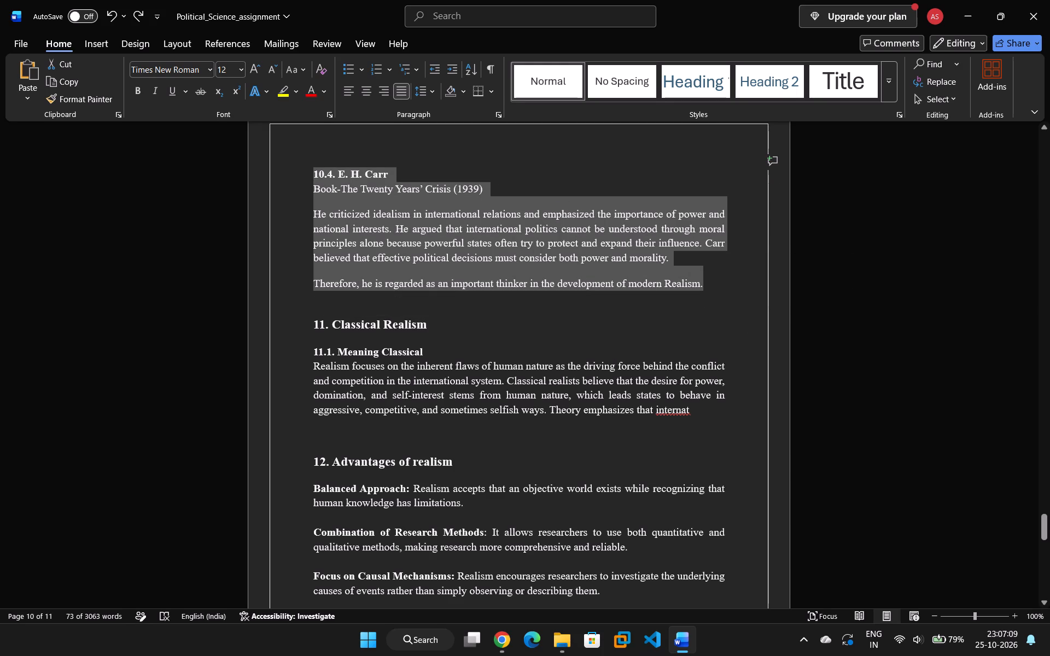
Check the line spacing options for the pasted "11. Classical Realism" section.
click(724, 288)
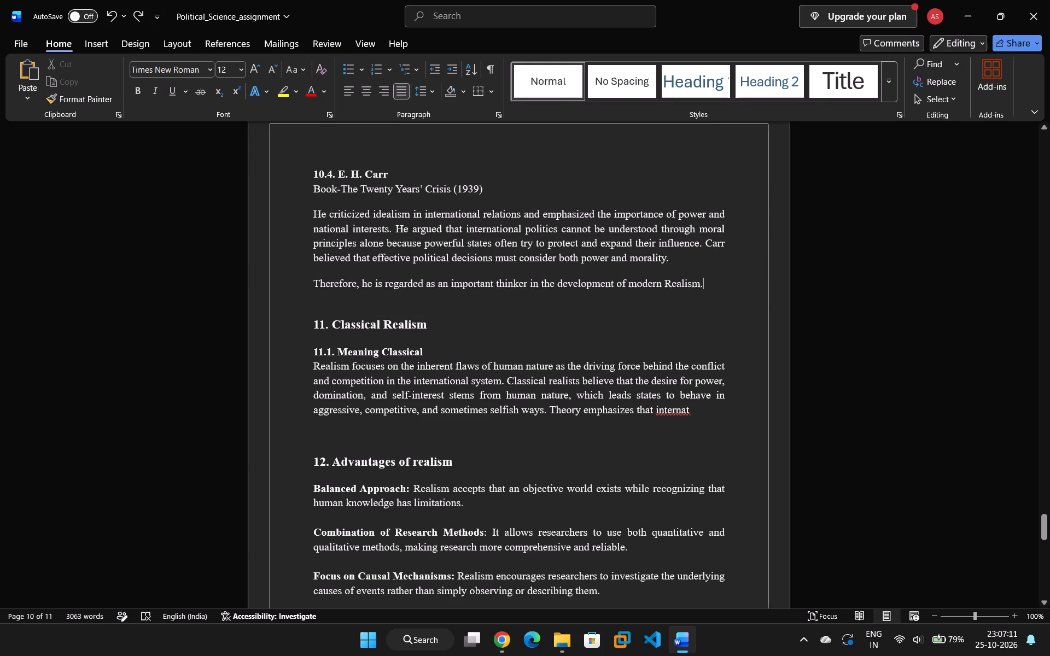
click(407, 314)
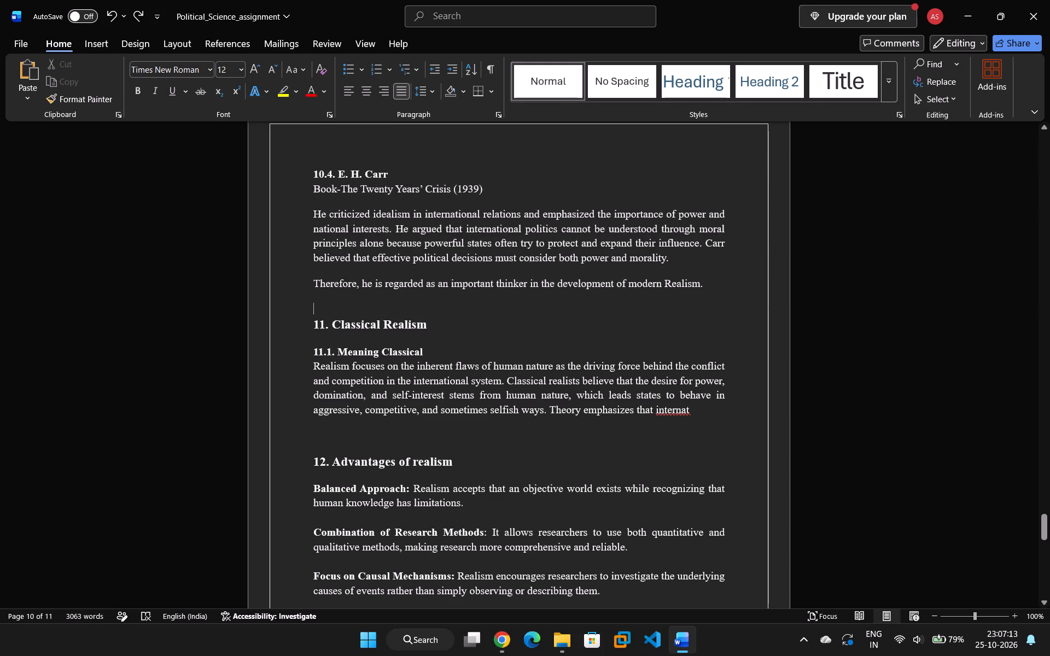
click(311, 326)
drag(305, 322, 423, 394)
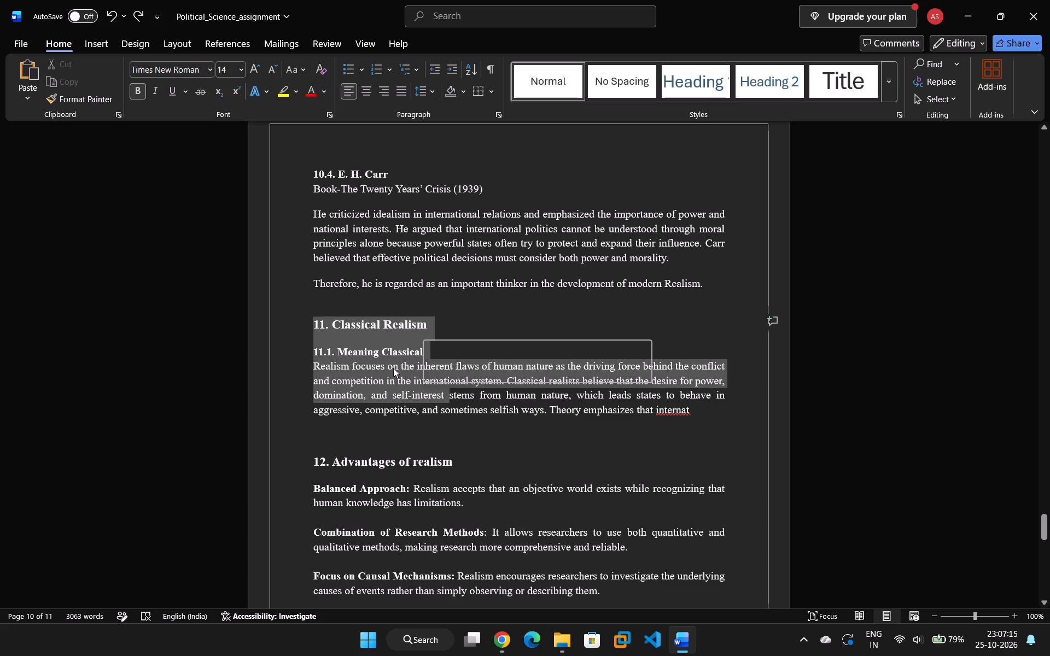
click(436, 95)
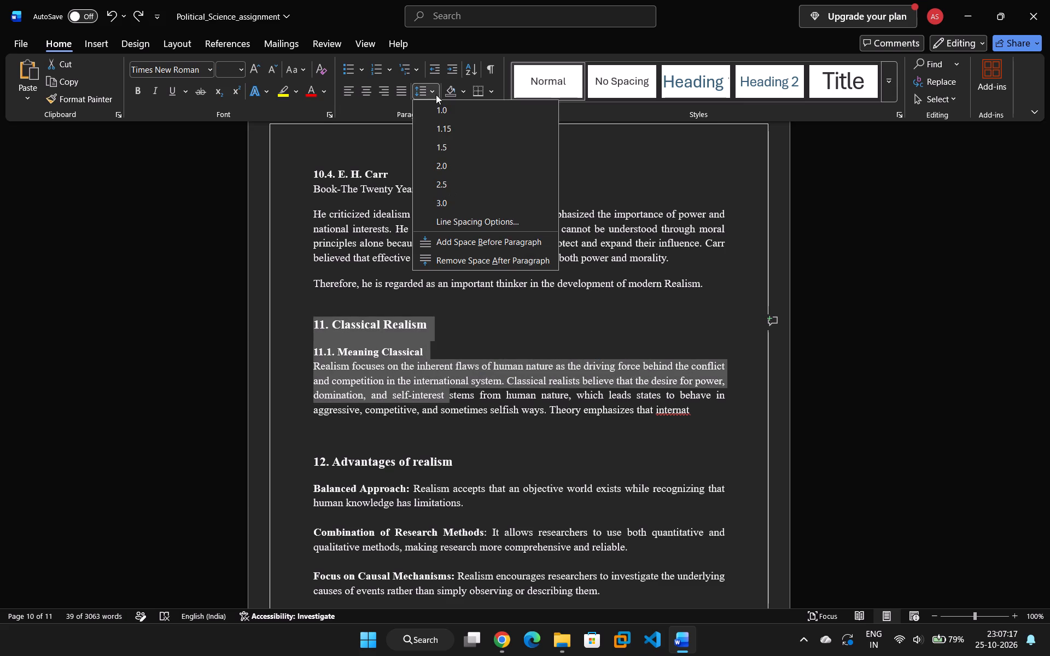
click(530, 352)
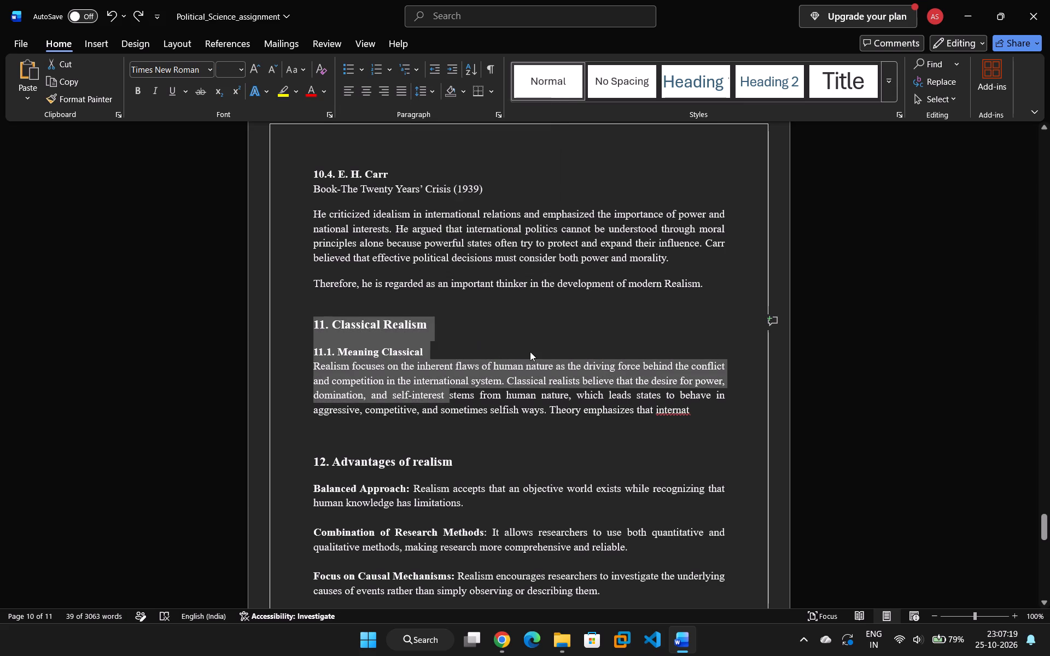
click(483, 330)
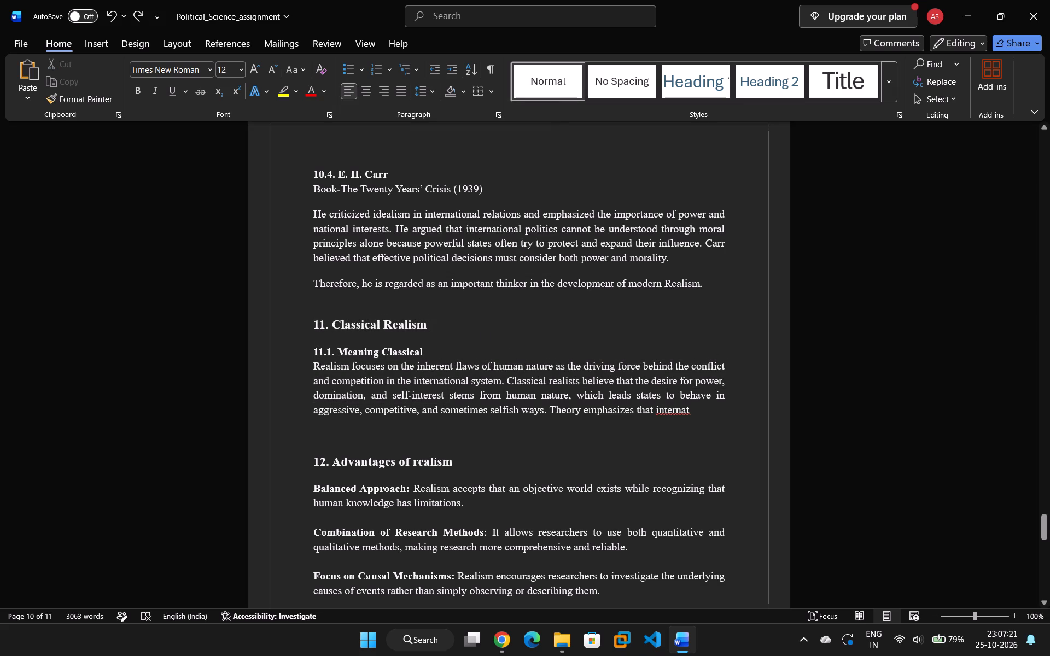
Compare the spacing around the Machiavelli, Hobbes and E. H. Carr subsections with the pasted Classical Realism section.
scroll(410, 312, up, 3)
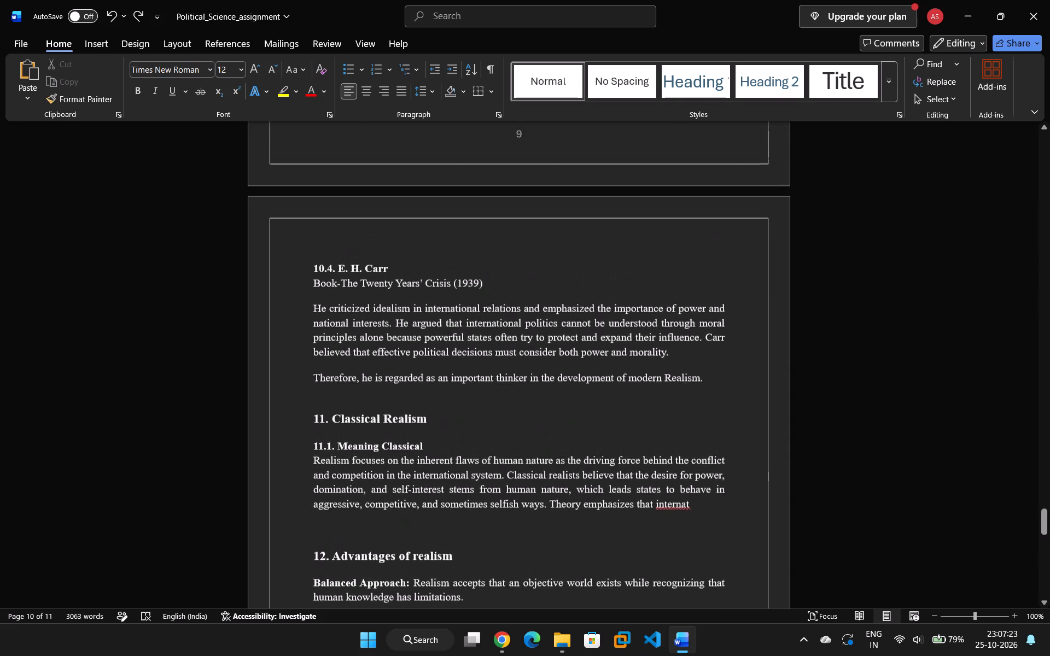
scroll(411, 309, up, 9)
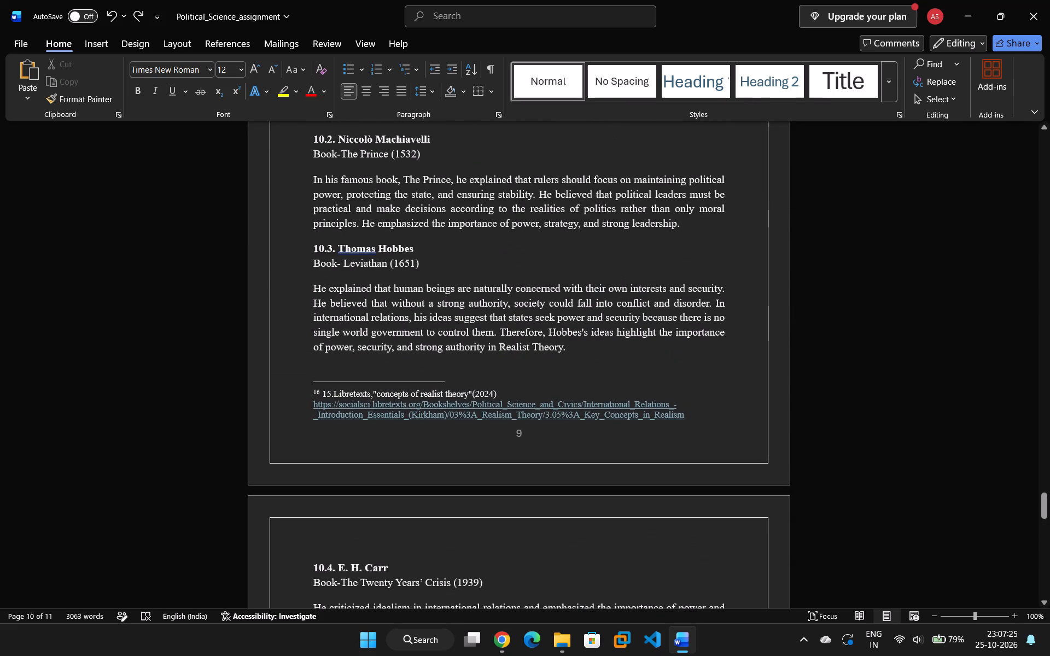
scroll(411, 309, down, 13)
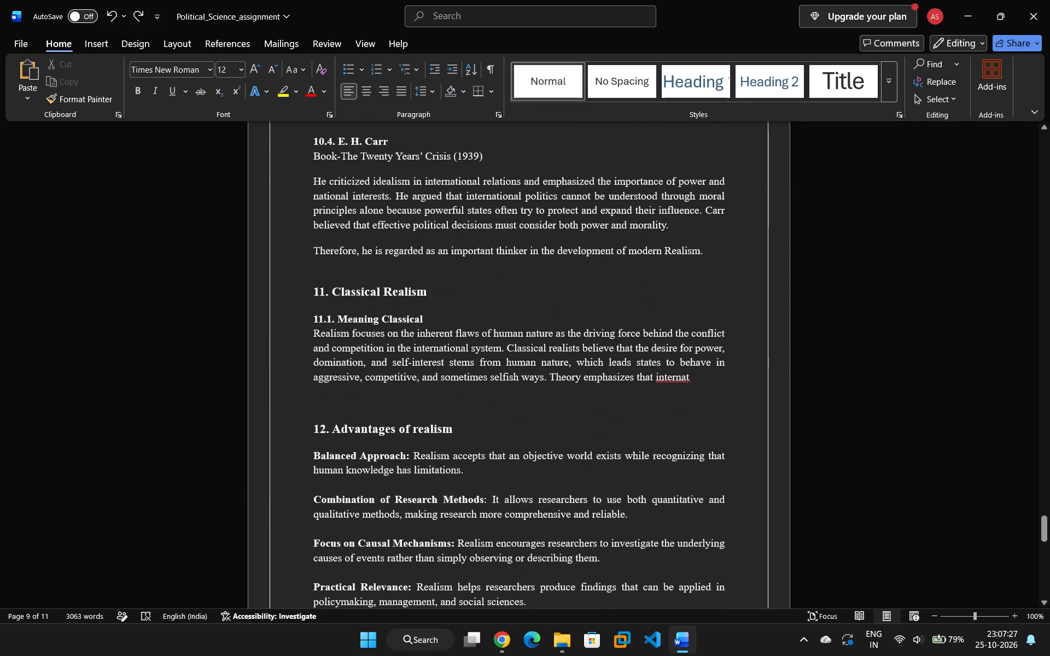
scroll(411, 311, down, 1)
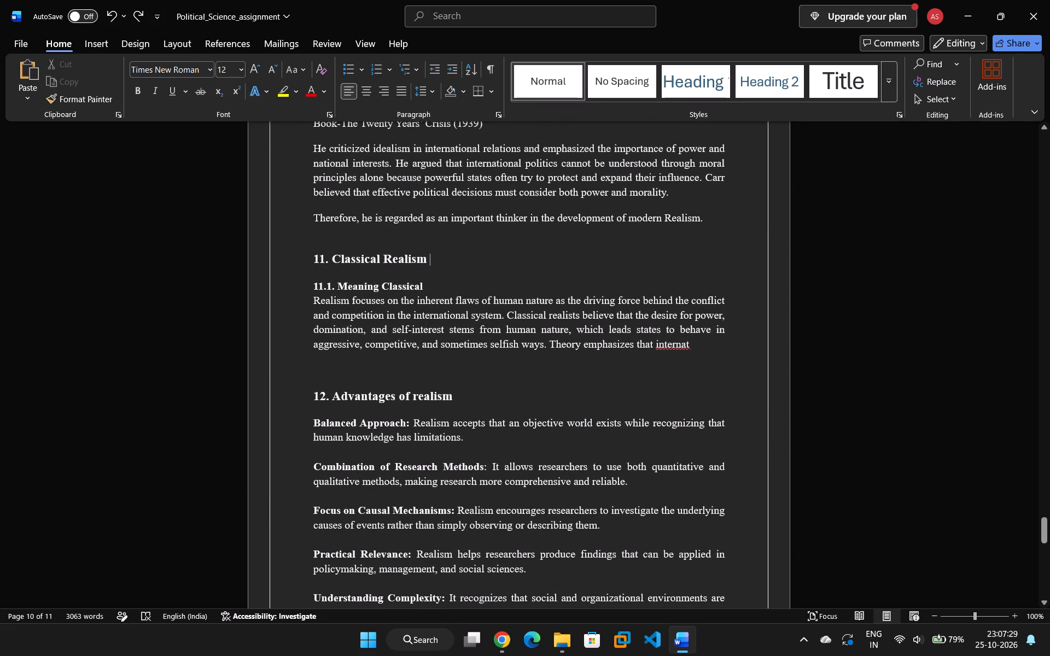
Remove the paragraph space before the "12. Advantages of realism" heading and the blank line above it.
scroll(335, 277, down, 3)
click(336, 277)
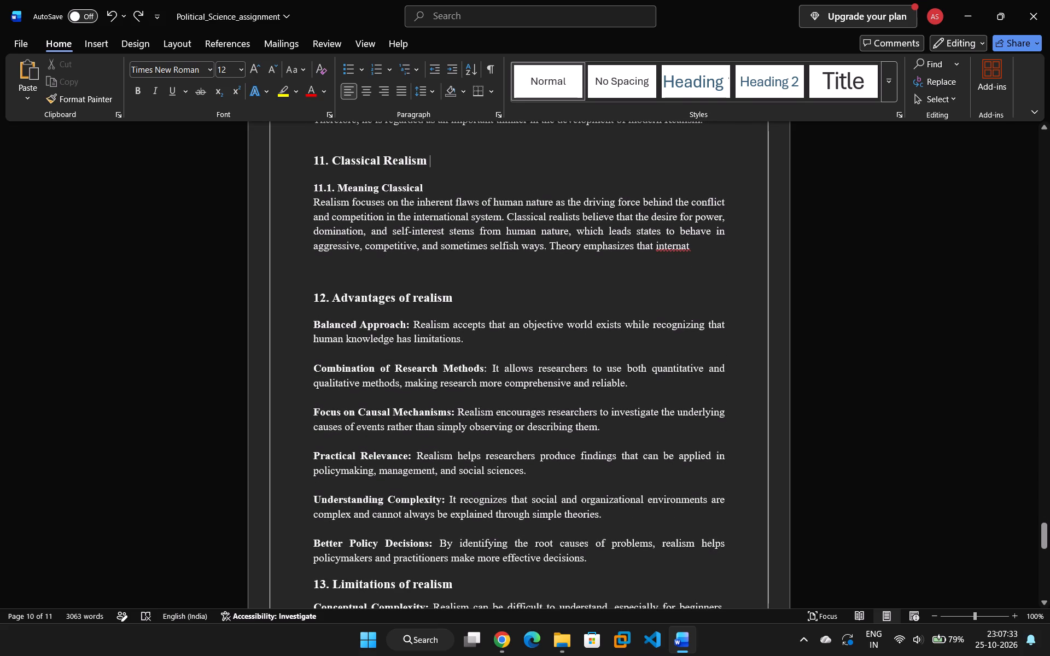
click(341, 283)
click(309, 281)
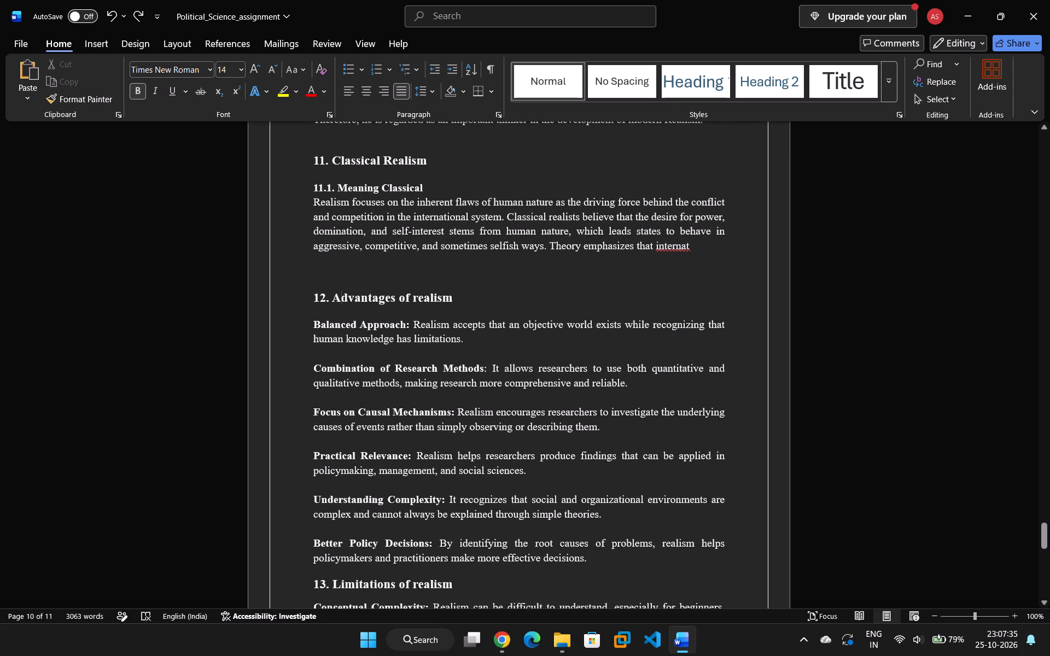
click(321, 274)
drag(311, 270, 390, 312)
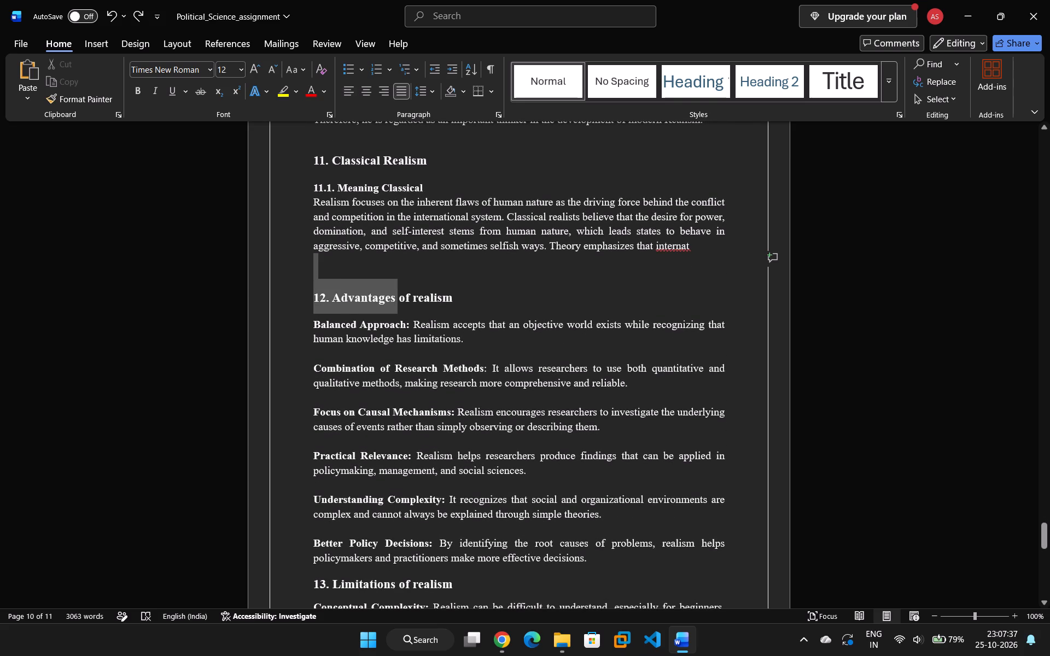
drag(390, 312, 453, 309)
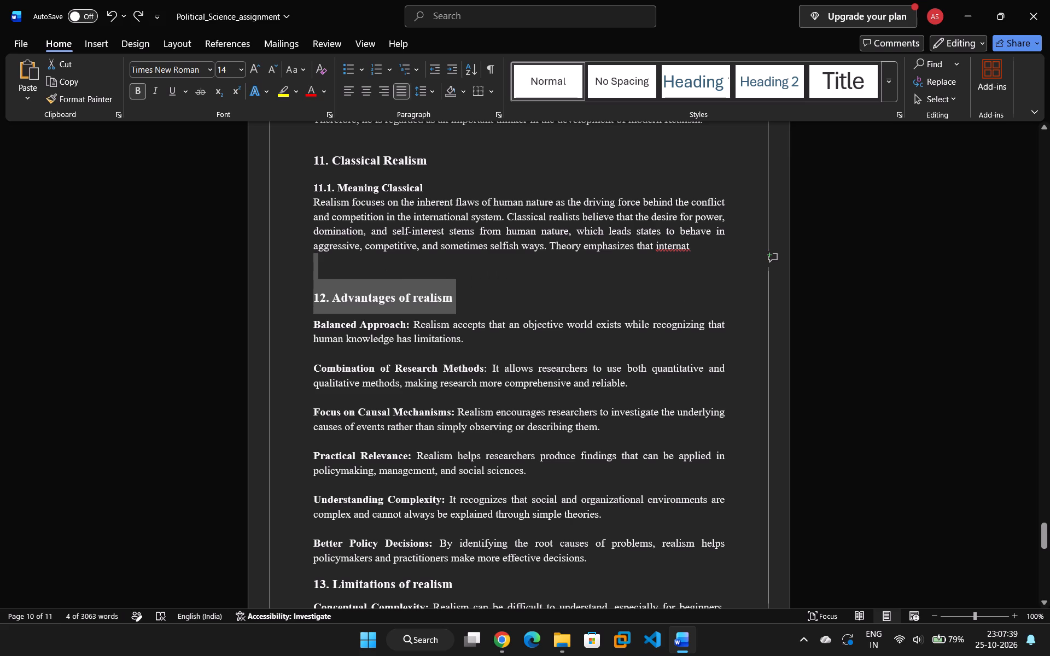
click(430, 96)
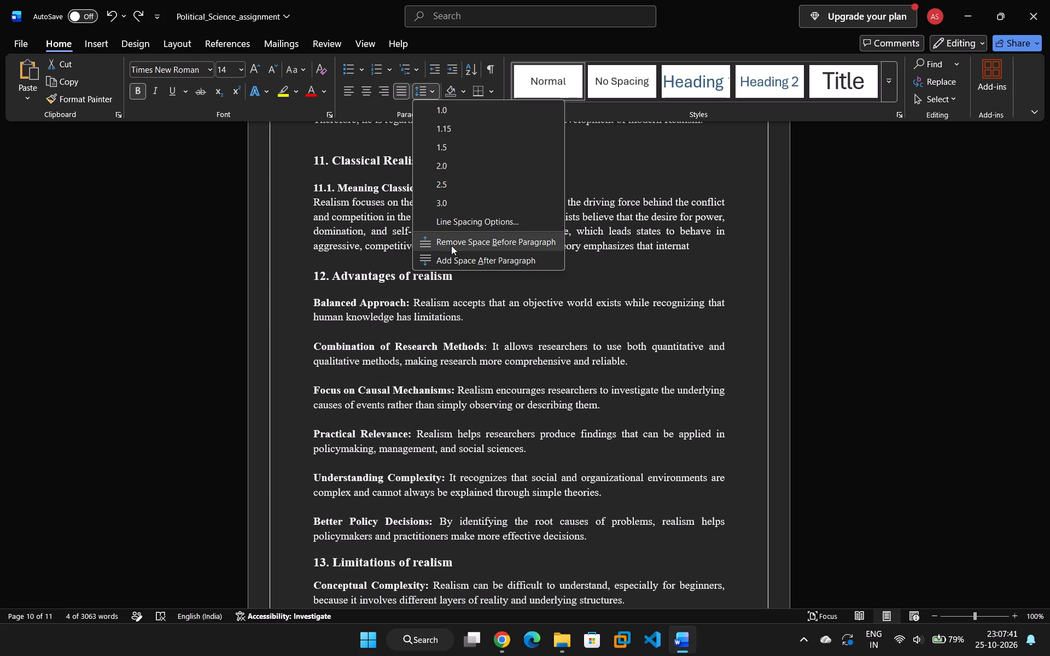
click(451, 245)
click(493, 281)
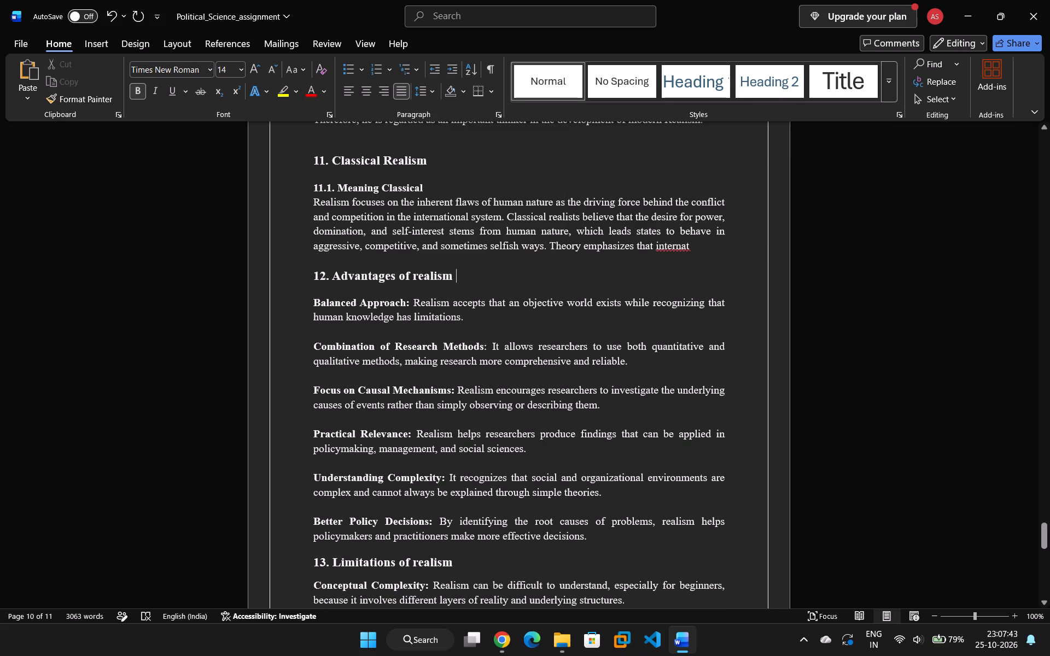
Review the spacing from the E. H. Carr subsection through the Advantages and Limitations of realism sections.
scroll(460, 295, down, 1)
scroll(460, 295, up, 6)
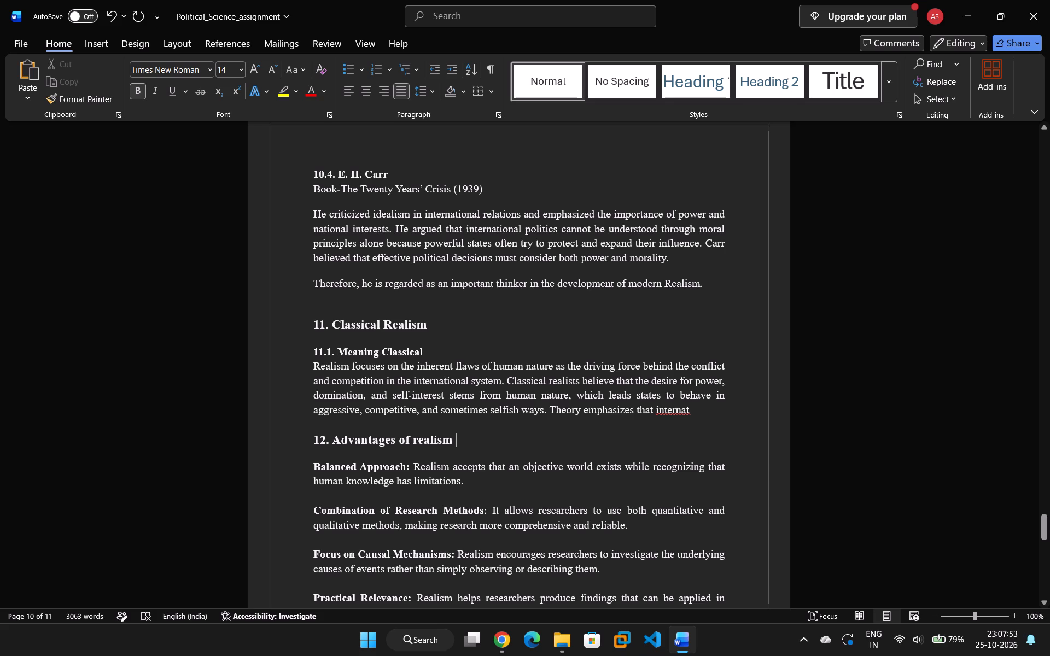
scroll(452, 352, down, 5)
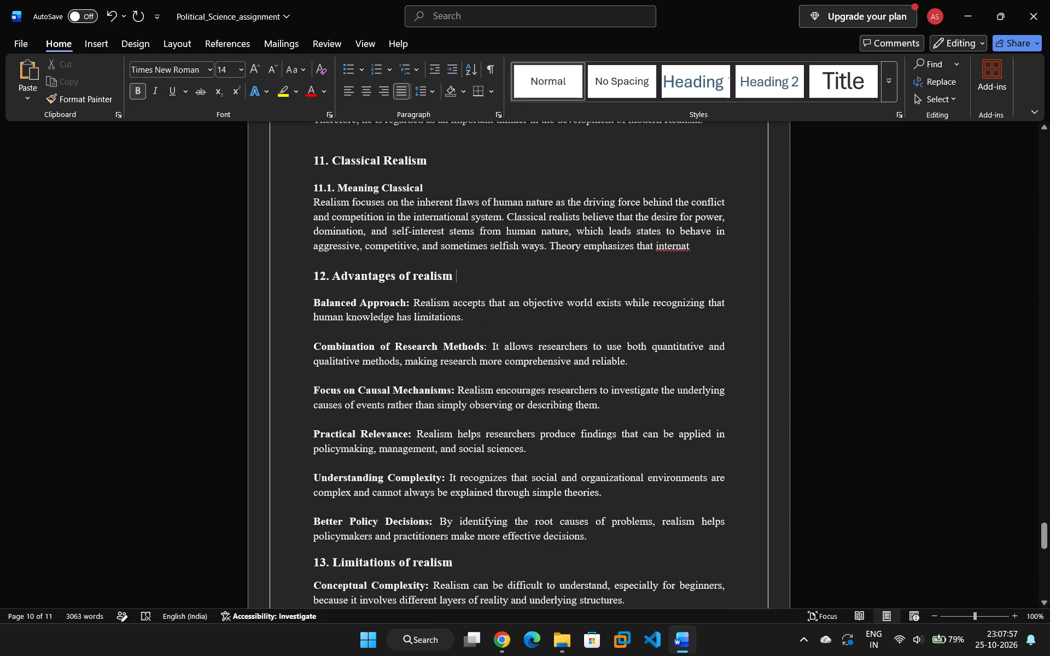
scroll(457, 353, down, 3)
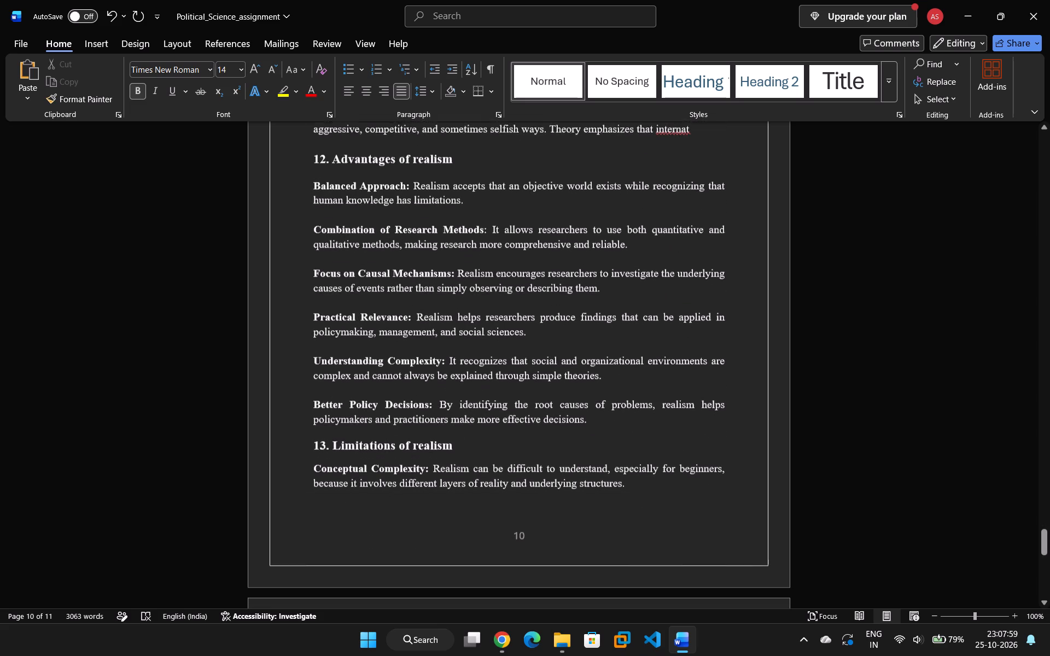
scroll(458, 353, down, 2)
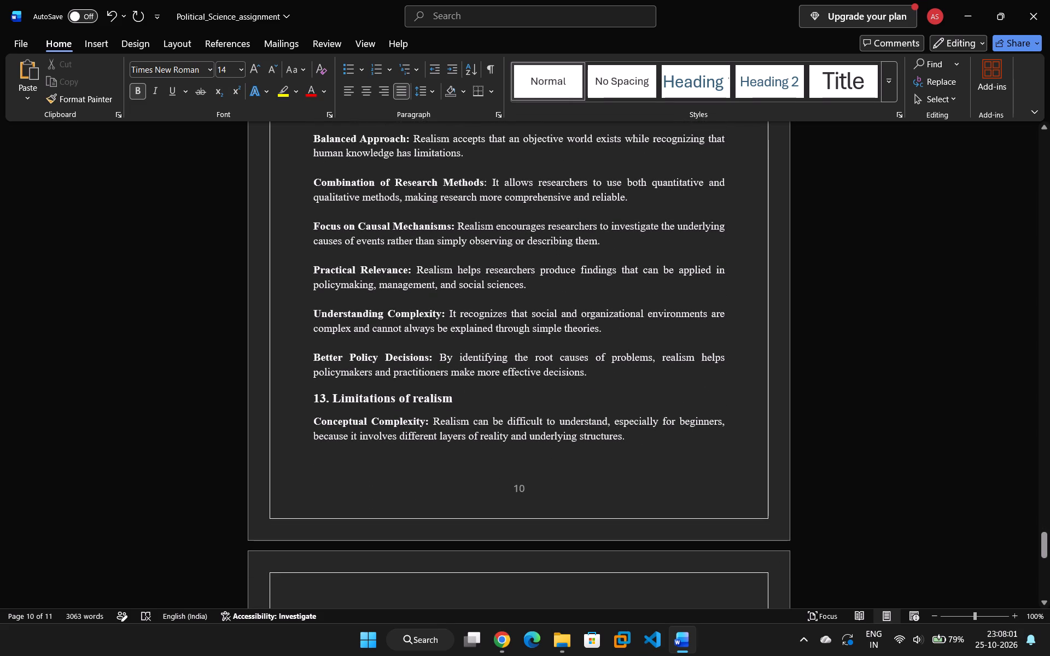
scroll(450, 365, down, 3)
scroll(436, 354, up, 1)
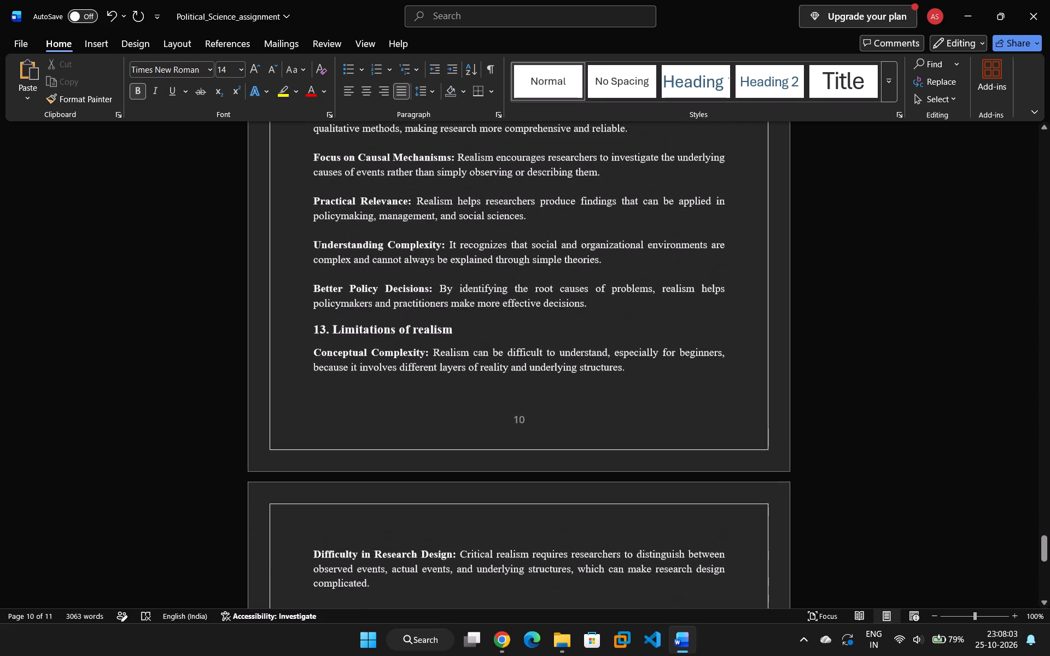
scroll(436, 354, up, 5)
Delete the duplicate "11. Classical Realism" section, including its 11.1 subsection, between the Limitations section and the "14. Conclusion" heading.
scroll(436, 354, down, 18)
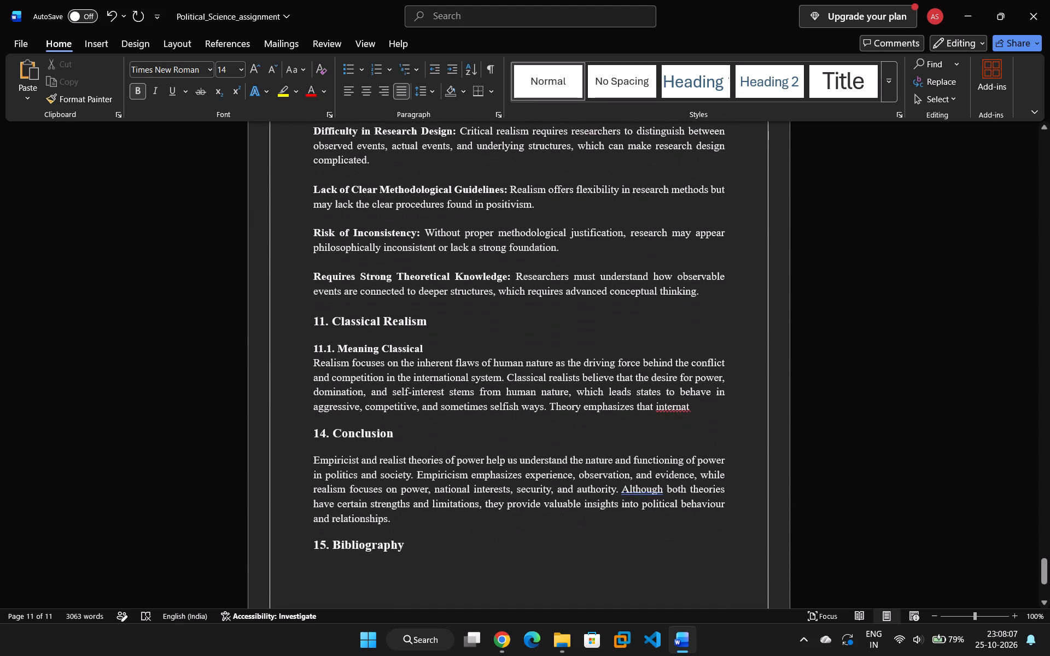
drag(701, 413, 297, 327)
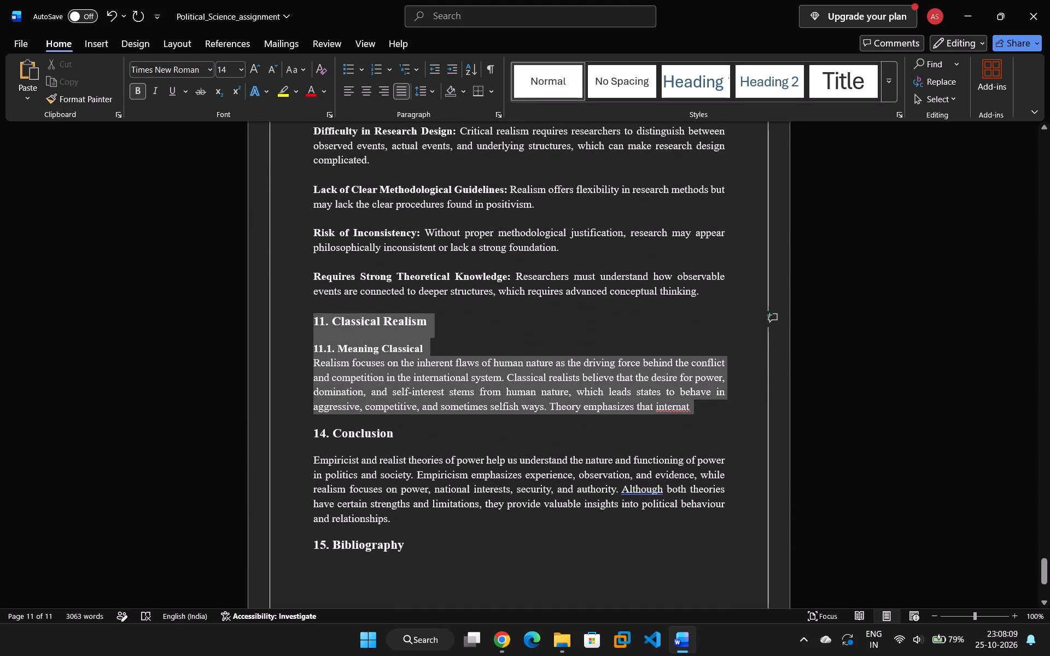
drag(297, 327, 294, 327)
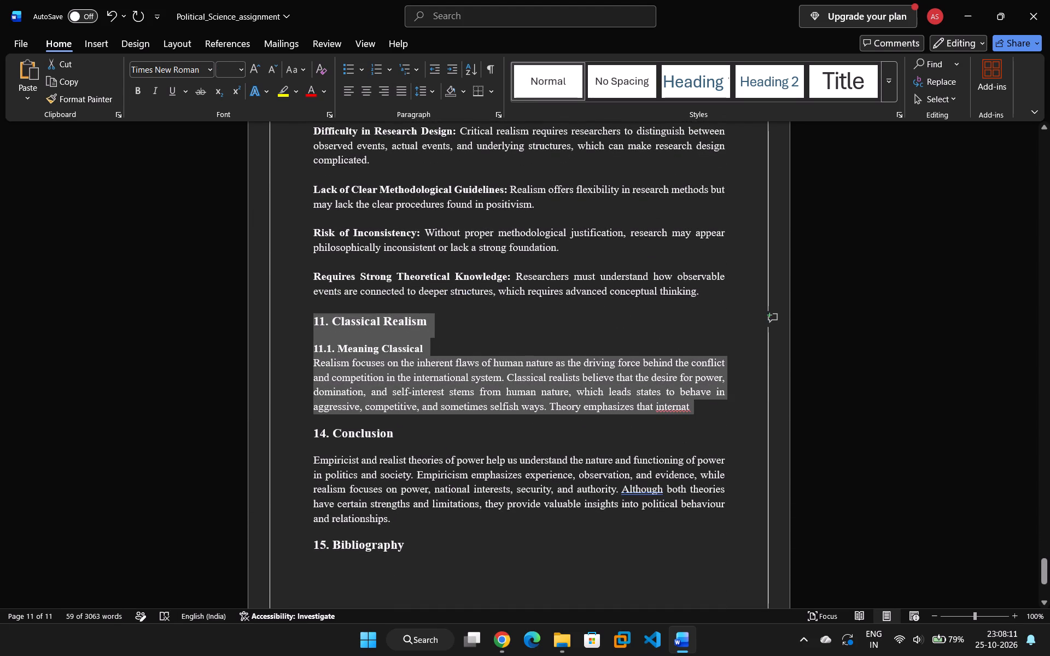
key(BackSpace)
key(BackSpace)
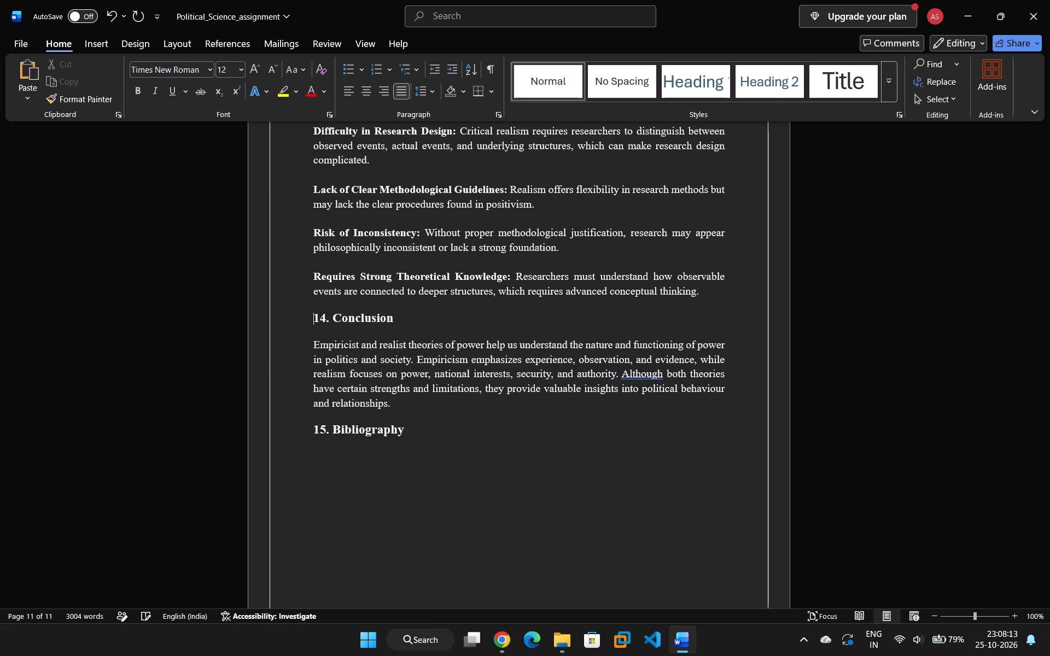
Check the remaining "11. Classical Realism" section between the E. H. Carr subsection and "12. Advantages of realism".
scroll(424, 449, up, 18)
scroll(417, 432, up, 8)
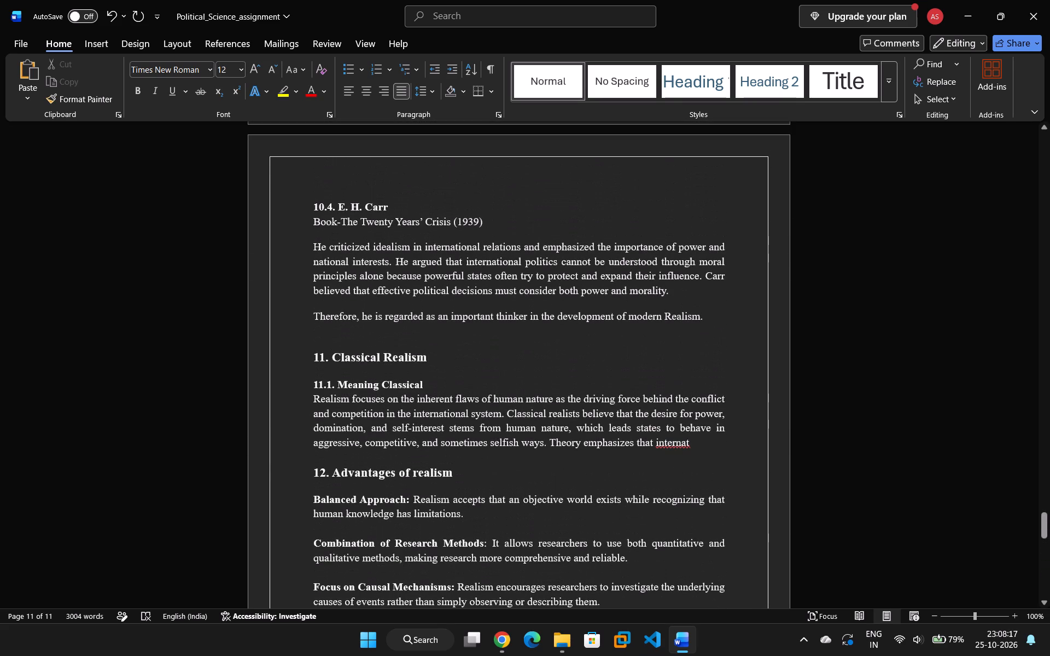
Replace the blank line above the "11. Classical Realism" heading with a fresh one to tighten the gap after the E. H. Carr subsection.
click(316, 359)
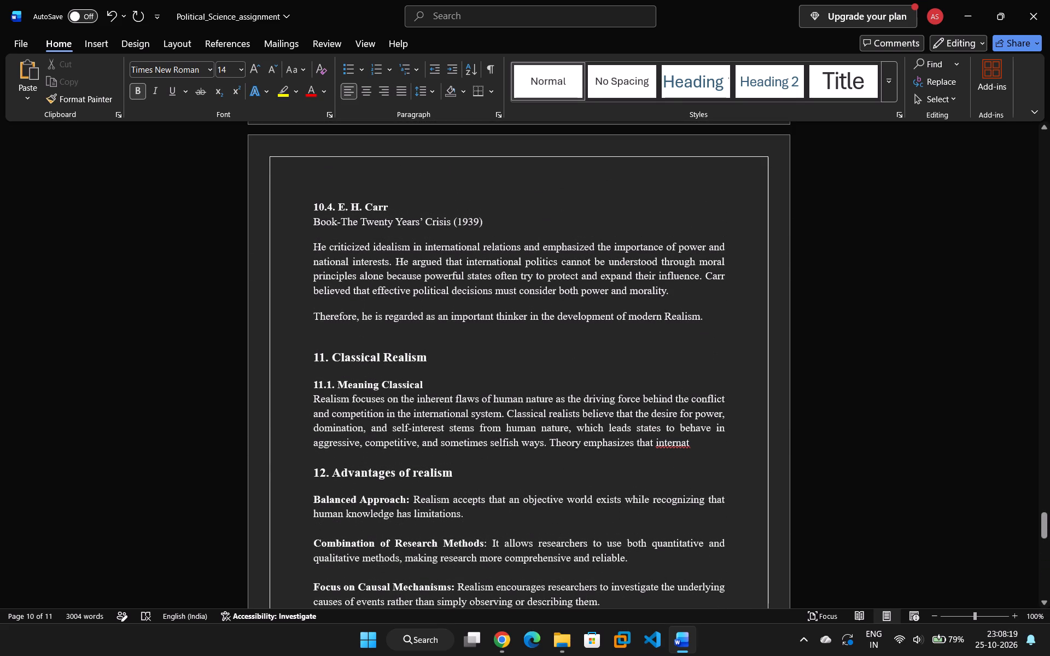
key(Left)
key(BackSpace)
key(Return)
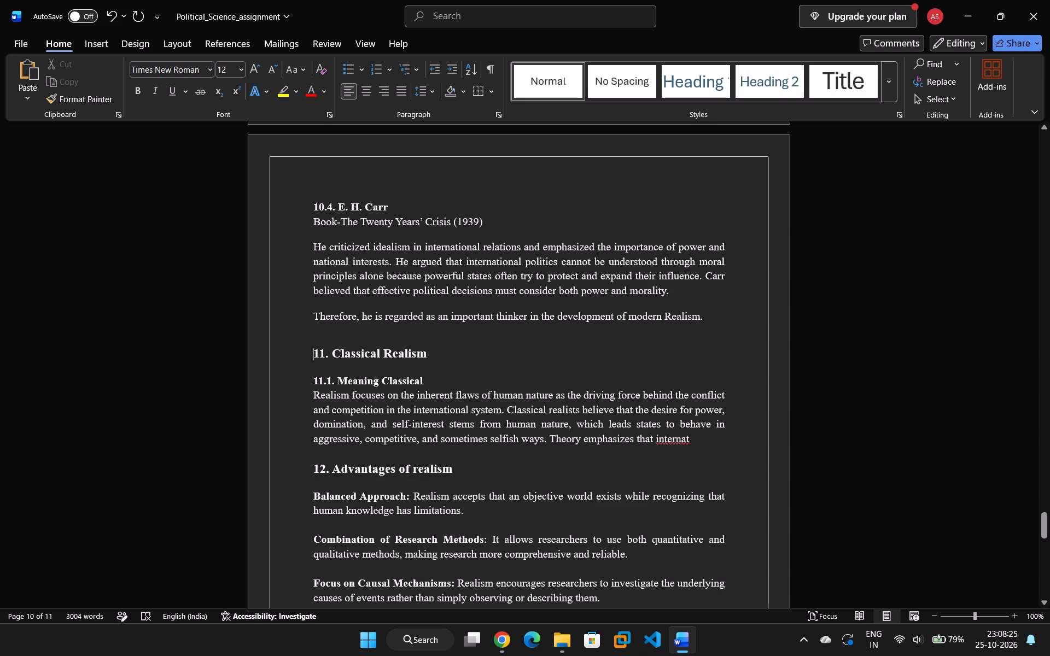
Review the layout of the section 10 thinker subsections, from 10.4 E. H. Carr back to 10.1 Thucydides.
scroll(375, 344, up, 9)
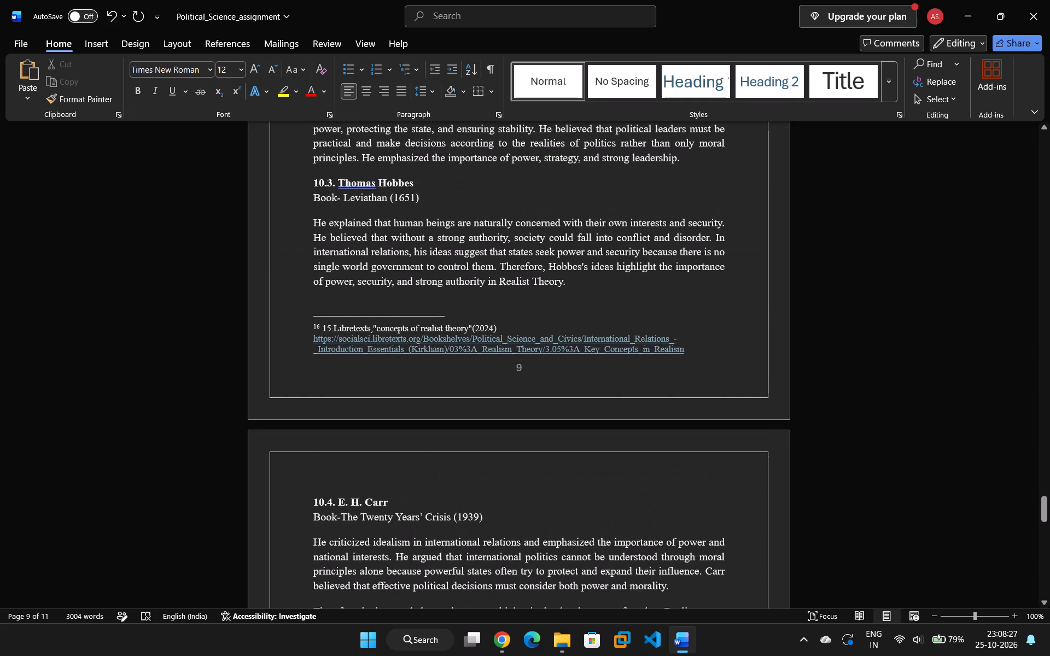
scroll(363, 339, up, 5)
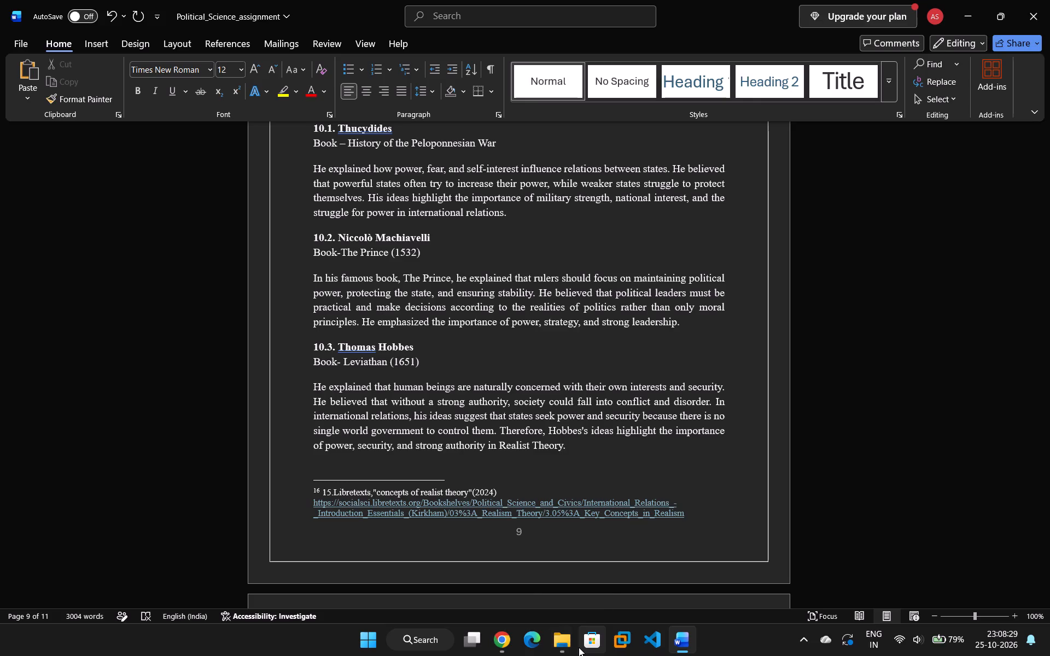
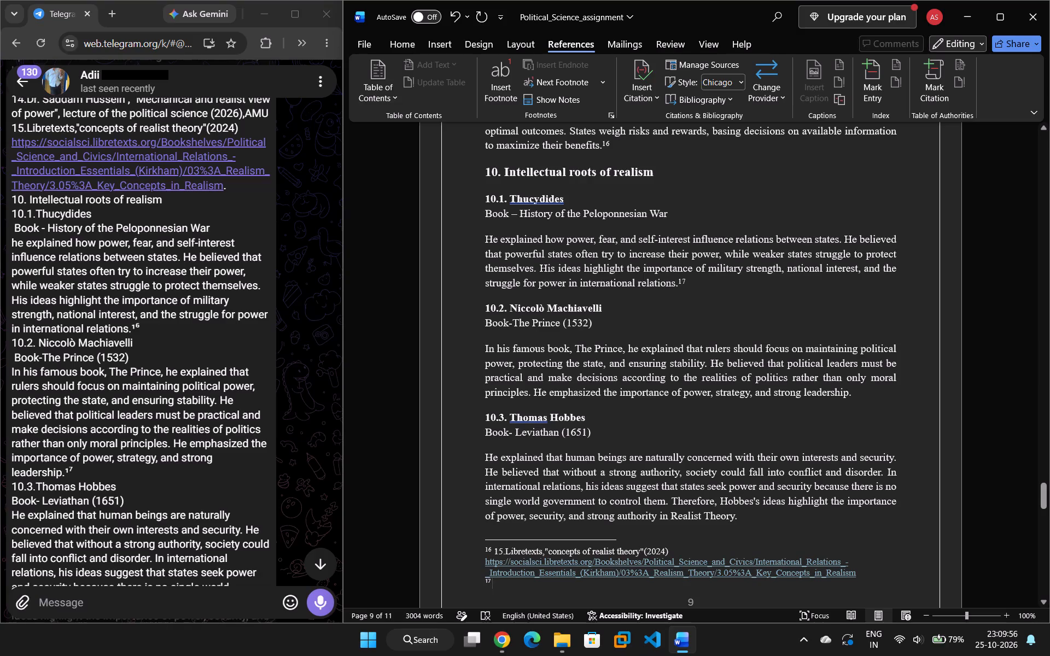
Insert a footnote reference at the end of the Niccolò Machiavelli paragraph in subsection 10.2, after "strong leadership.".
click(873, 399)
click(493, 91)
scroll(603, 312, down, 6)
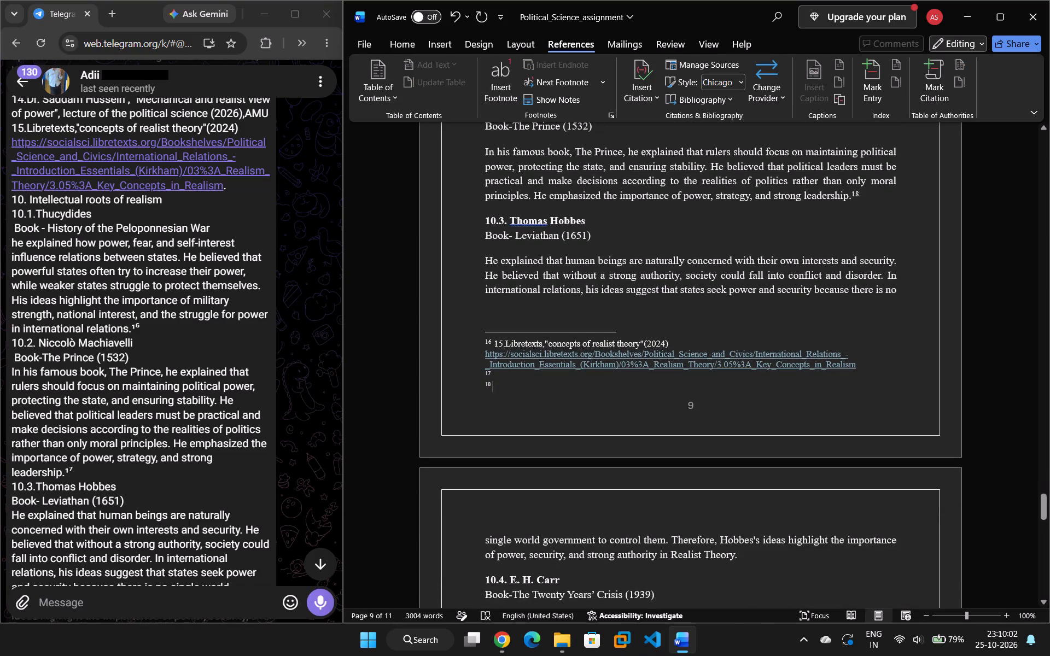
Insert an empty footnote at the end of the Thomas Hobbes subsection, after "strong authority in Realist Theory.".
scroll(859, 303, down, 7)
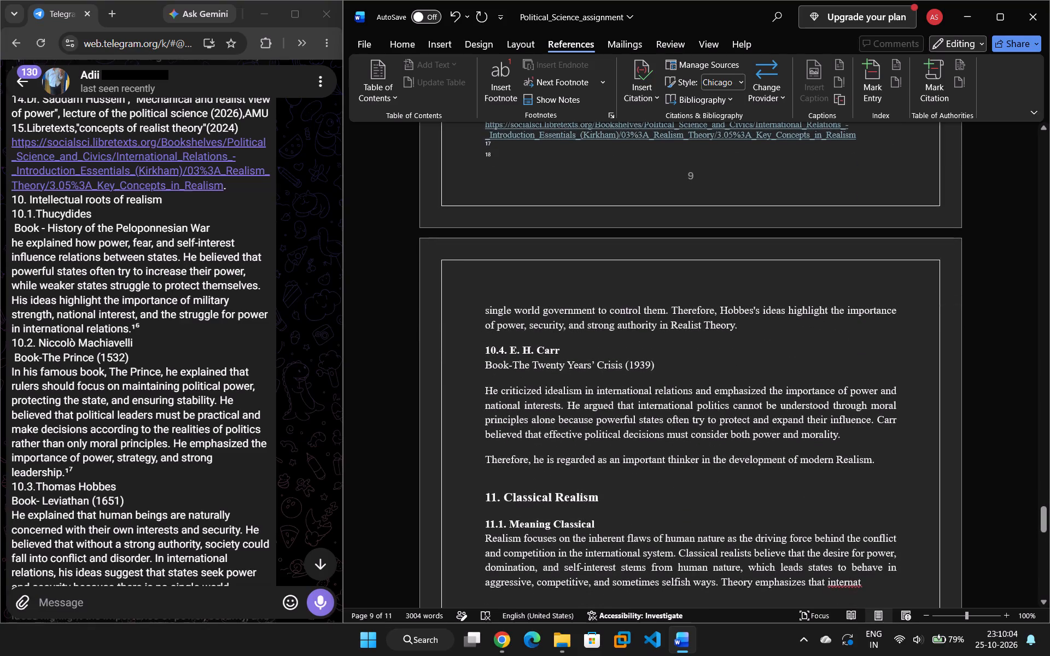
click(747, 327)
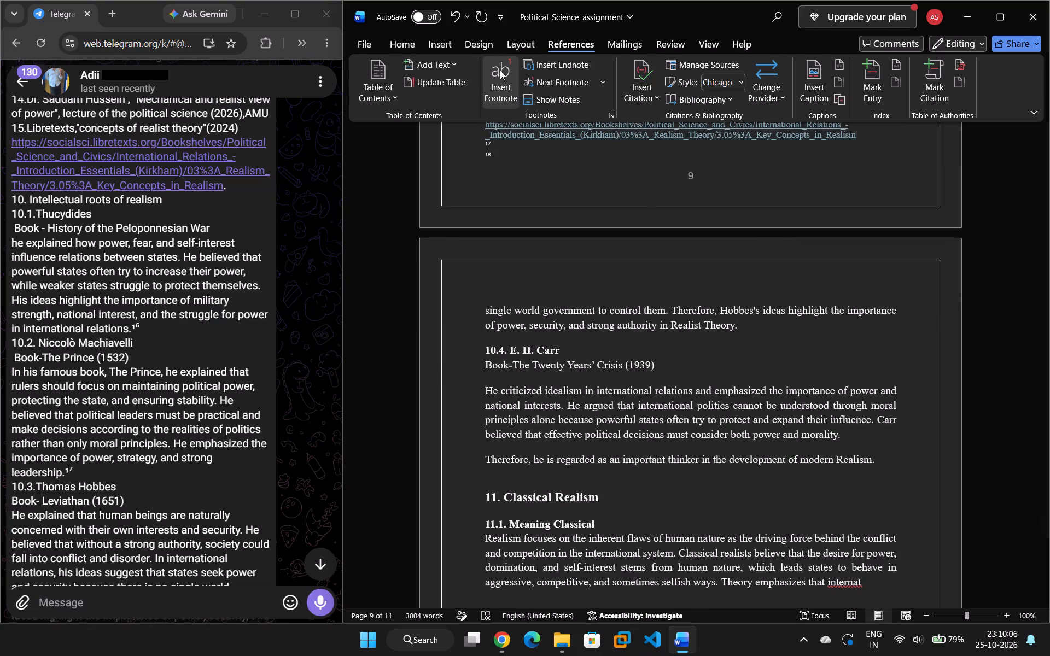
click(500, 70)
Insert an empty footnote at the end of the E. H. Carr subsection, after "development of modern Realism.", matching the reference placement in the Telegram text.
scroll(618, 283, up, 4)
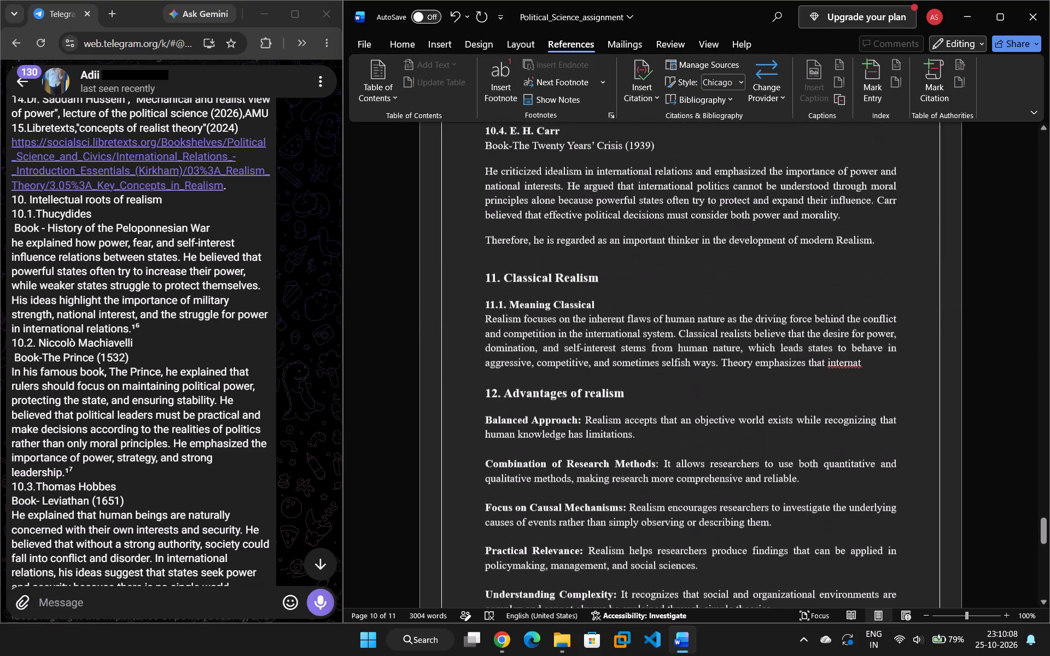
scroll(618, 283, up, 3)
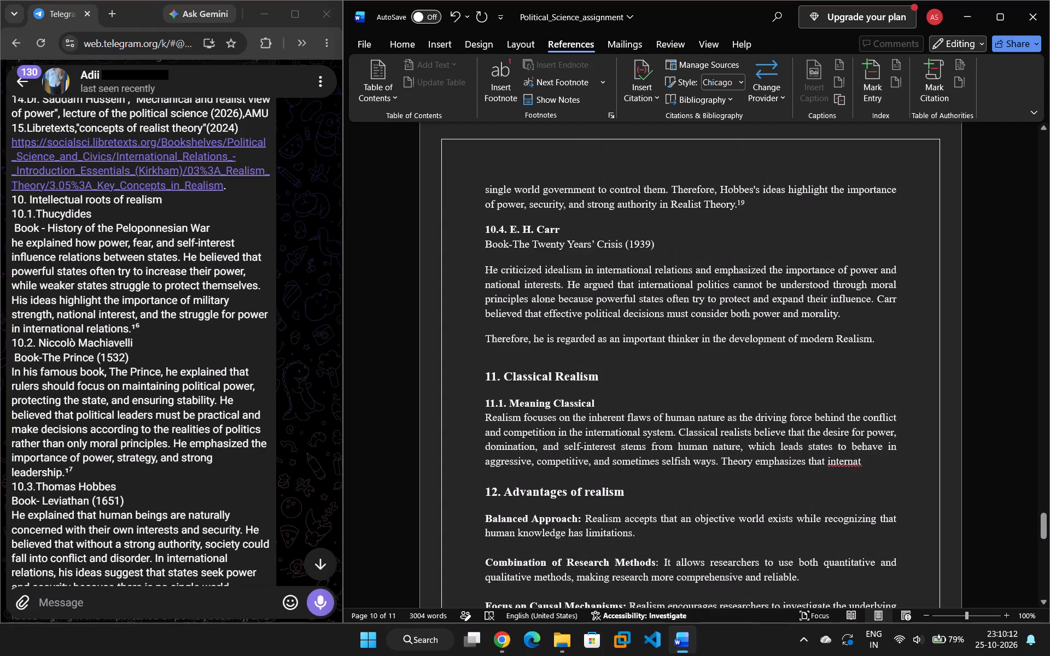
scroll(723, 279, down, 1)
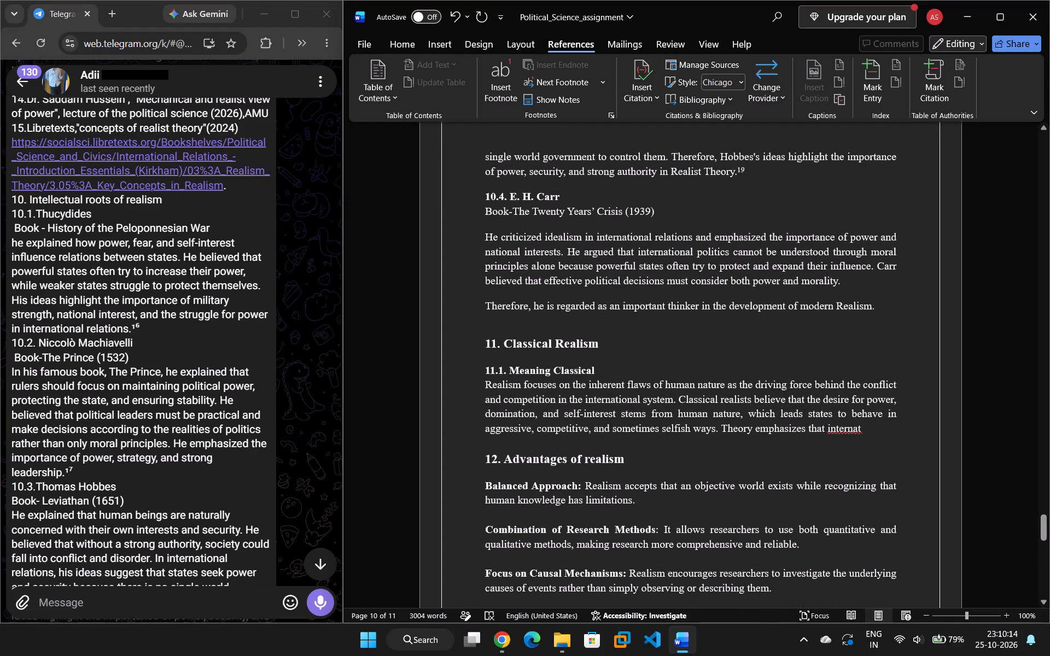
click(891, 299)
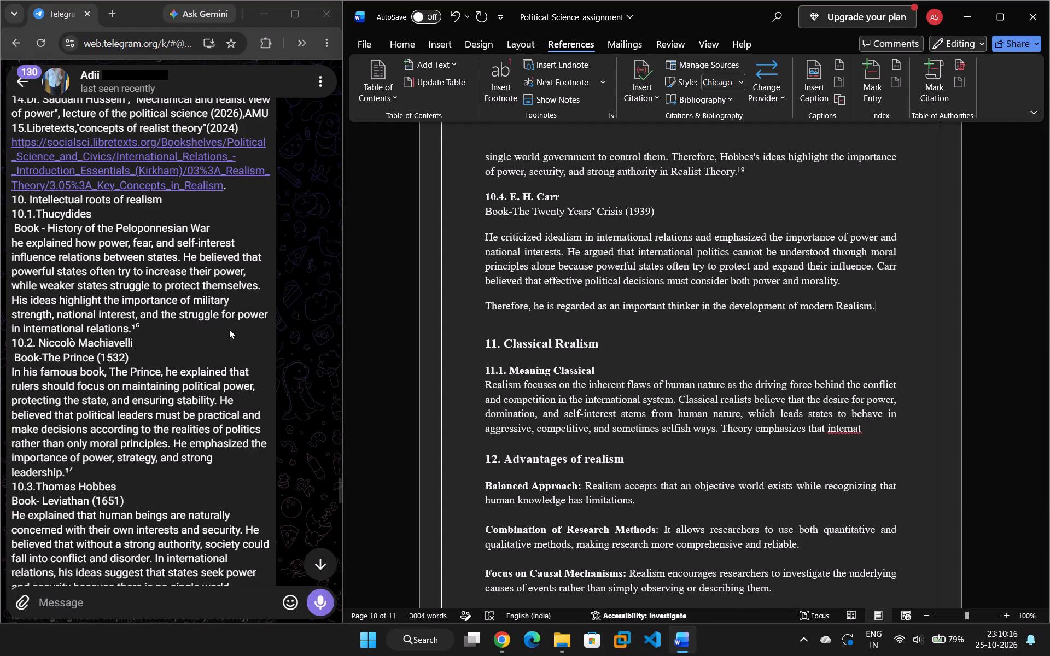
scroll(230, 329, down, 5)
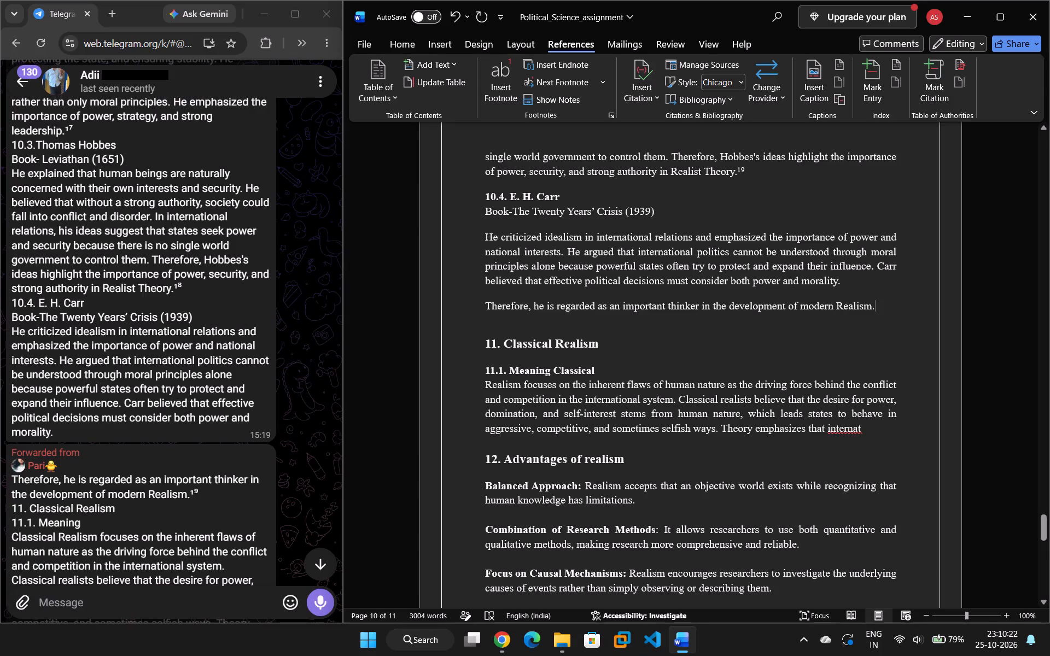
click(491, 84)
scroll(557, 297, up, 4)
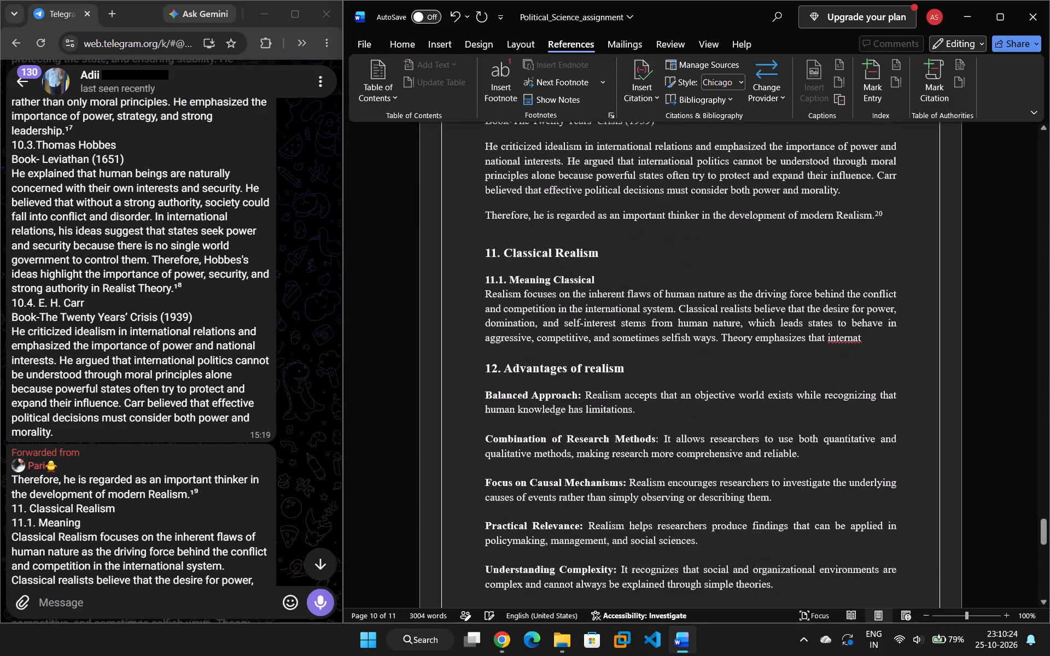
scroll(189, 330, up, 3)
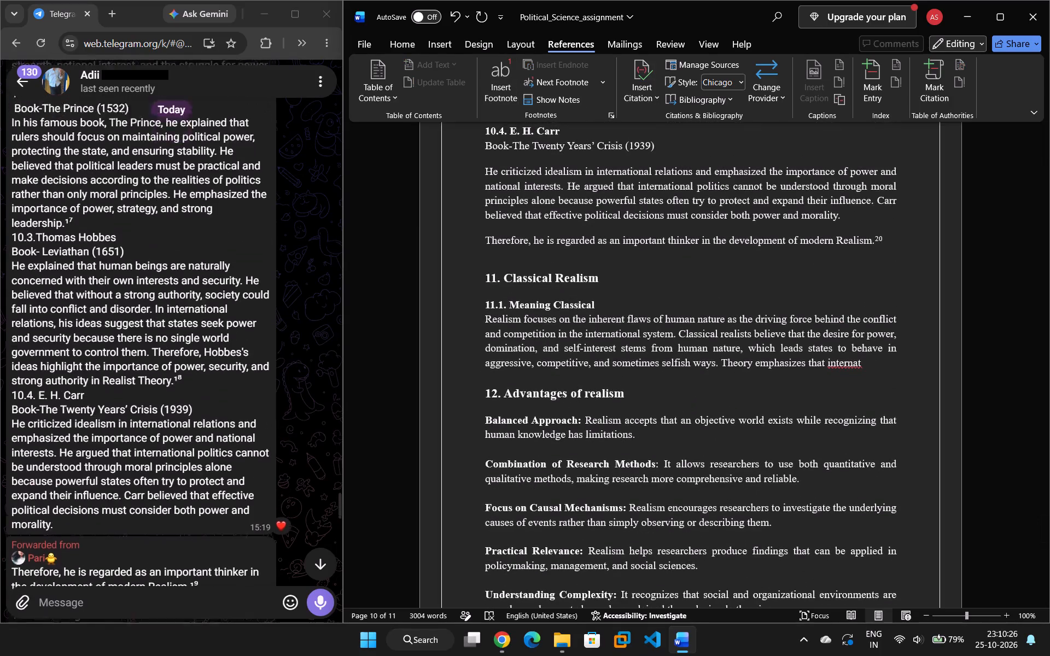
Compare the citation markers in the Telegram text's "10. Intellectual roots of realism" section with the footnotes on the assignment's page 10.
scroll(189, 330, up, 2)
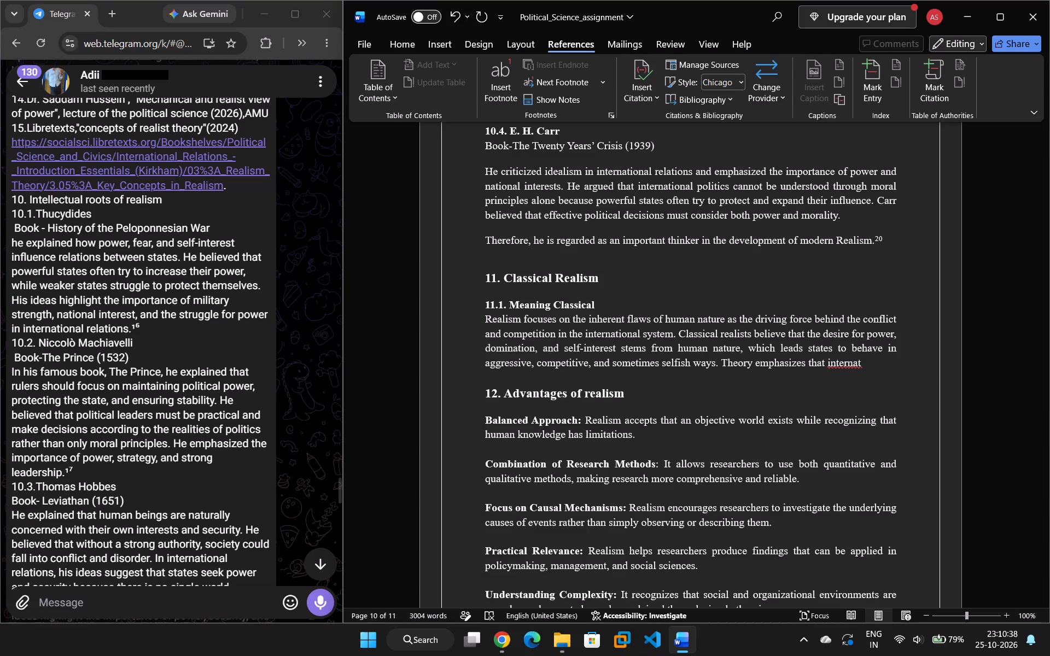
scroll(254, 331, down, 1)
scroll(577, 445, down, 2)
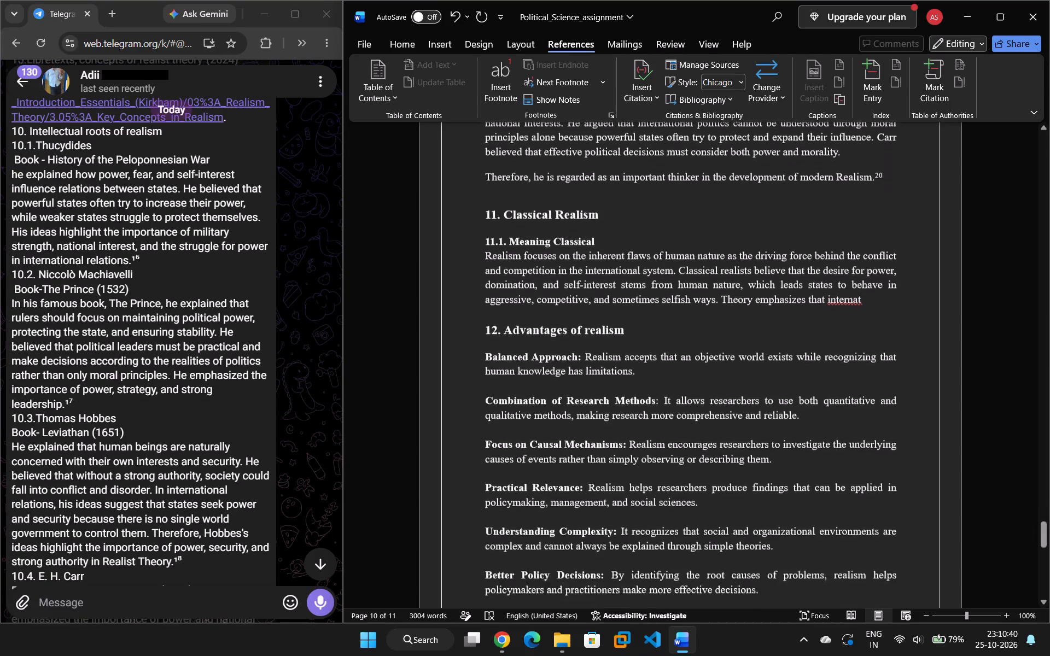
scroll(583, 443, up, 3)
scroll(584, 442, down, 4)
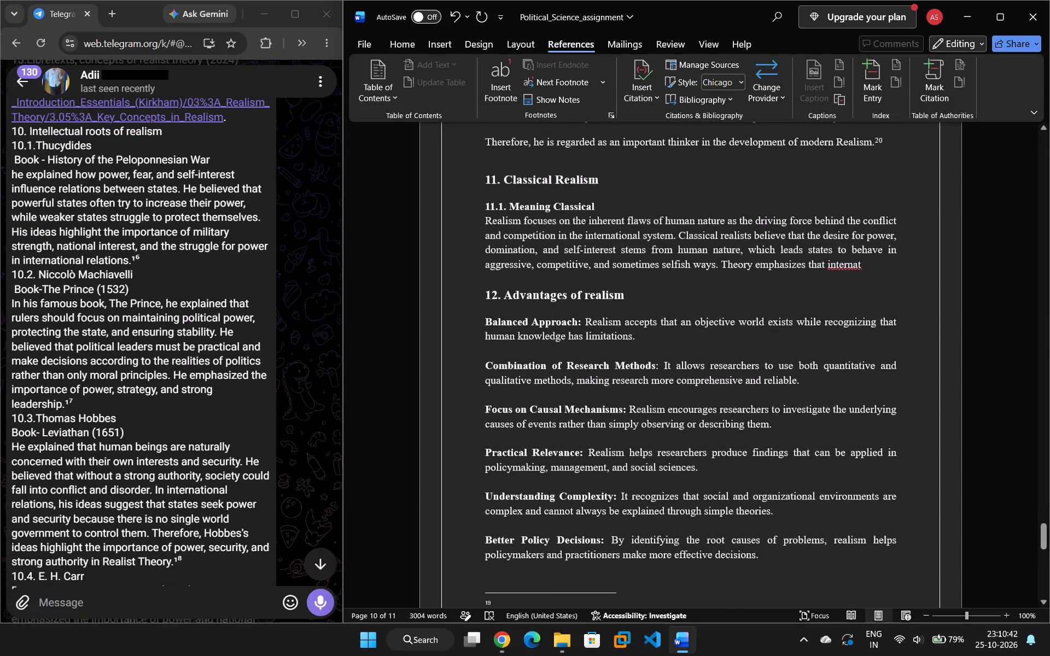
scroll(573, 422, down, 2)
scroll(573, 422, up, 1)
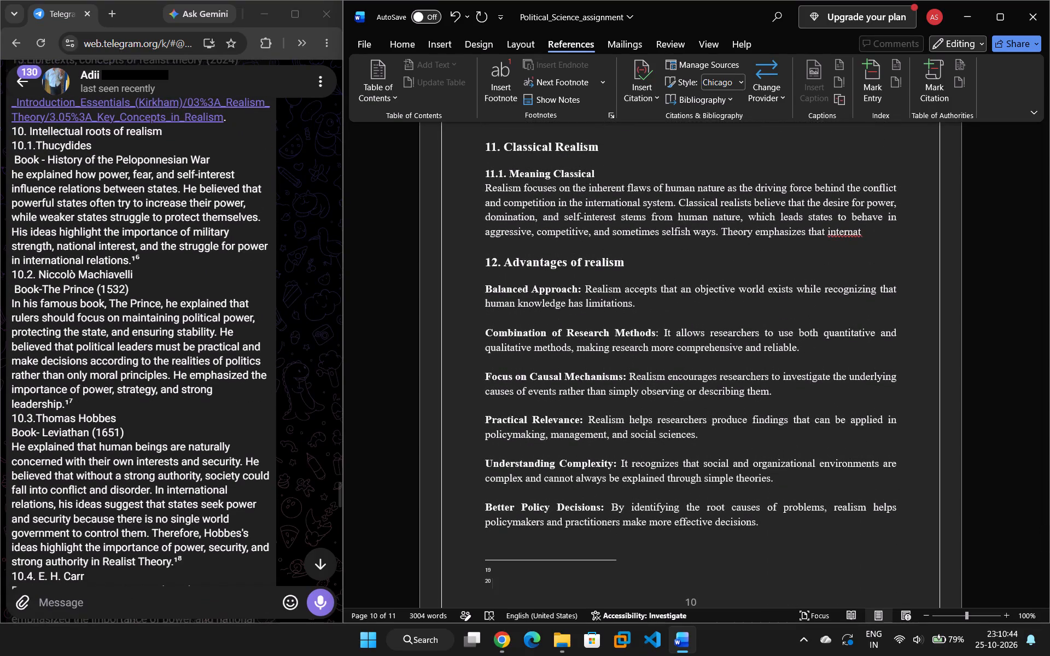
scroll(111, 295, down, 2)
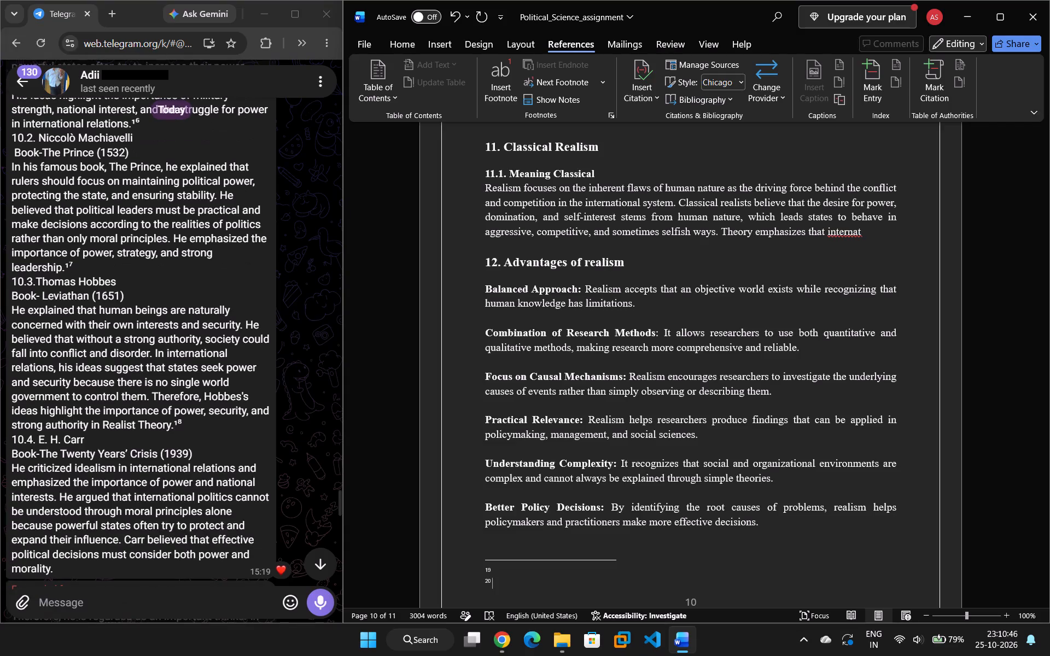
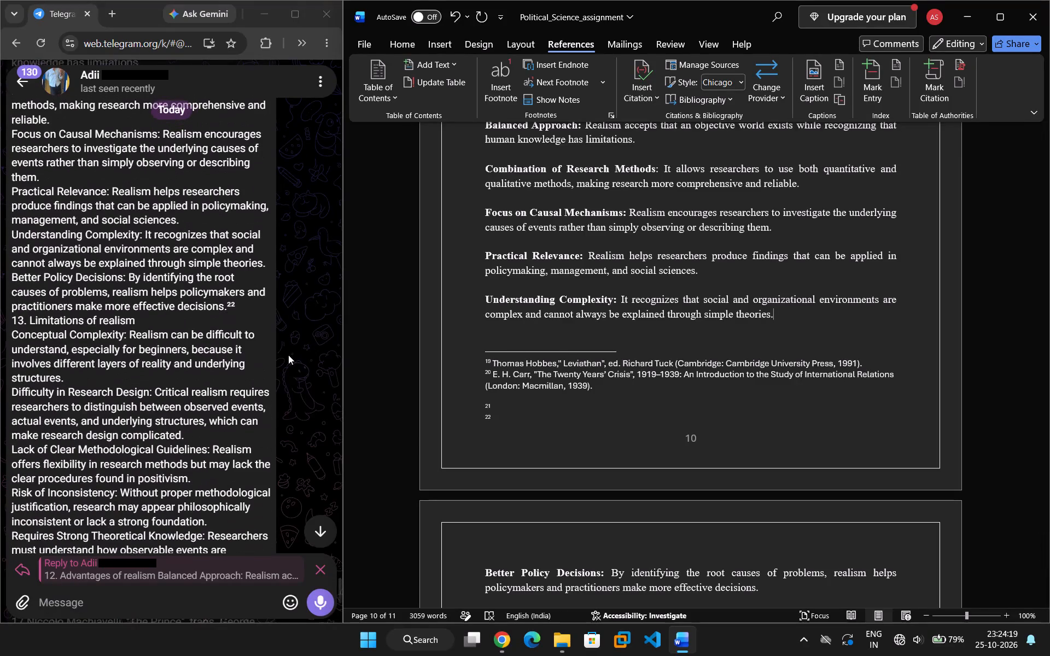
Check the Telegram source text for the footnote reference placement in the Limitations of realism section and the citation list after it.
scroll(225, 363, down, 2)
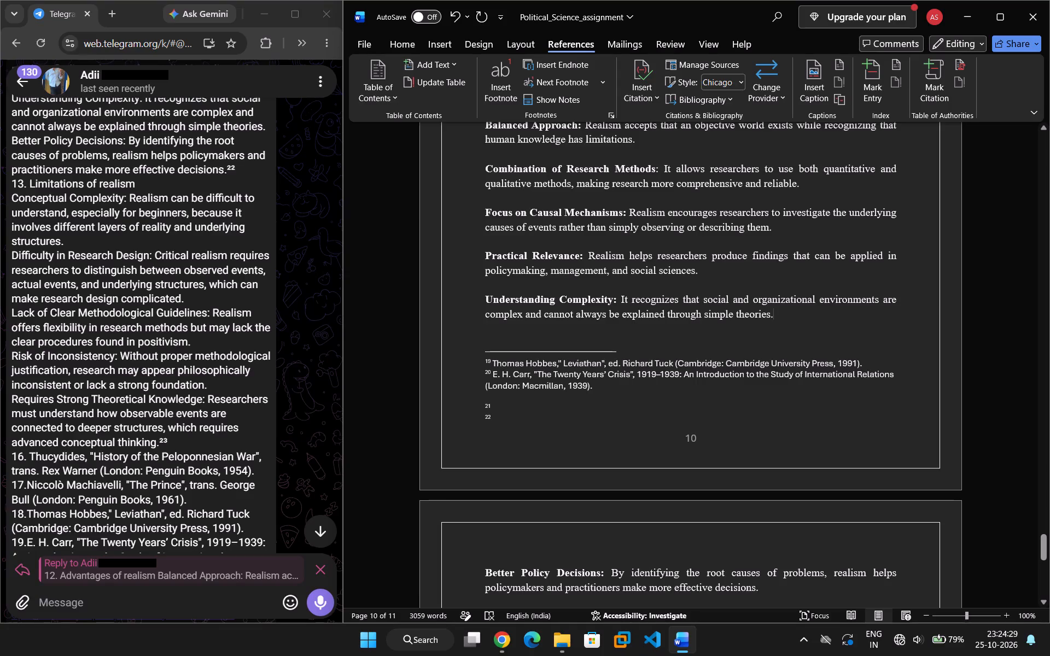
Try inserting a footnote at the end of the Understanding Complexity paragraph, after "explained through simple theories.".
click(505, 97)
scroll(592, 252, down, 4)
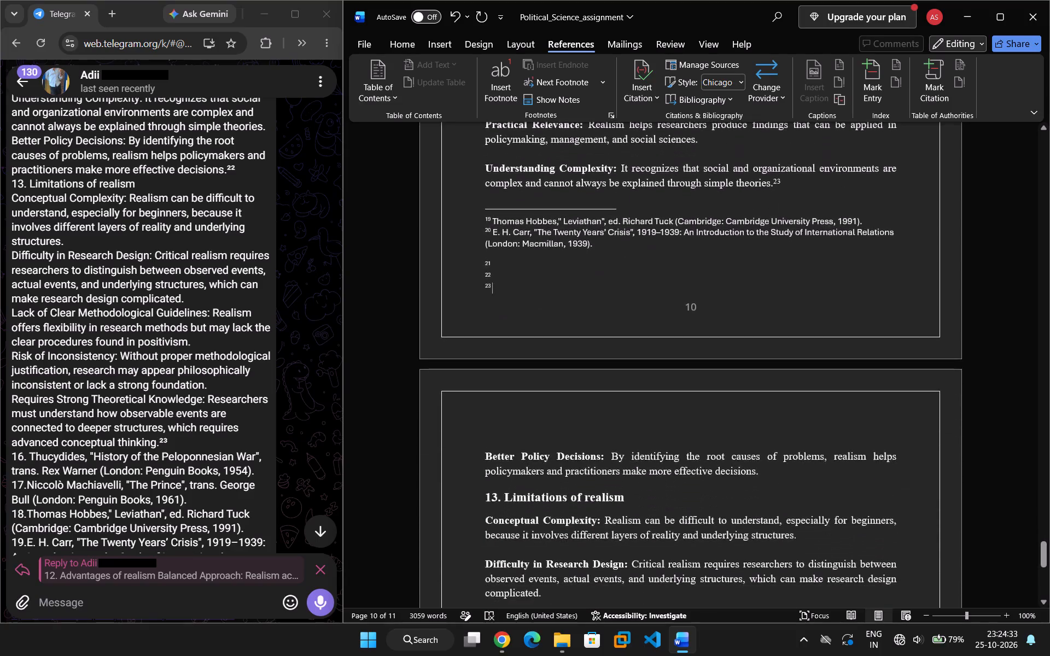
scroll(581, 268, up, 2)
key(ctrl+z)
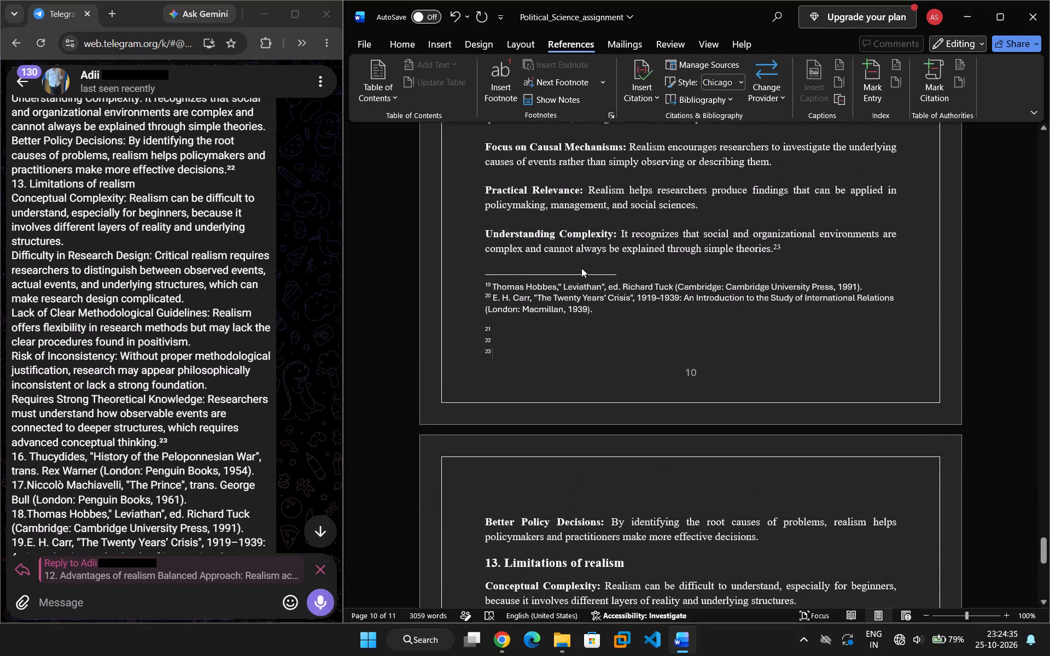
Insert a footnote at the end of the Better Policy Decisions paragraph, after "make more effective decisions.", matching the Telegram text.
scroll(743, 274, down, 3)
scroll(664, 279, down, 1)
scroll(663, 279, up, 3)
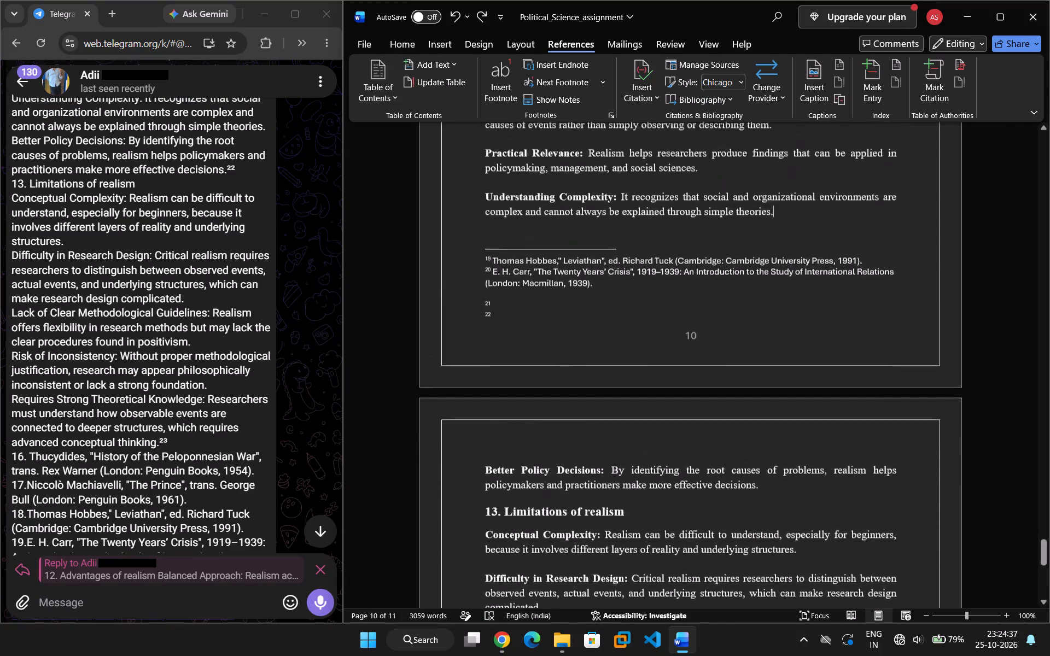
scroll(663, 279, down, 5)
scroll(754, 268, down, 2)
click(767, 260)
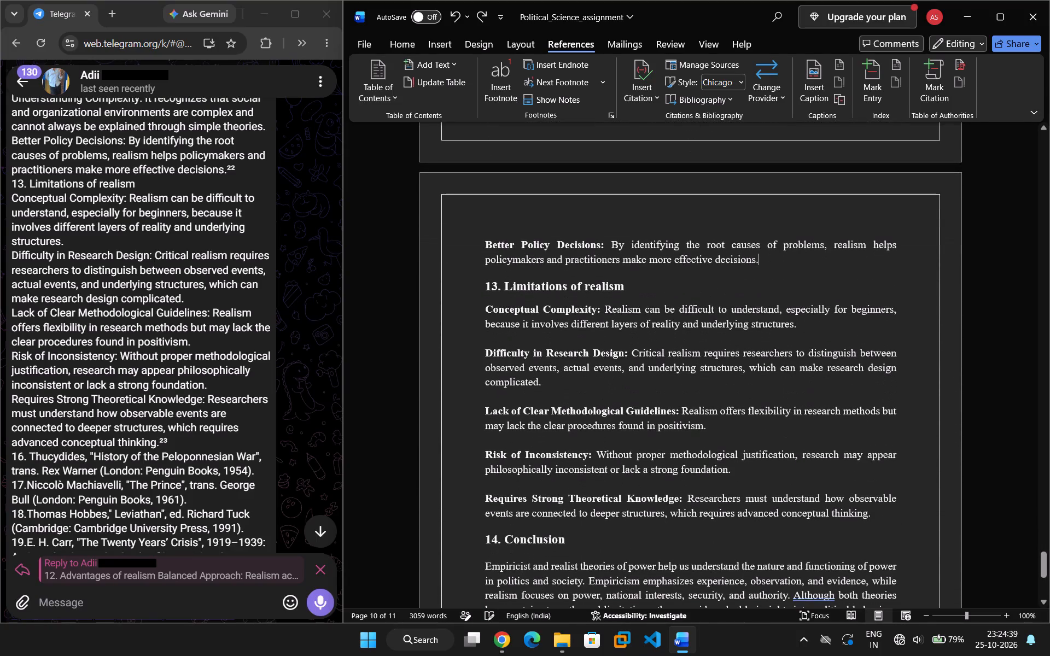
Insert an empty footnote at the end of the Better Policy Decisions paragraph, after "make more effective decisions.".
click(508, 91)
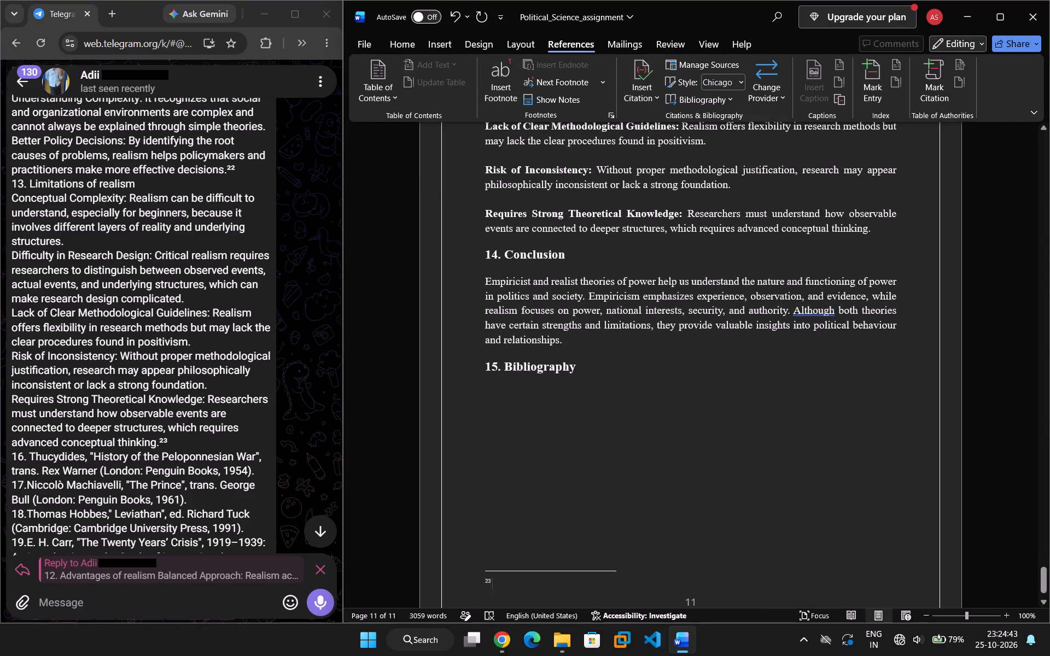
Insert an empty footnote at the end of the Requires Strong Theoretical Knowledge paragraph, after "advanced conceptual thinking.", matching the Telegram text.
scroll(125, 353, down, 1)
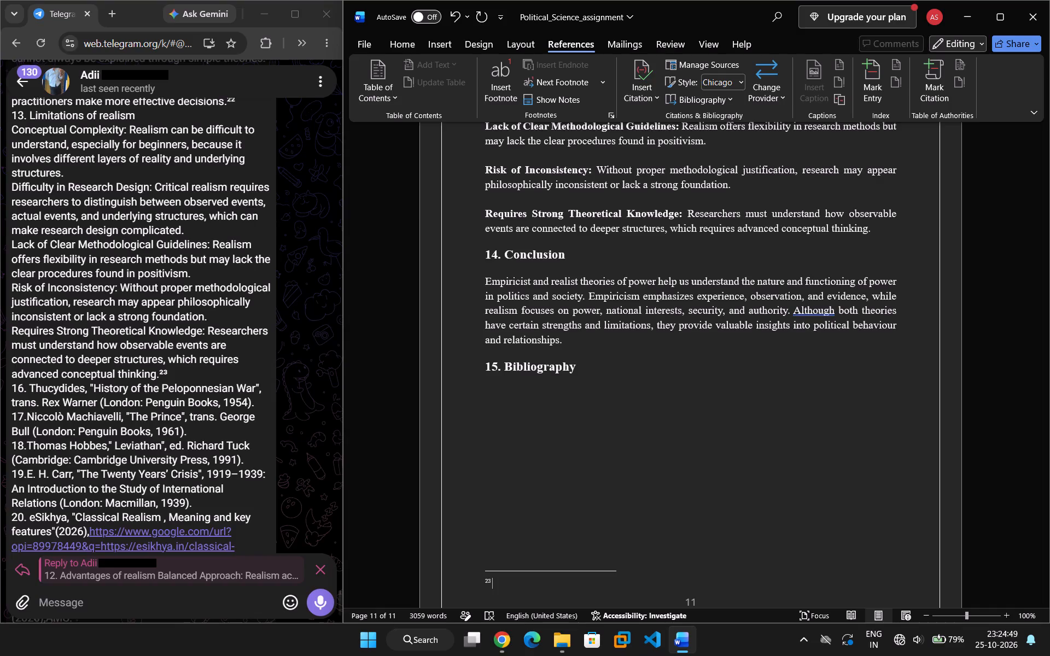
click(884, 232)
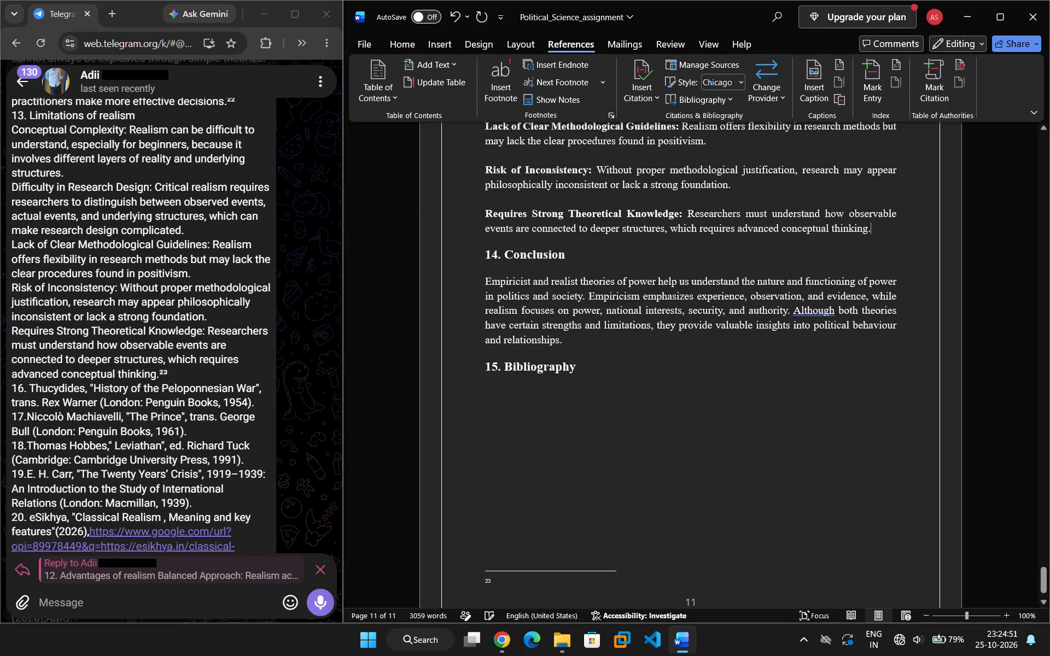
click(497, 74)
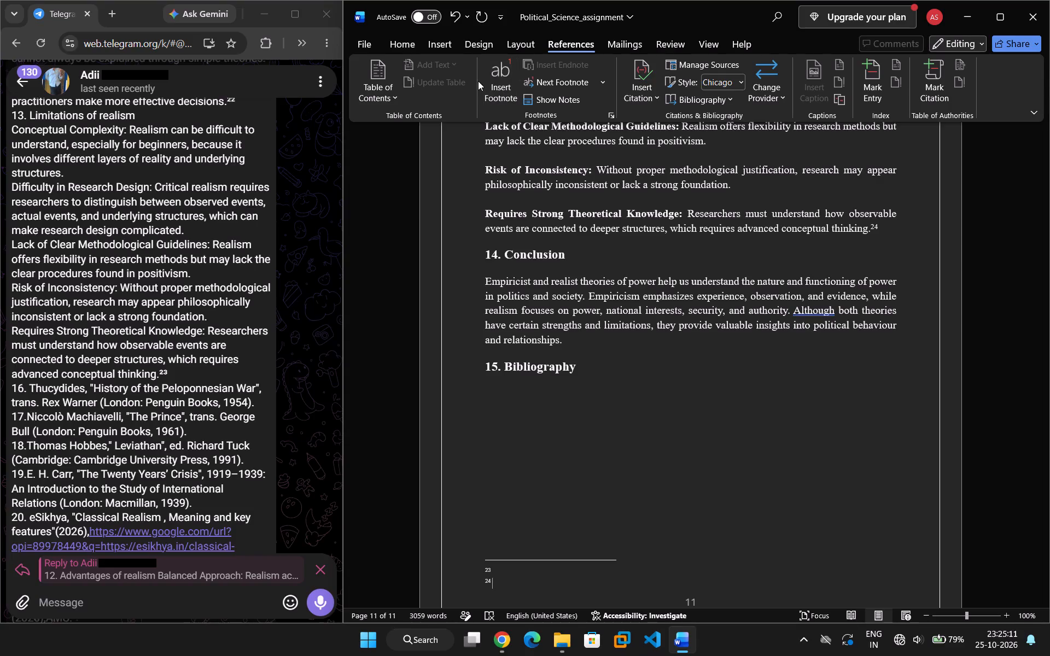
Compare the Telegram citation list and reference placement with the document's footnotes in the realism advantages and limitations sections.
scroll(218, 280, down, 7)
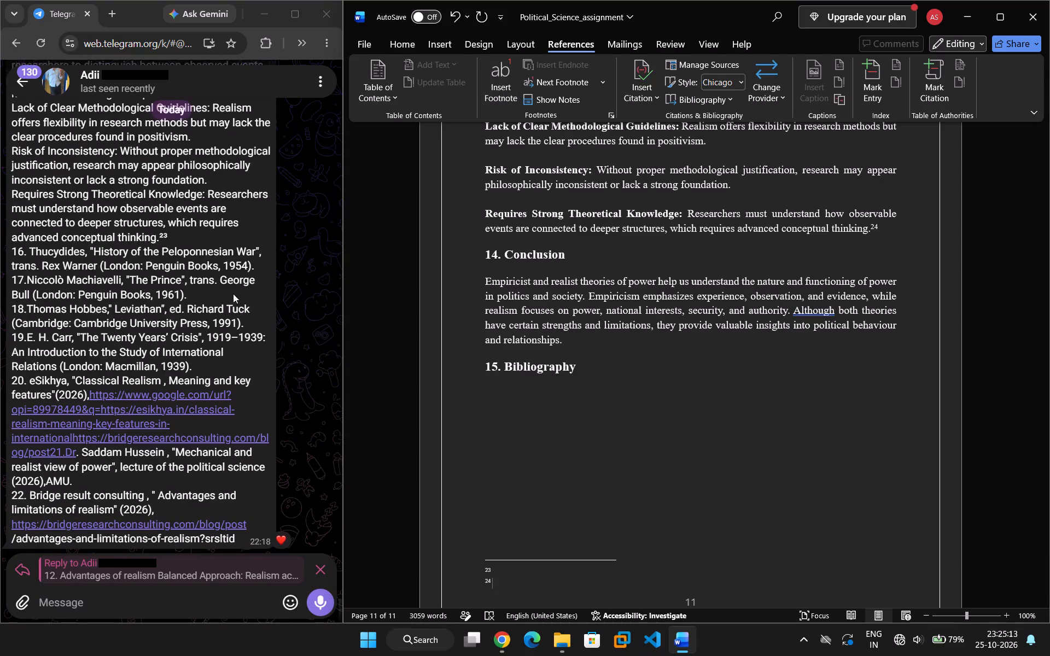
scroll(233, 294, down, 9)
scroll(114, 274, down, 2)
scroll(114, 274, up, 2)
scroll(114, 274, down, 12)
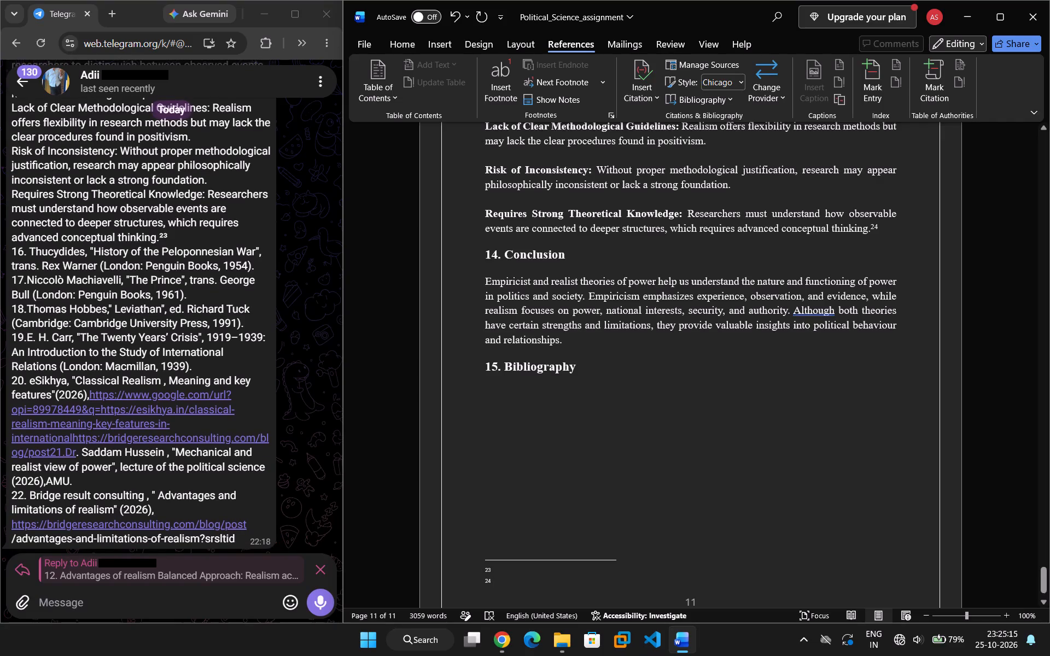
scroll(879, 211, down, 12)
scroll(789, 213, down, 3)
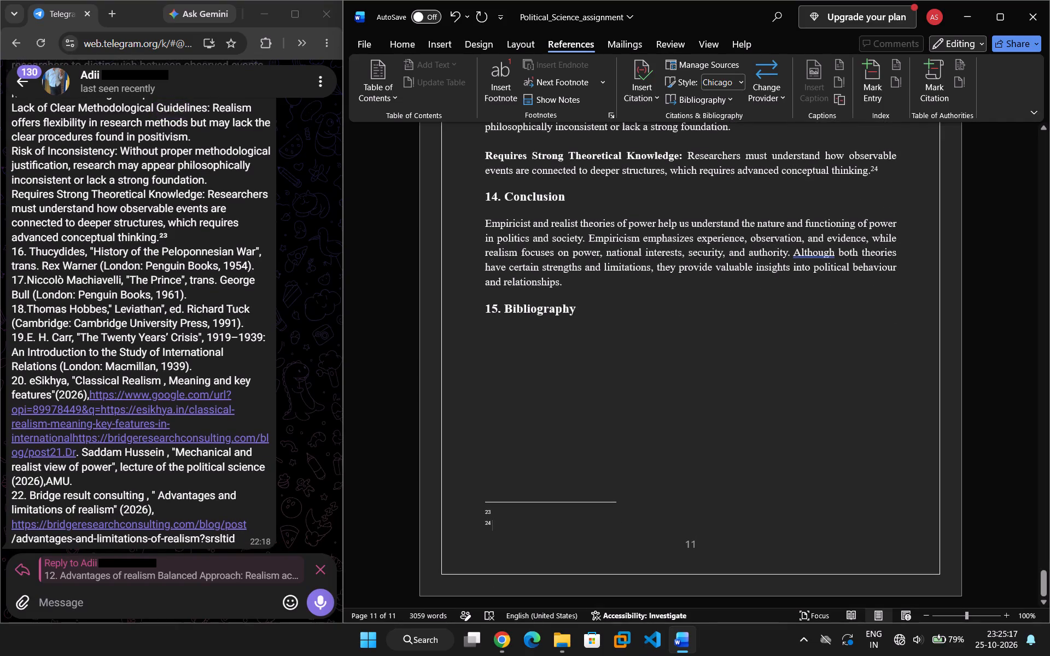
scroll(438, 216, down, 1)
scroll(781, 207, up, 9)
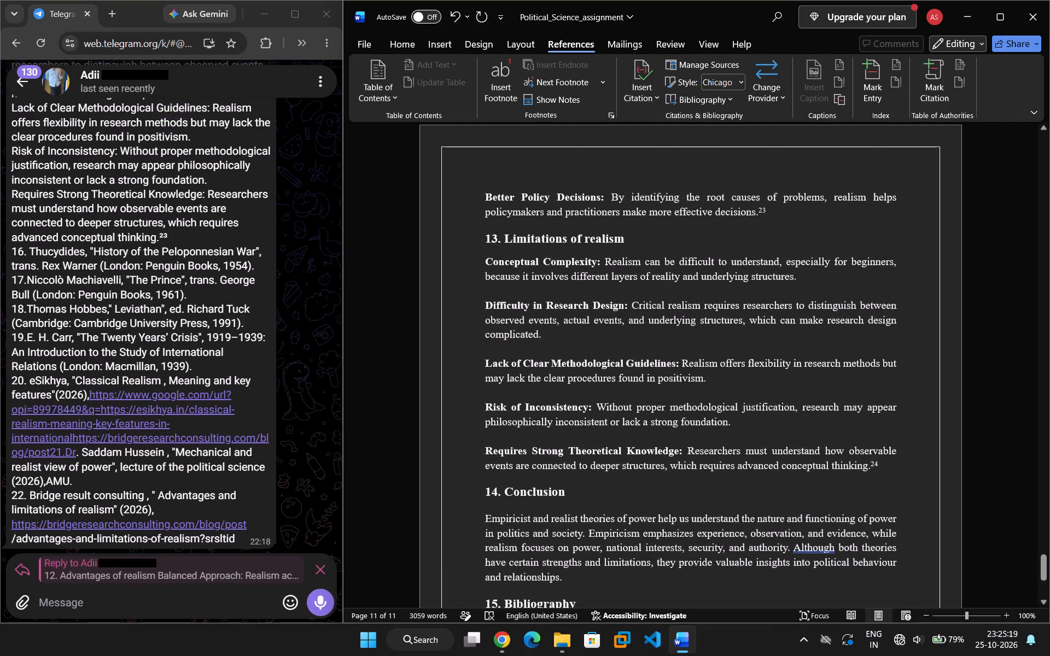
scroll(766, 208, down, 4)
scroll(766, 208, up, 9)
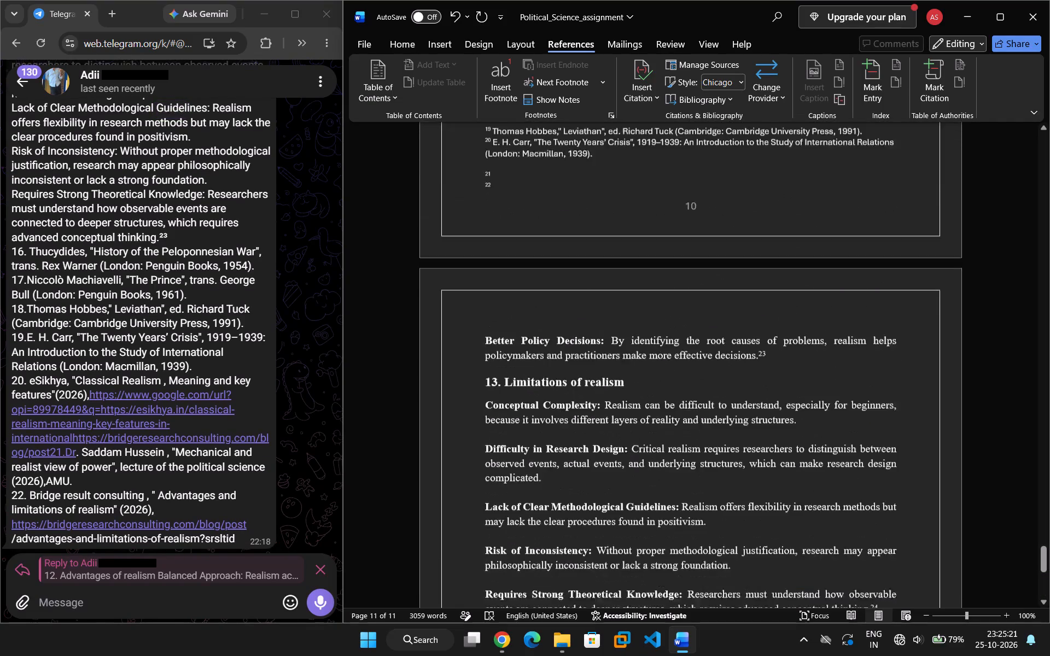
scroll(765, 208, up, 6)
scroll(768, 206, down, 19)
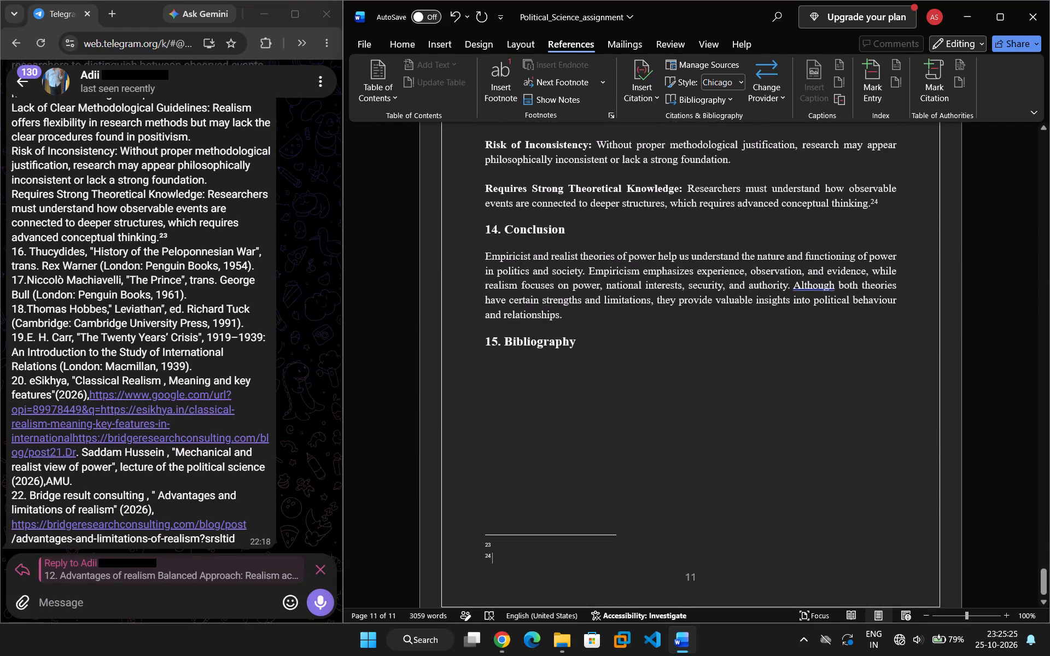
scroll(641, 219, down, 3)
scroll(425, 218, down, 4)
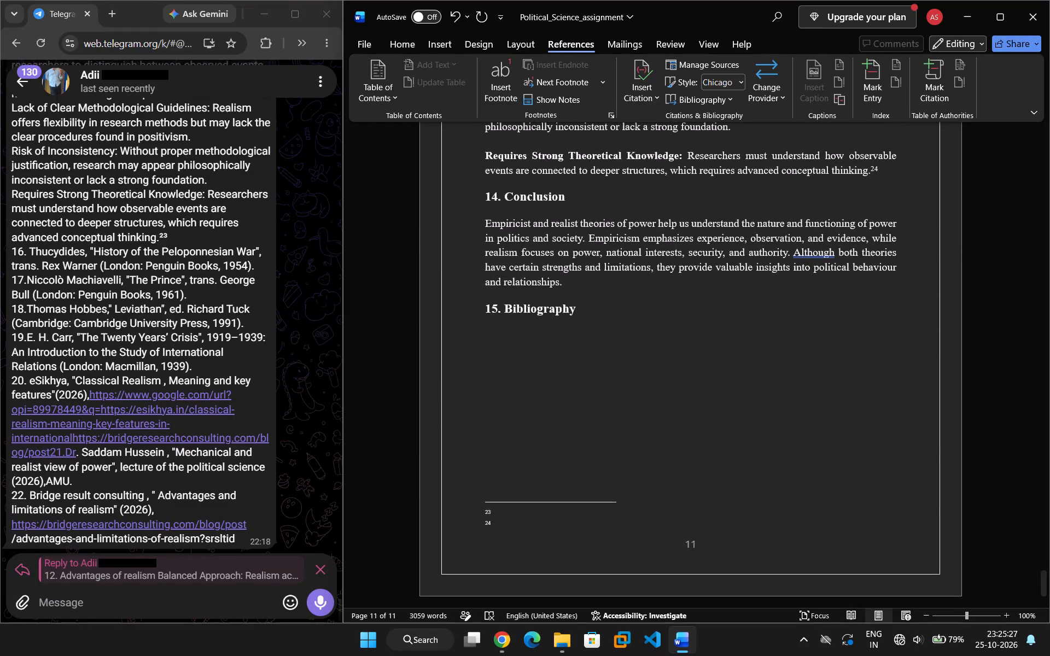
scroll(106, 227, down, 16)
scroll(124, 231, up, 7)
scroll(124, 231, down, 9)
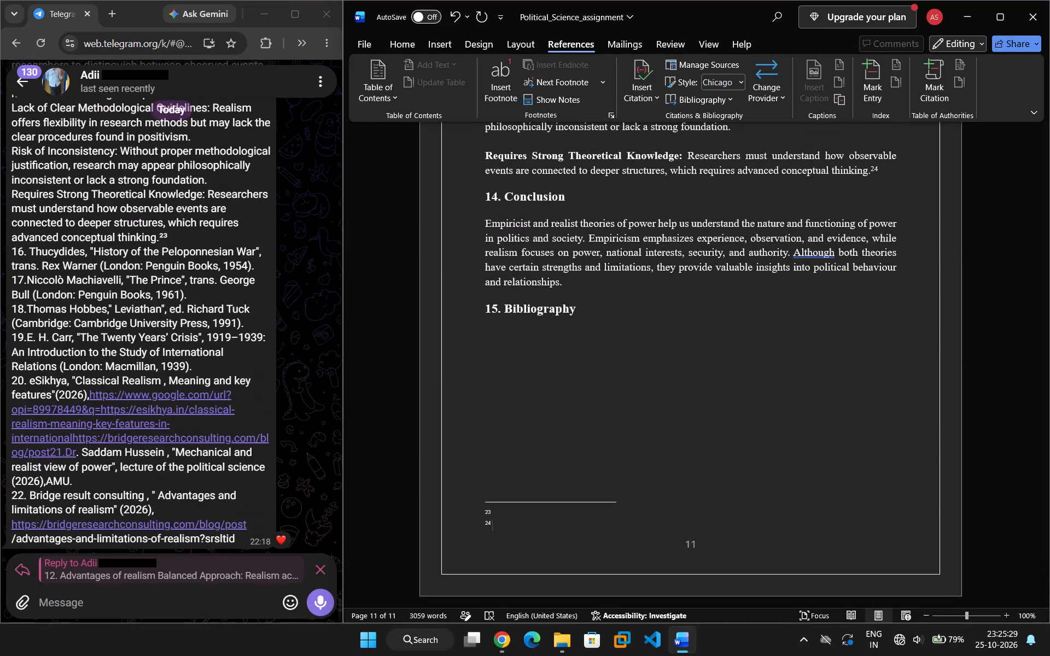
scroll(122, 232, down, 3)
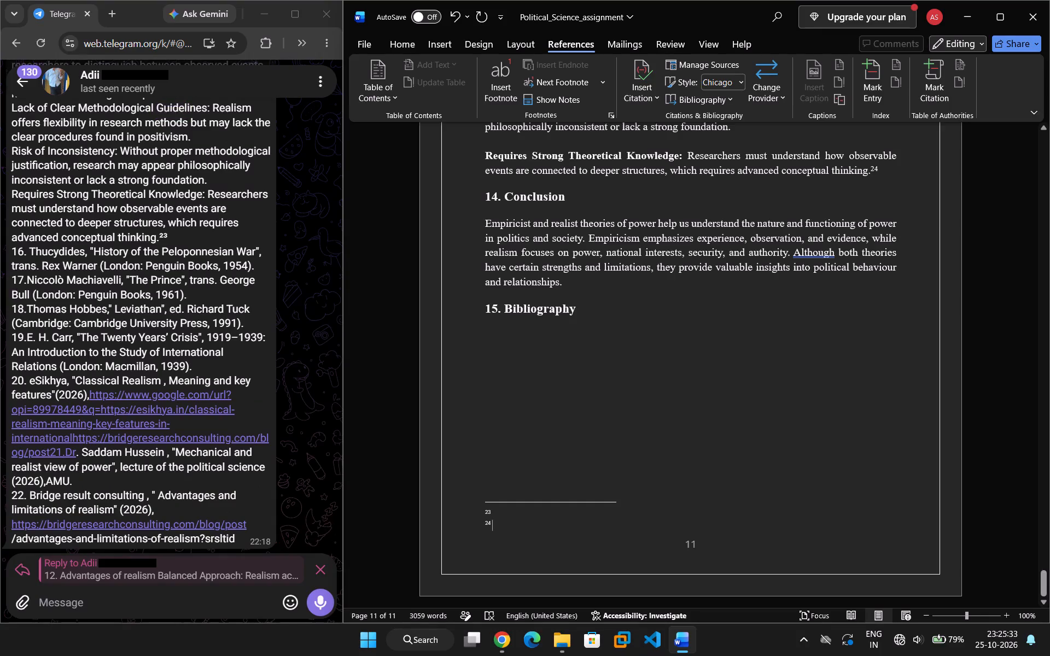
scroll(558, 208, up, 2)
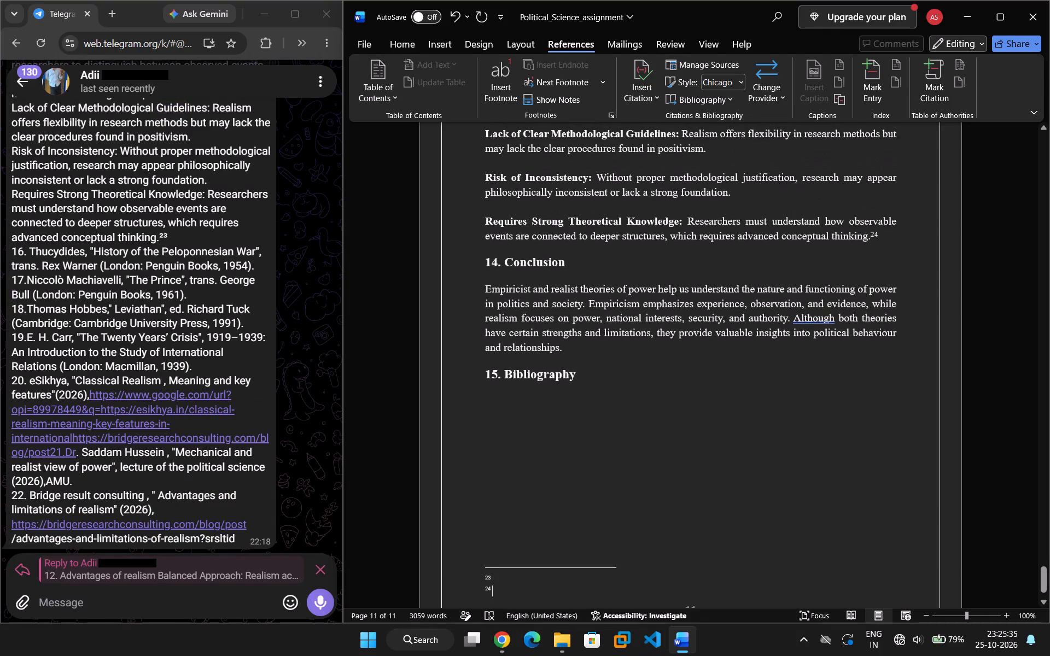
scroll(220, 220, down, 4)
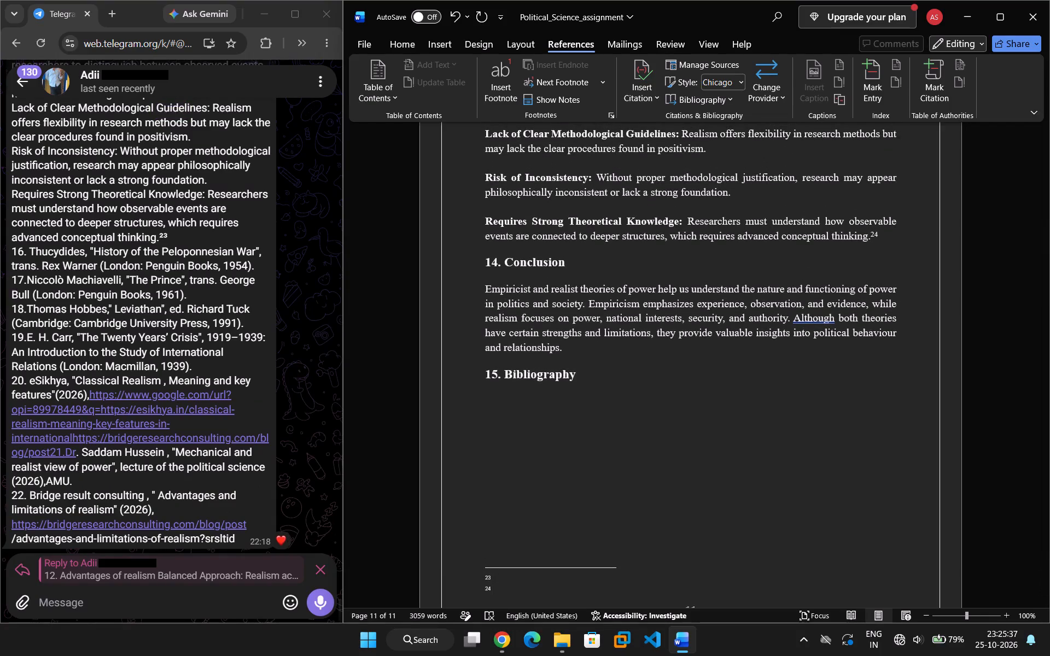
scroll(244, 218, up, 1)
scroll(286, 220, down, 2)
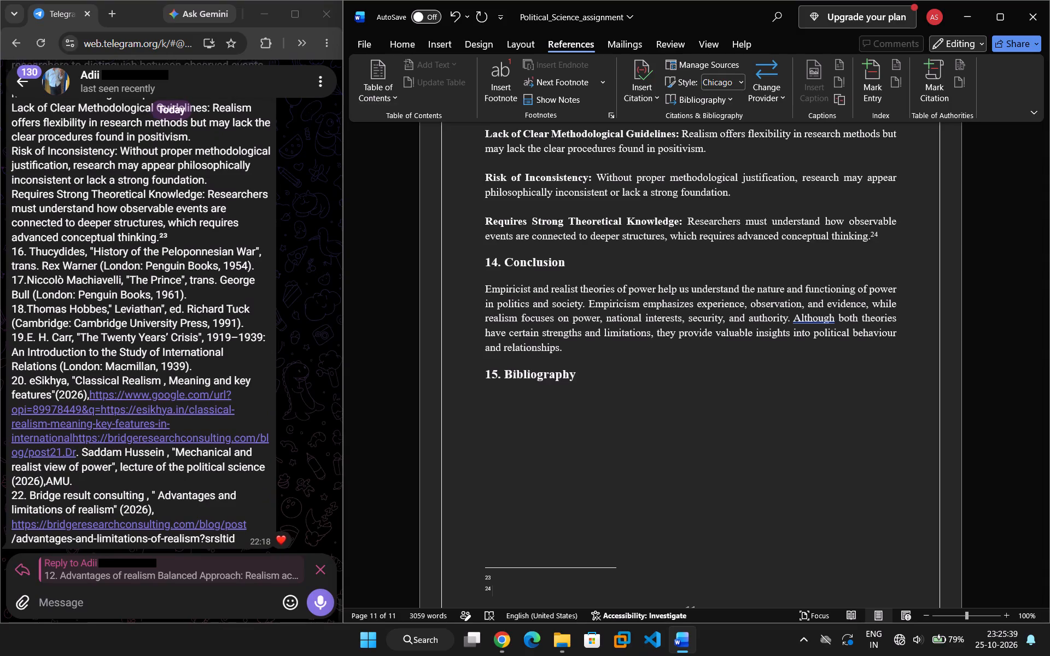
scroll(281, 220, up, 1)
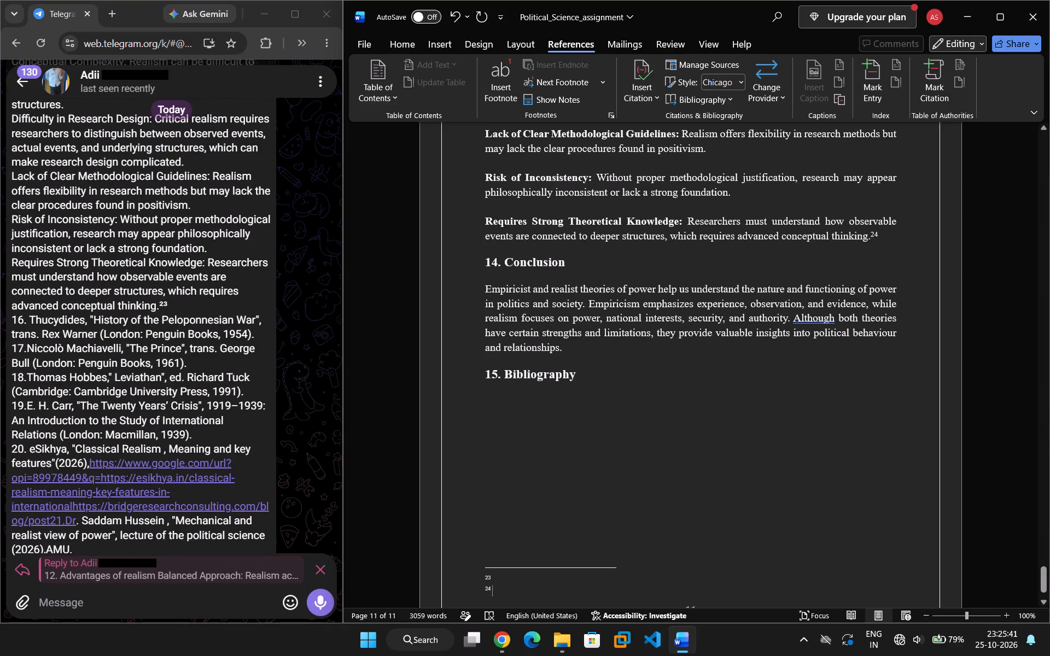
scroll(517, 212, up, 1)
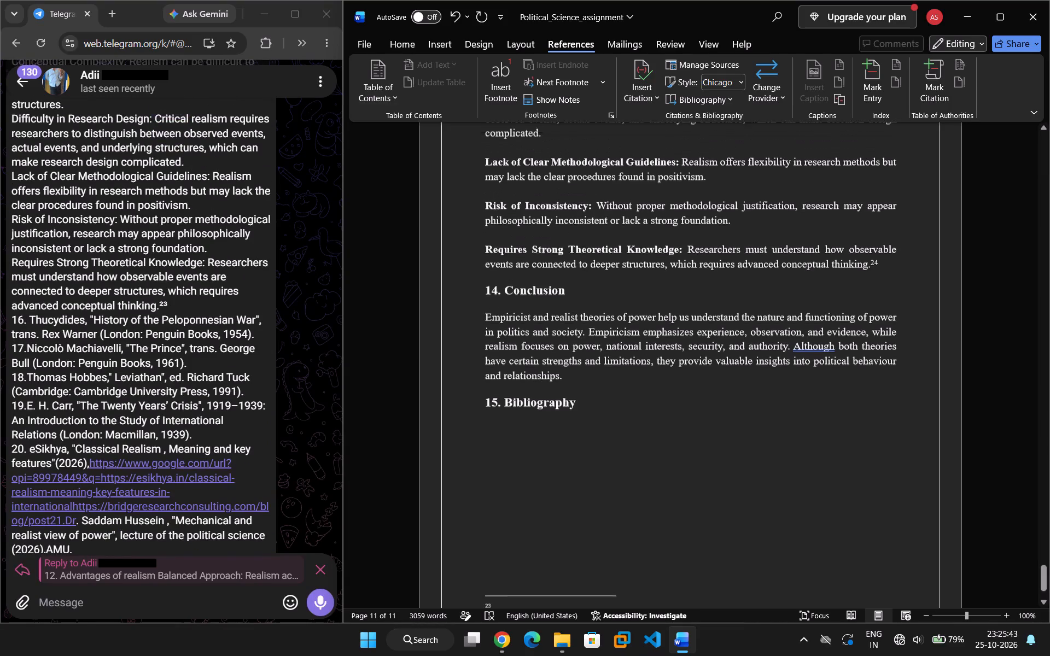
scroll(516, 212, up, 5)
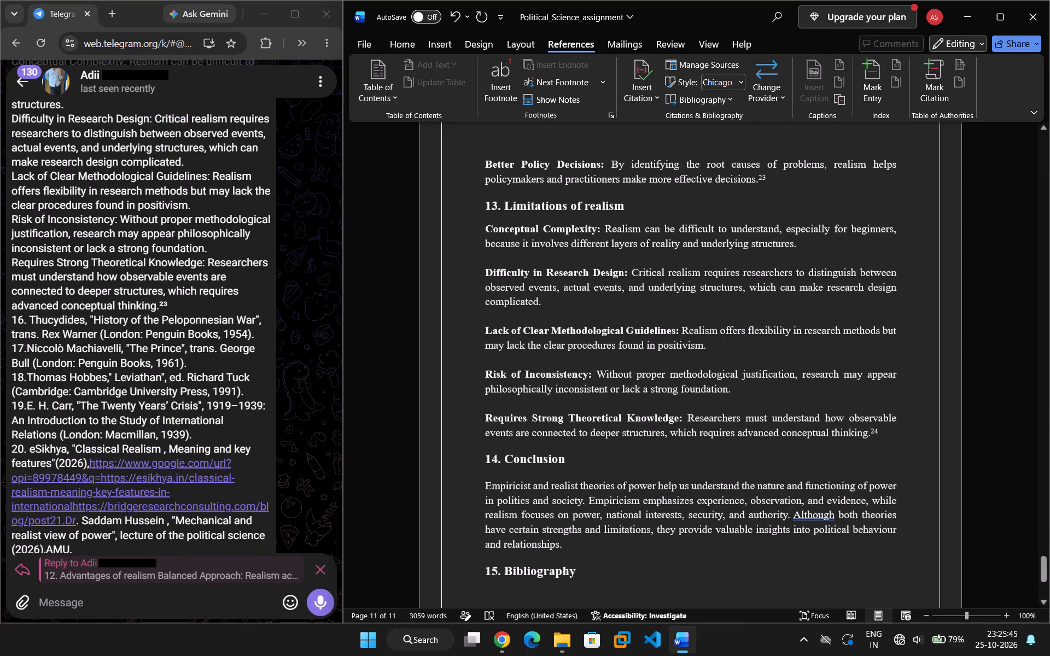
click(775, 166)
scroll(774, 167, down, 2)
scroll(771, 165, up, 1)
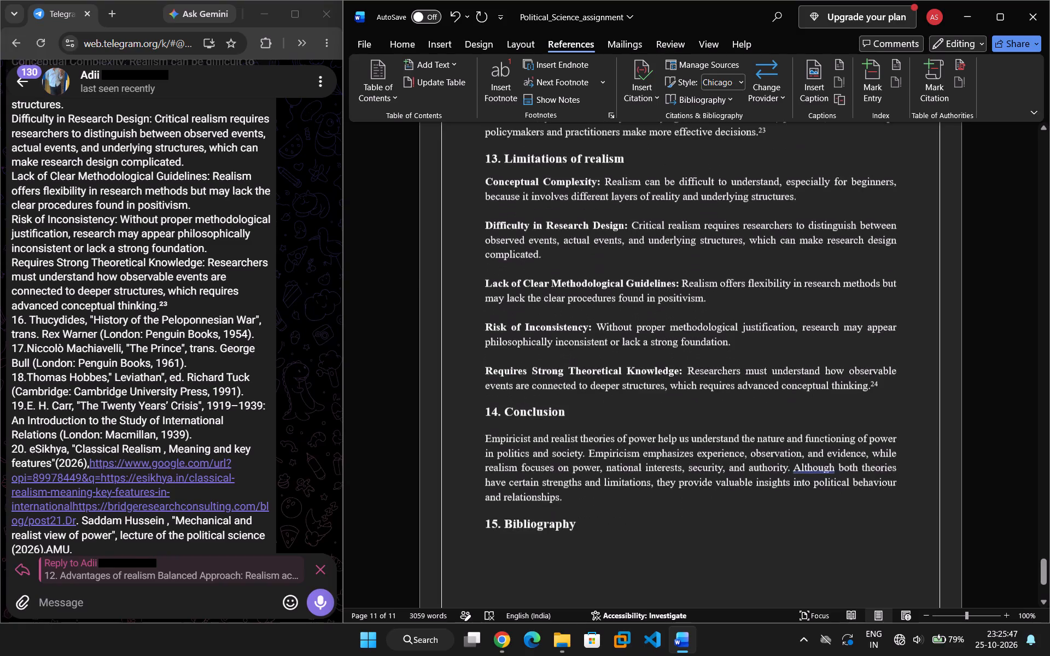
click(768, 144)
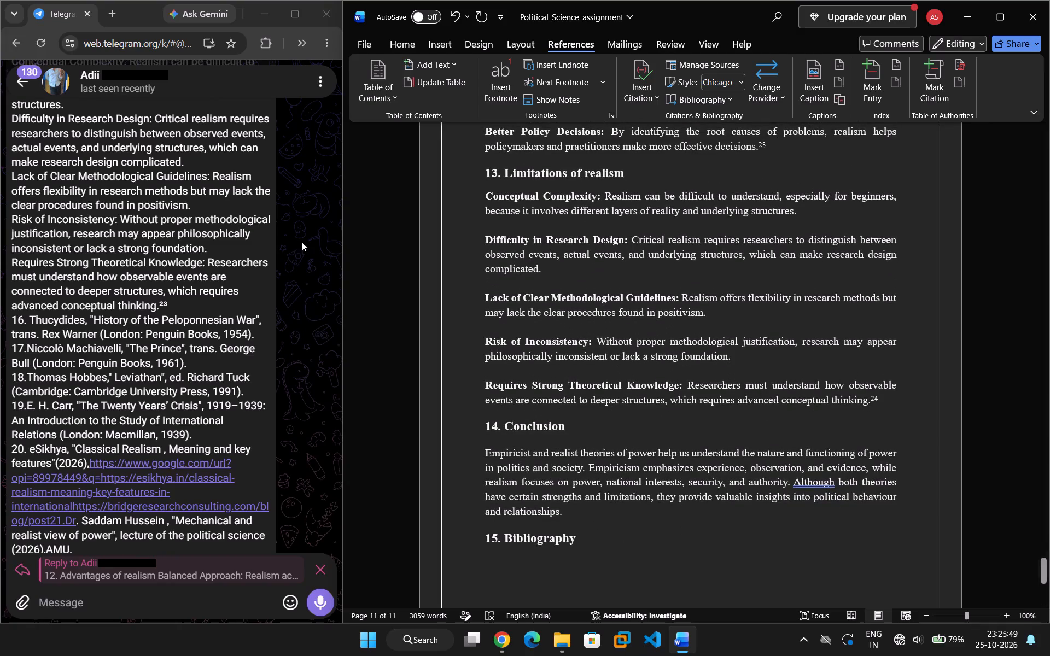
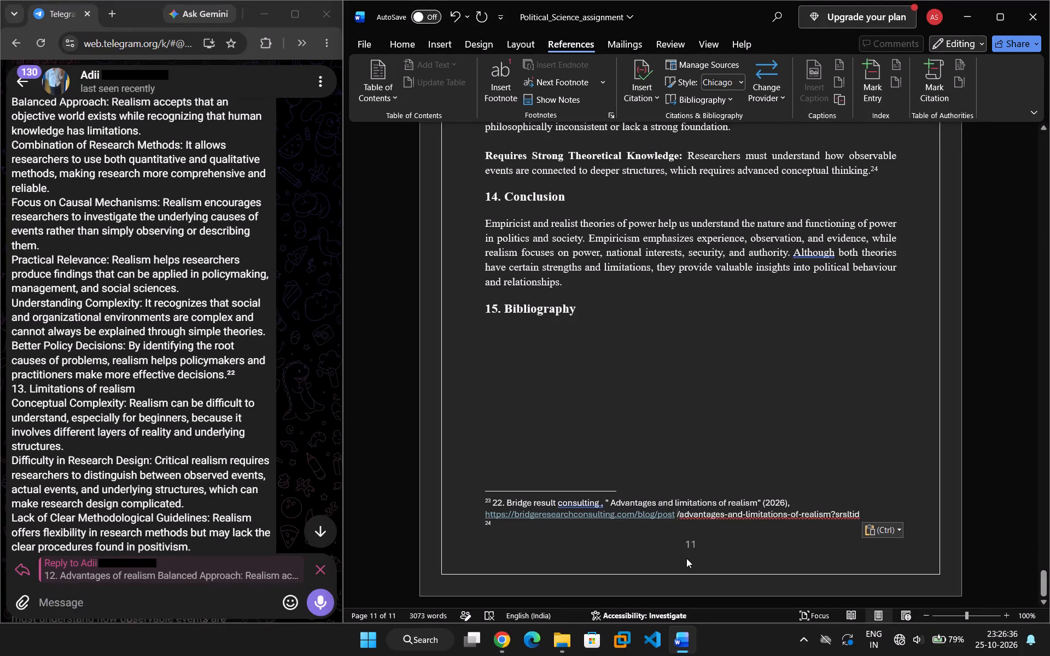
Delete the space before "/advantages-and-limitations-of-realism" in the Bridge result consulting footnote's URL, and remove the URL's hyperlink.
key(BackSpace)
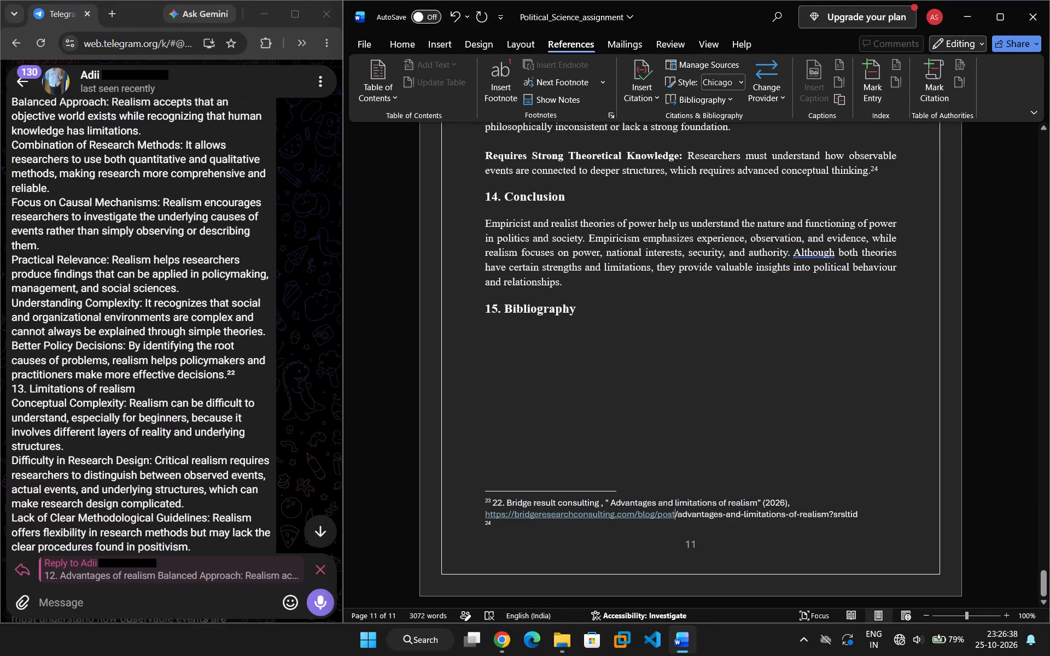
drag(864, 513, 662, 516)
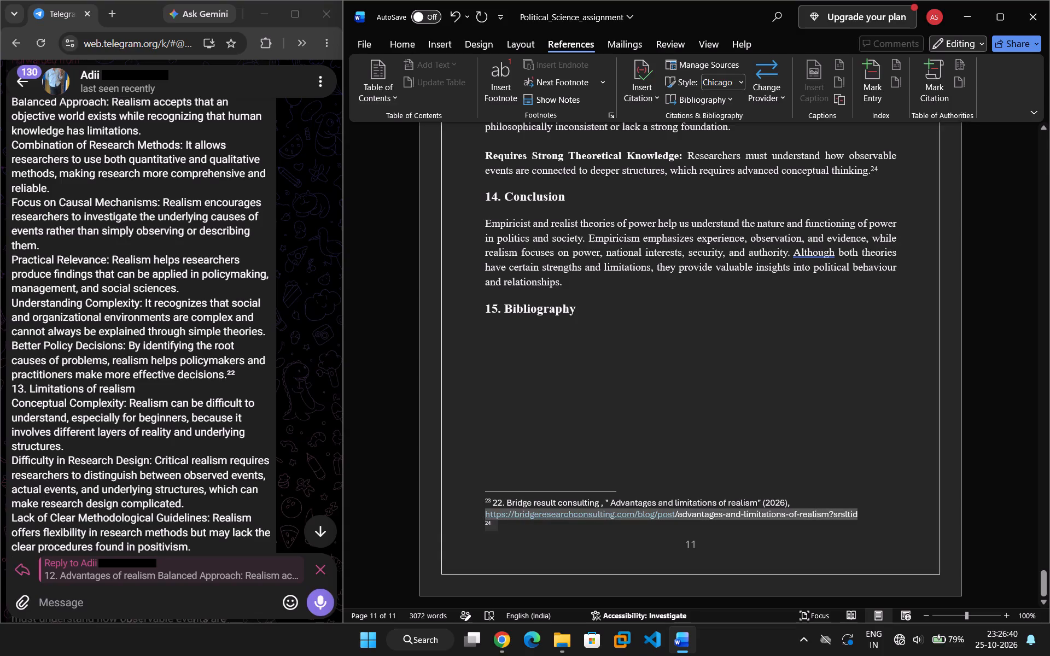
drag(662, 516, 661, 515)
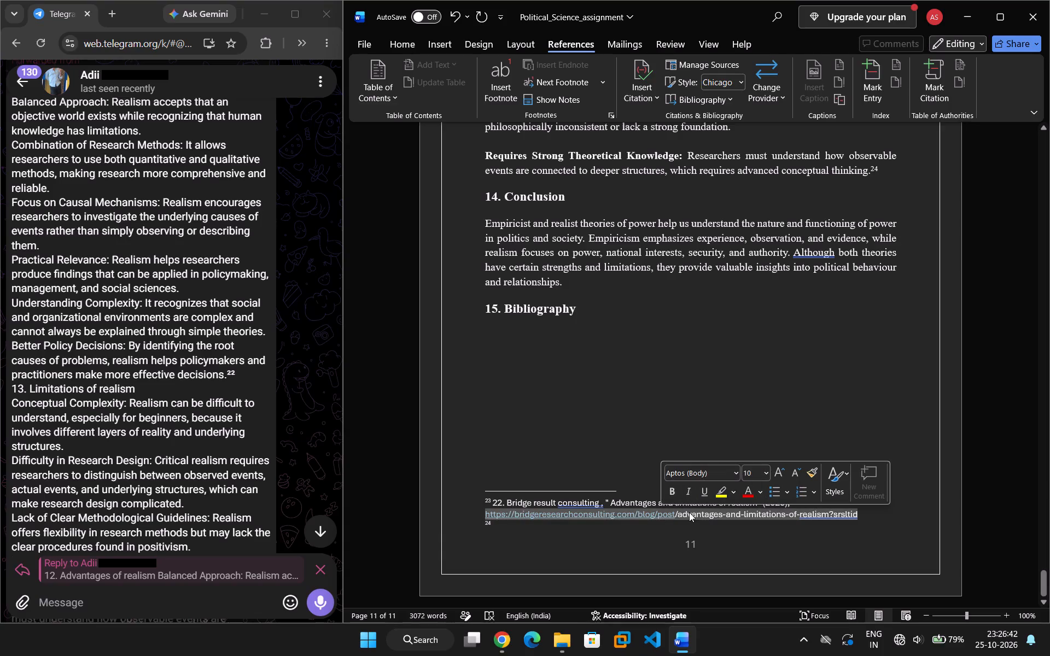
right_click(709, 519)
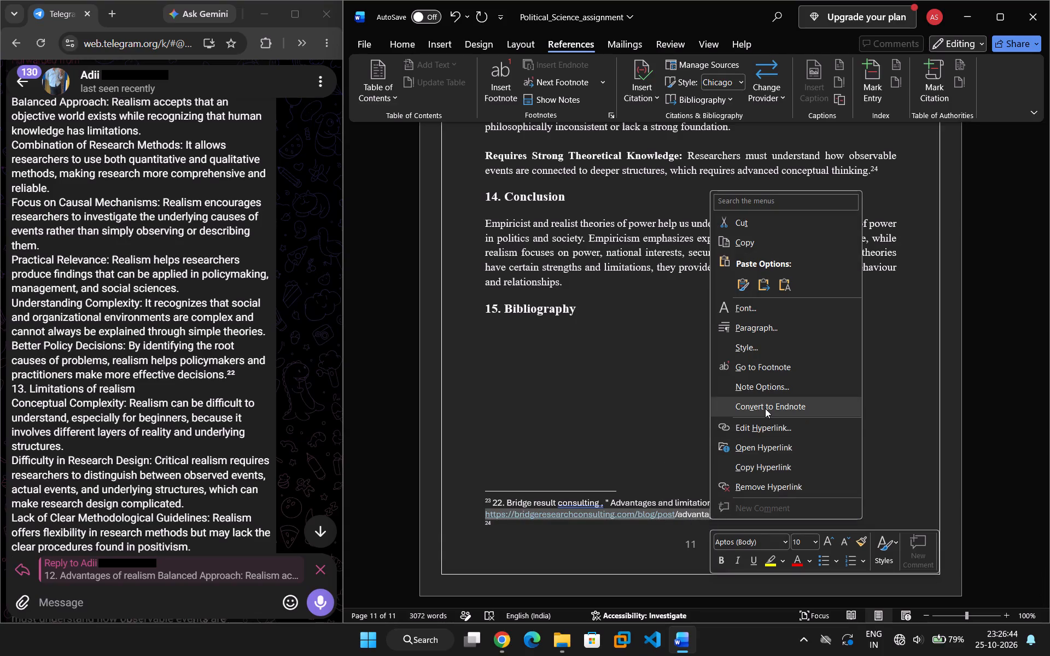
click(771, 484)
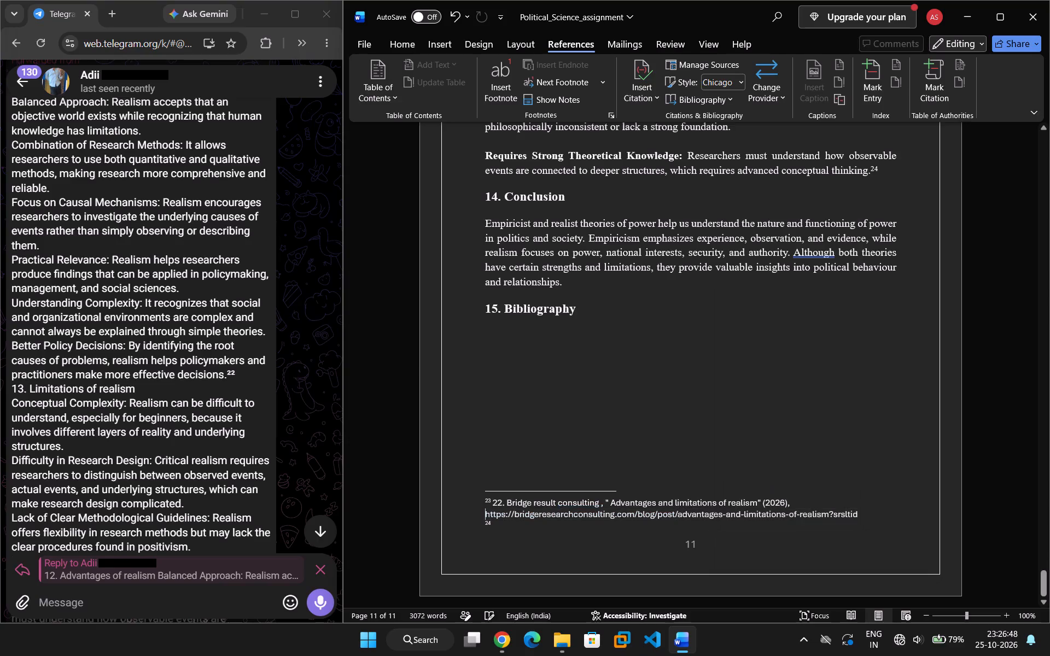
Select the bridgeresearchconsulting.com web address in footnote 23 and bring up the editing options for it.
drag(859, 514, 508, 536)
drag(508, 536, 485, 518)
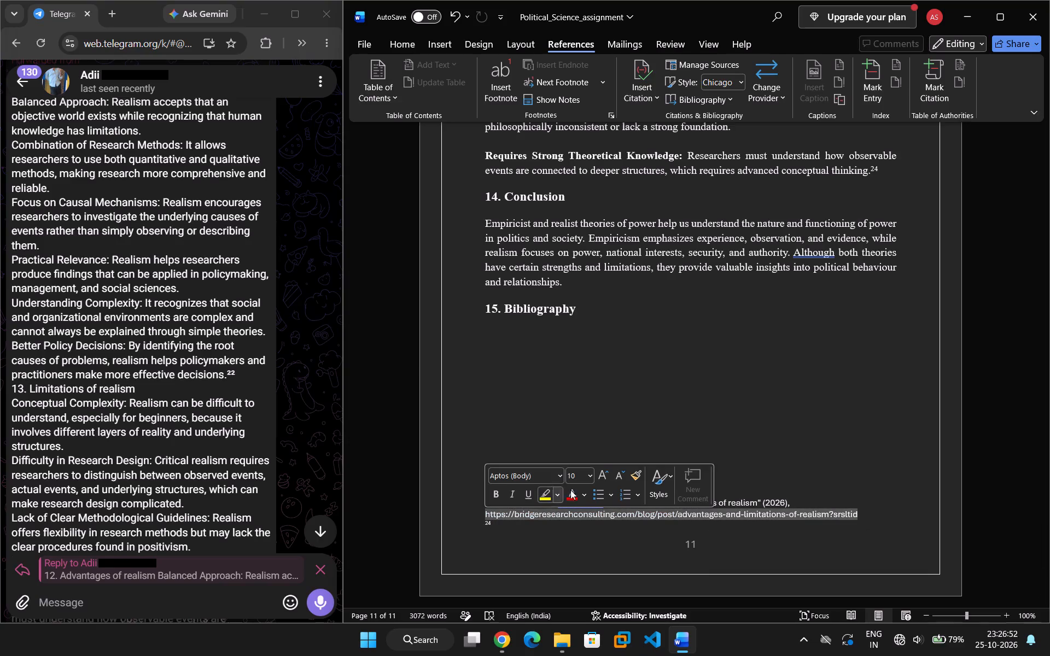
right_click(719, 513)
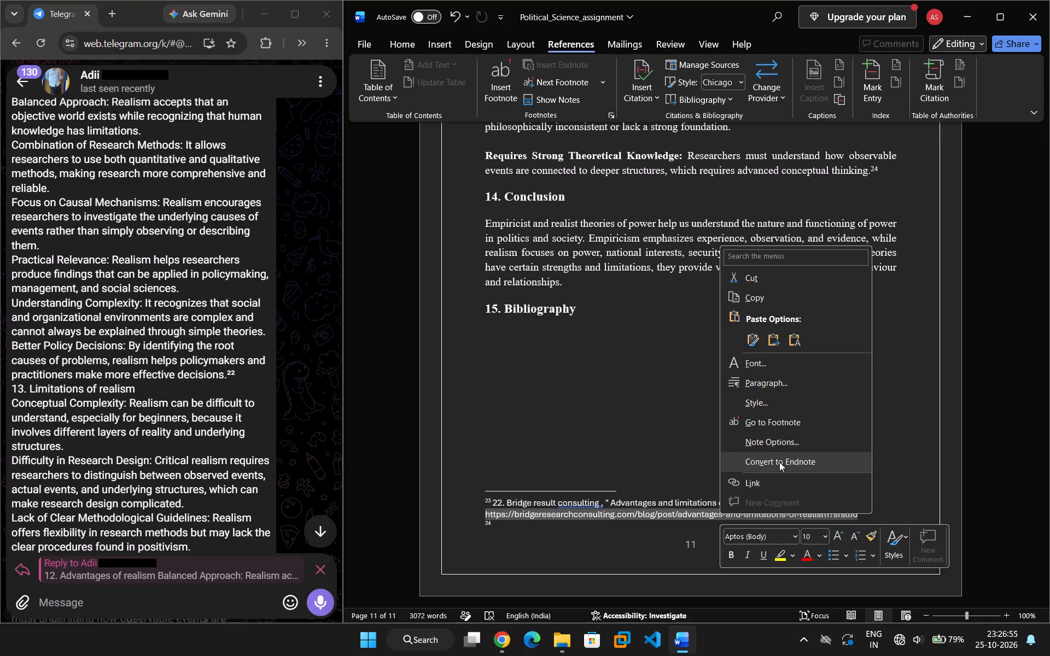
click(776, 477)
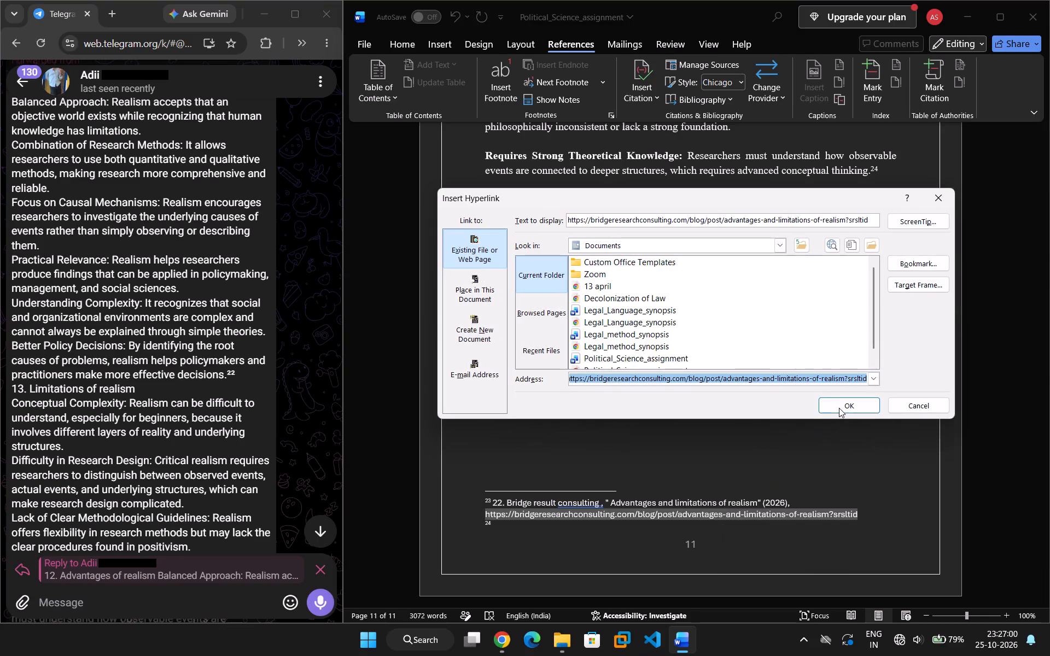
scroll(643, 344, down, 9)
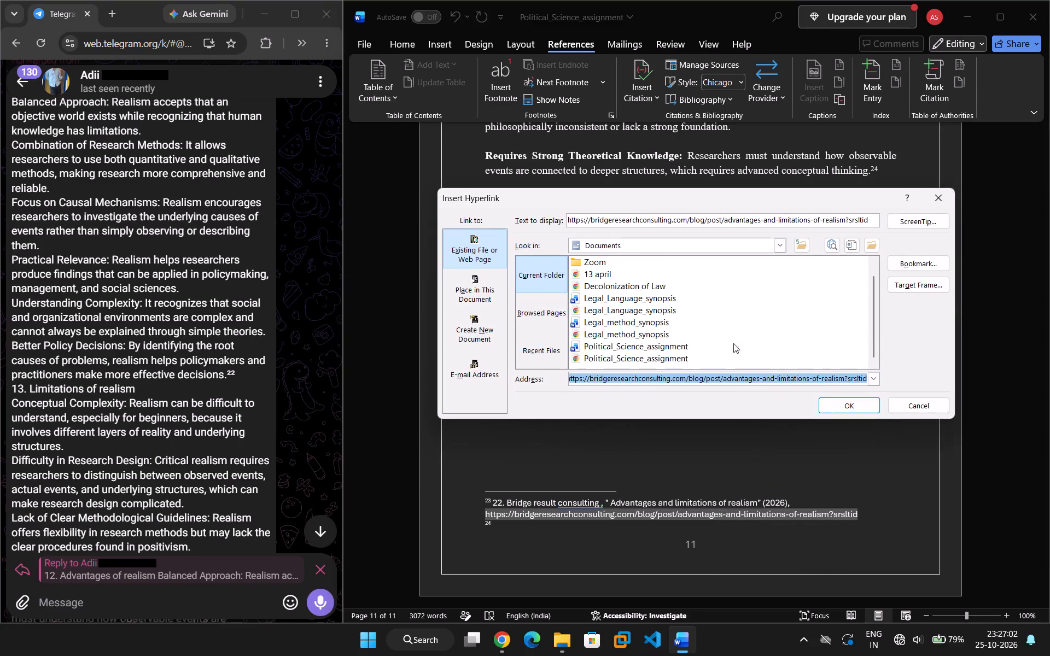
click(844, 406)
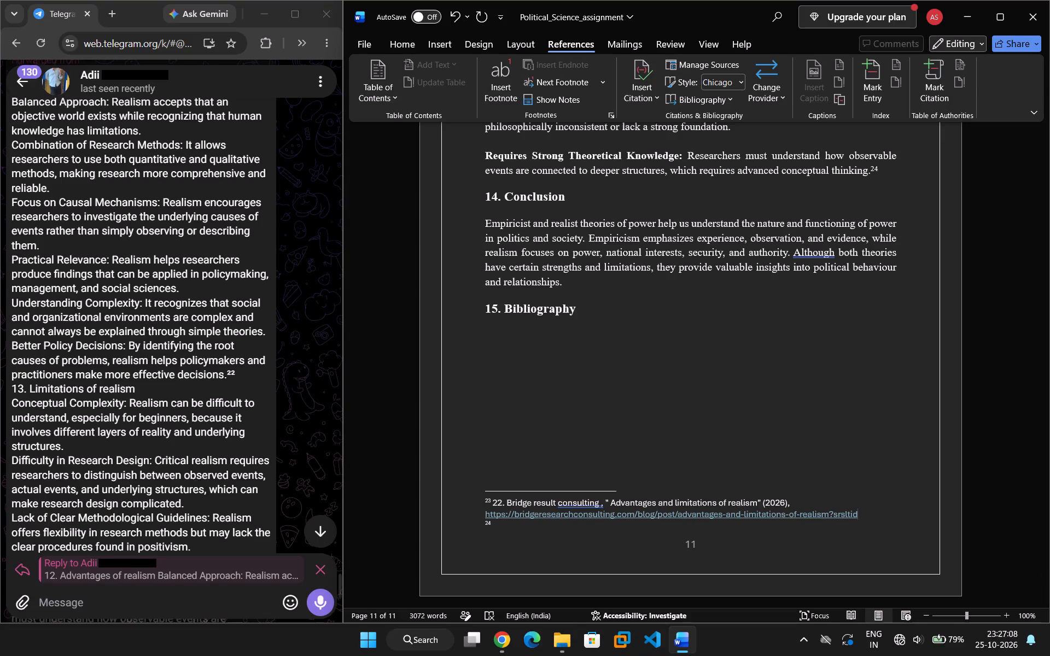
Bring up source citation 22 in the Telegram message and try to follow the web link in footnote 23.
scroll(139, 437, down, 7)
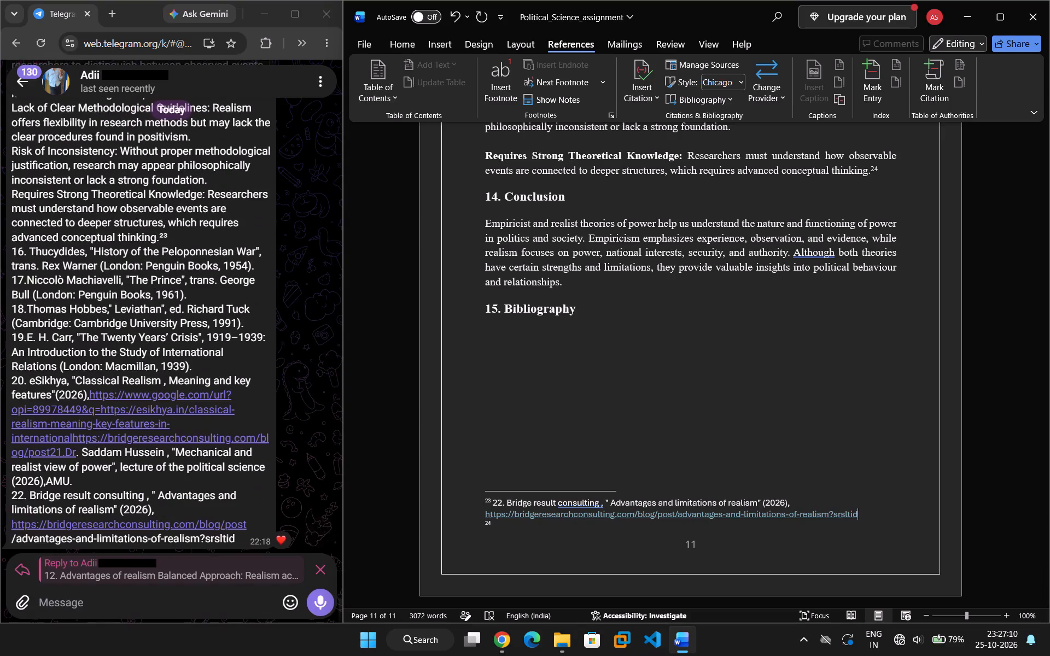
scroll(139, 438, down, 3)
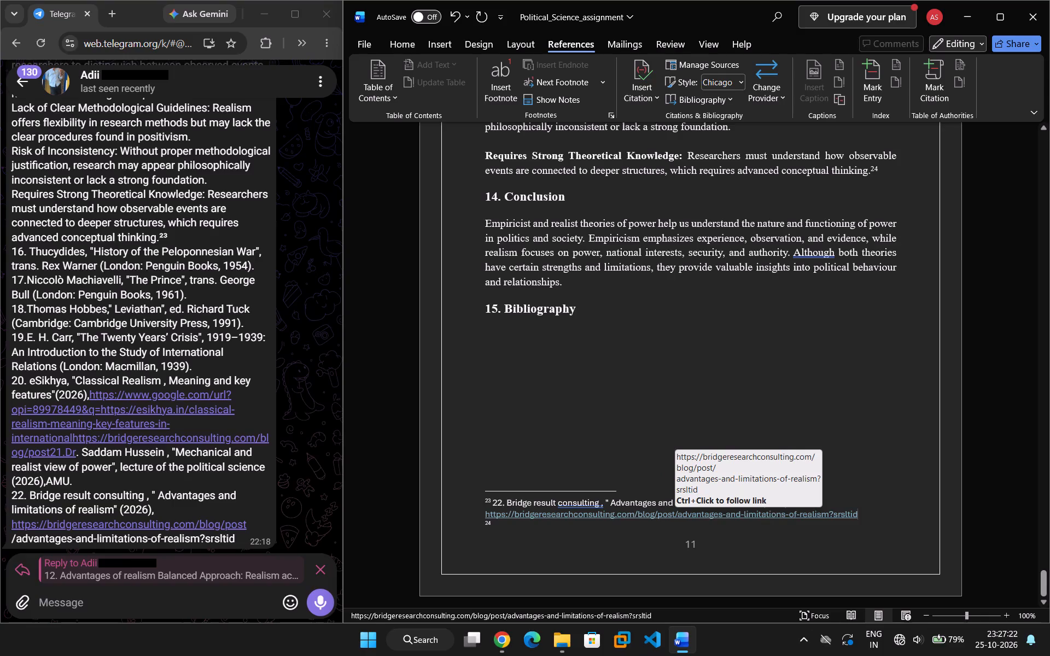
key(ctrl+Return)
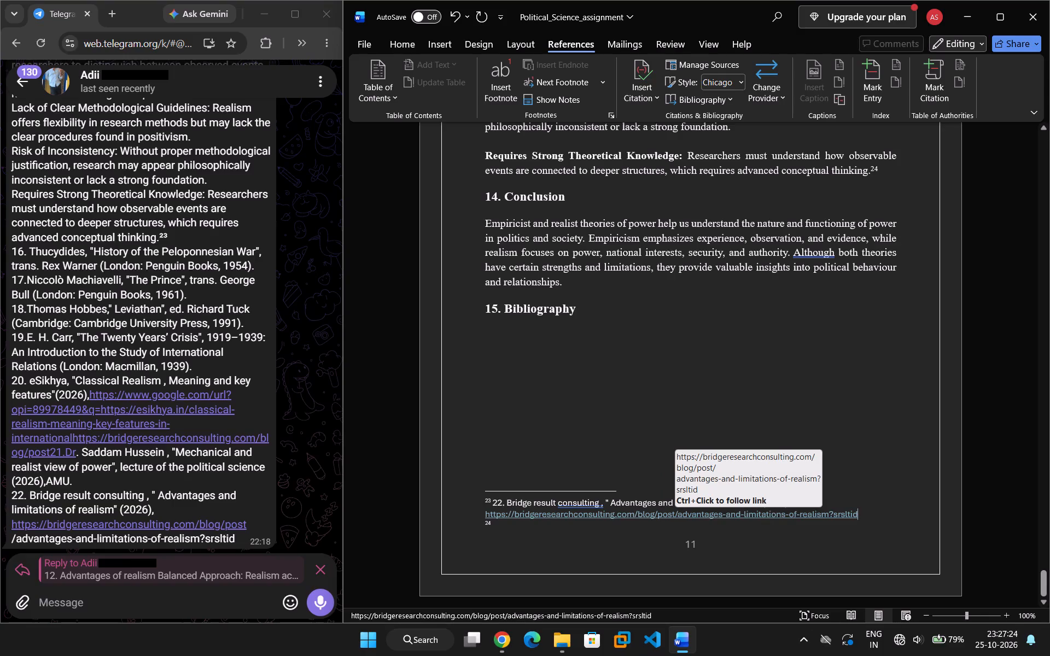
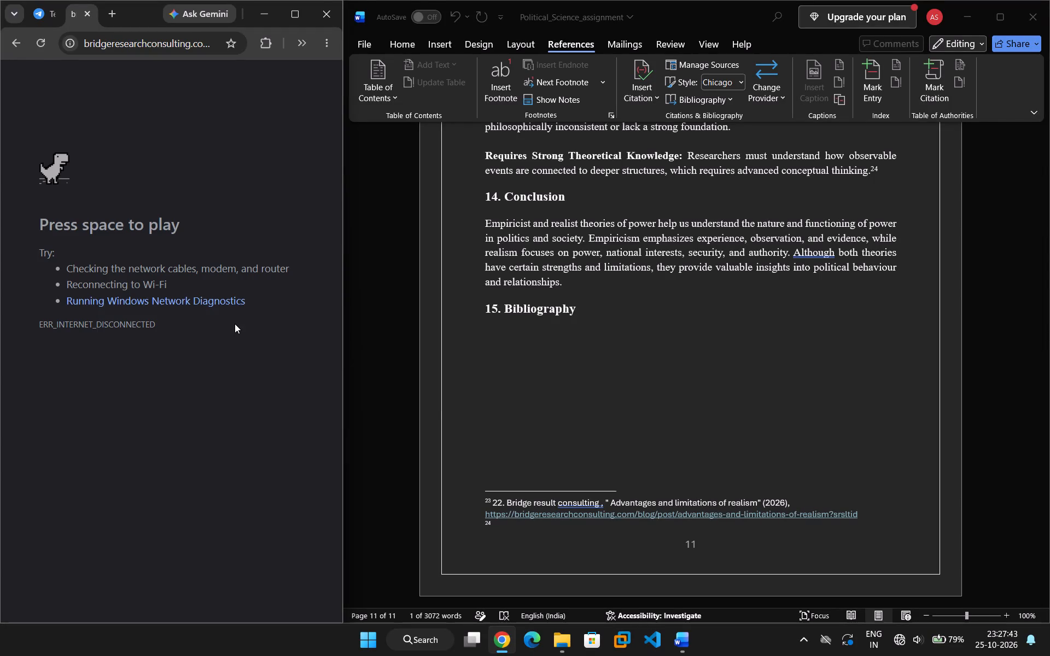
Open the list of available Wi-Fi networks and rescan it to get the computer back online.
click(936, 648)
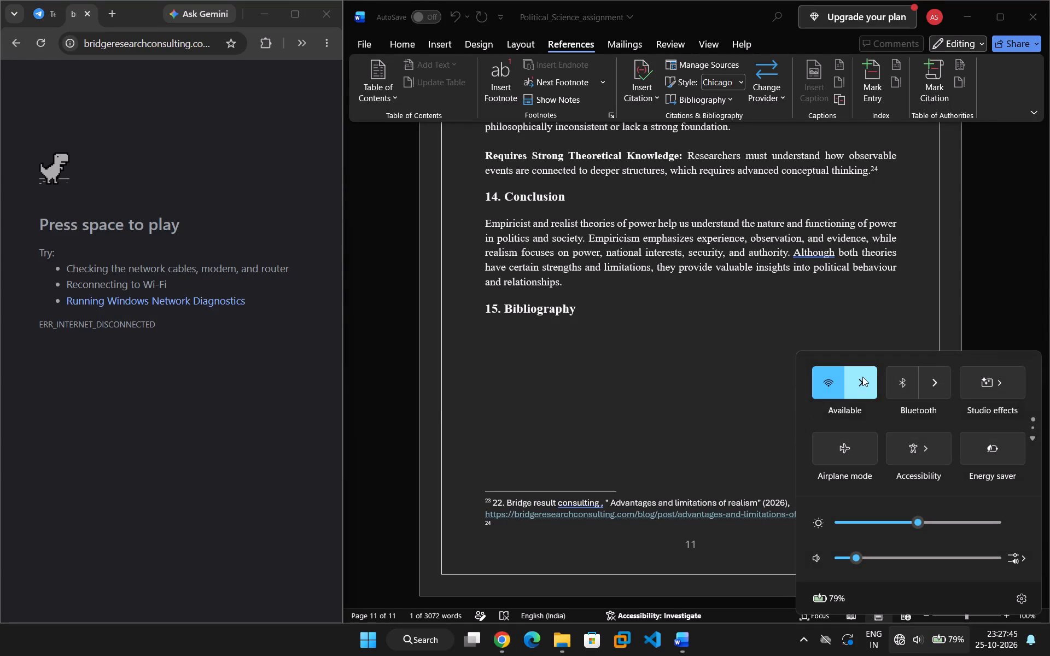
click(864, 377)
scroll(848, 425, up, 1)
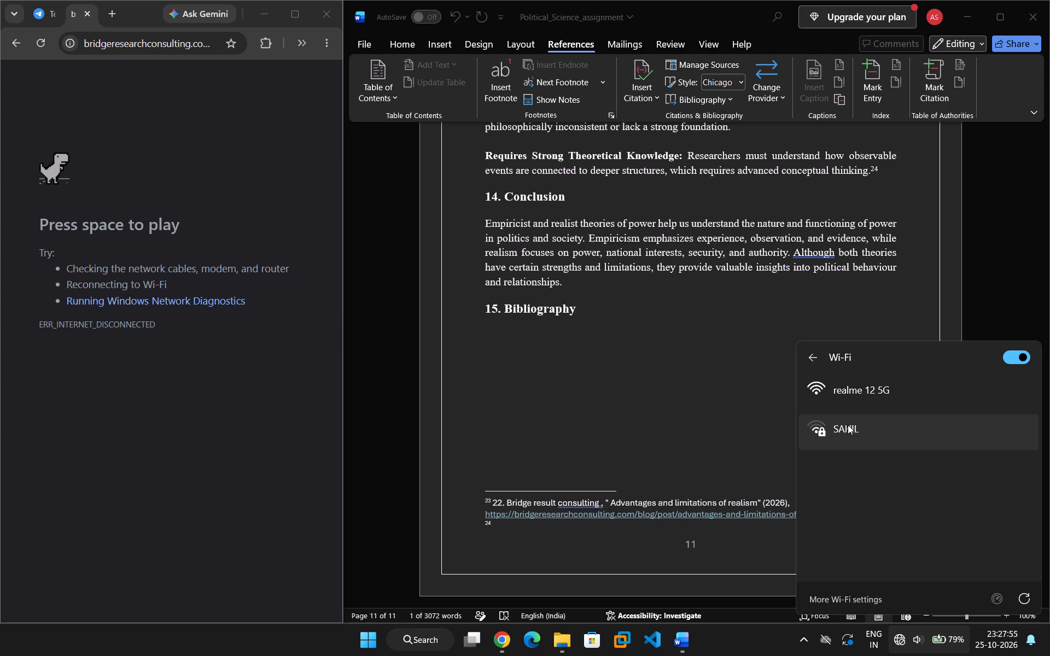
scroll(867, 434, up, 5)
click(1030, 594)
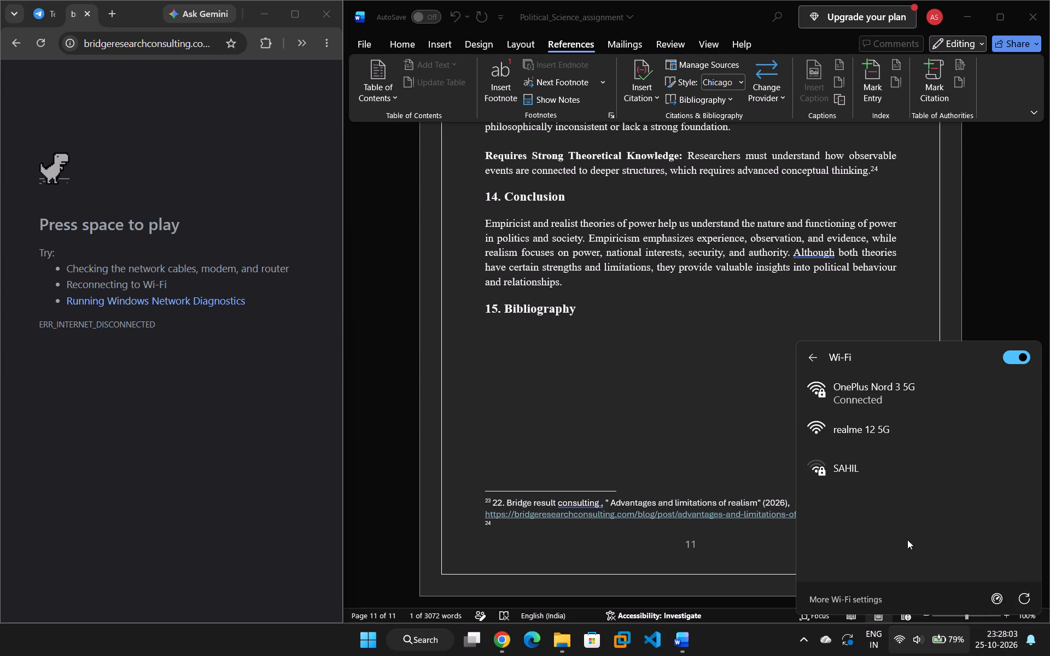
Reload the bridgeresearchconsulting.com page in the browser.
click(48, 42)
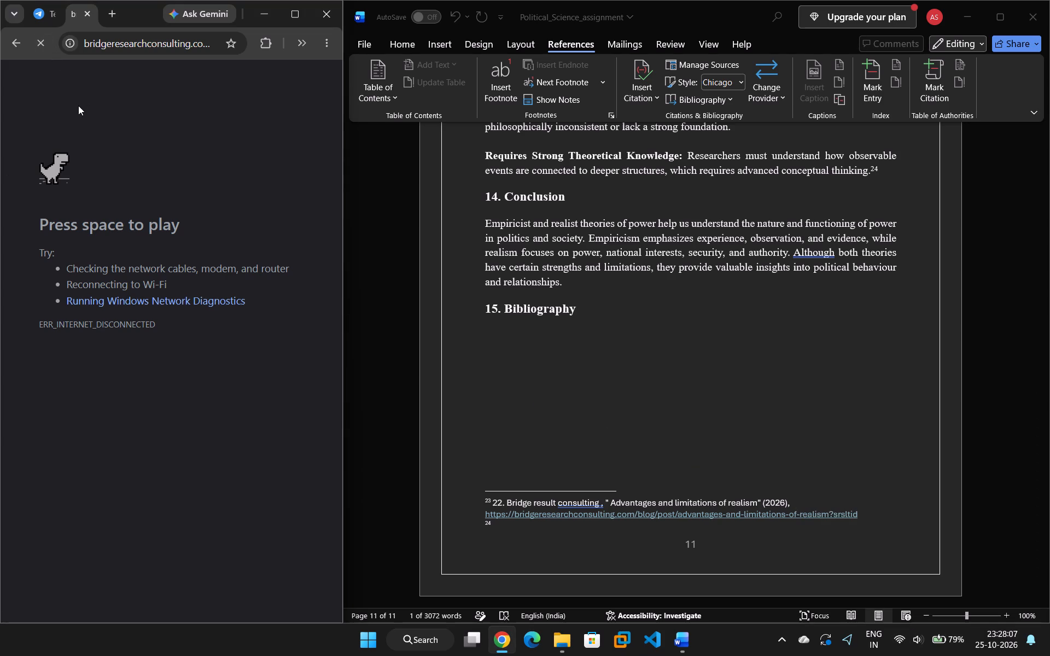
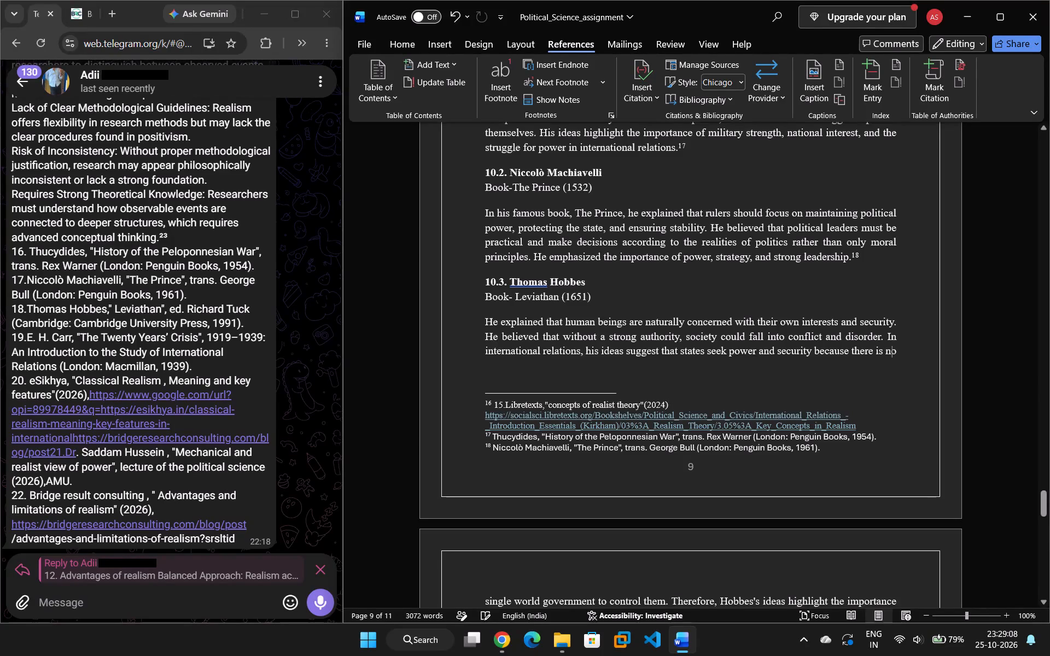
Maximize the assignment document window and show paragraph marks and other hidden formatting symbols around the page 9 footnotes.
key(Down)
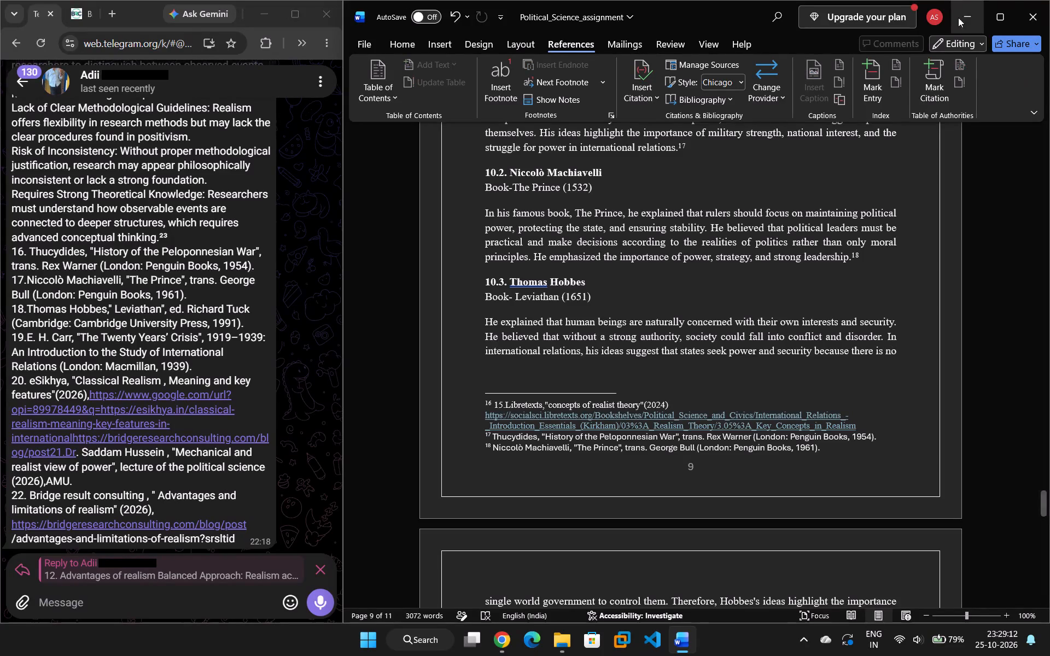
click(1001, 6)
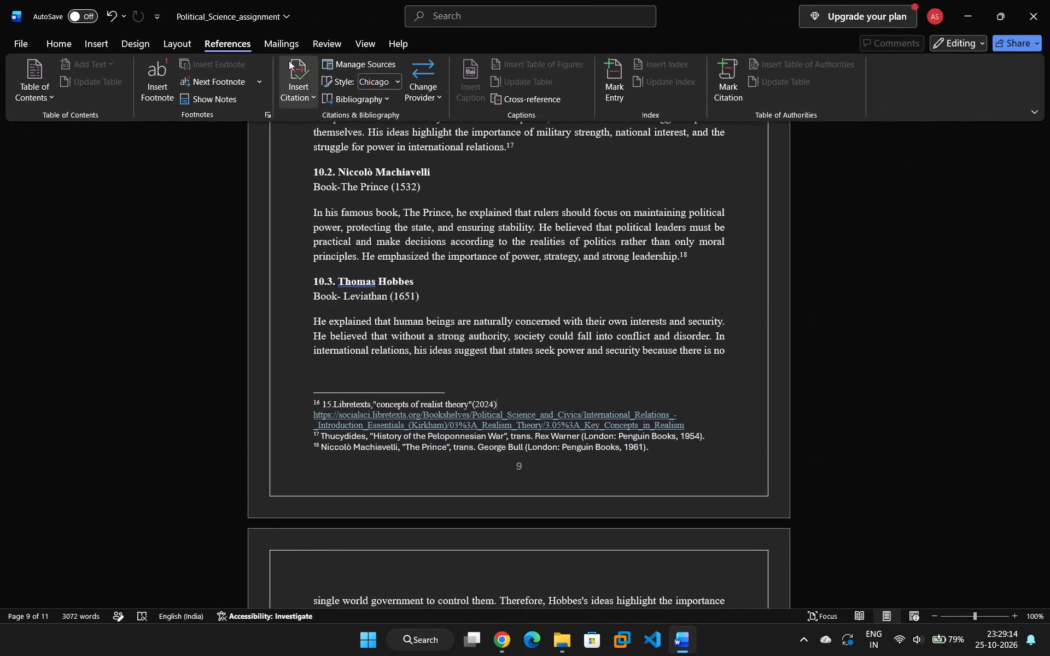
click(57, 45)
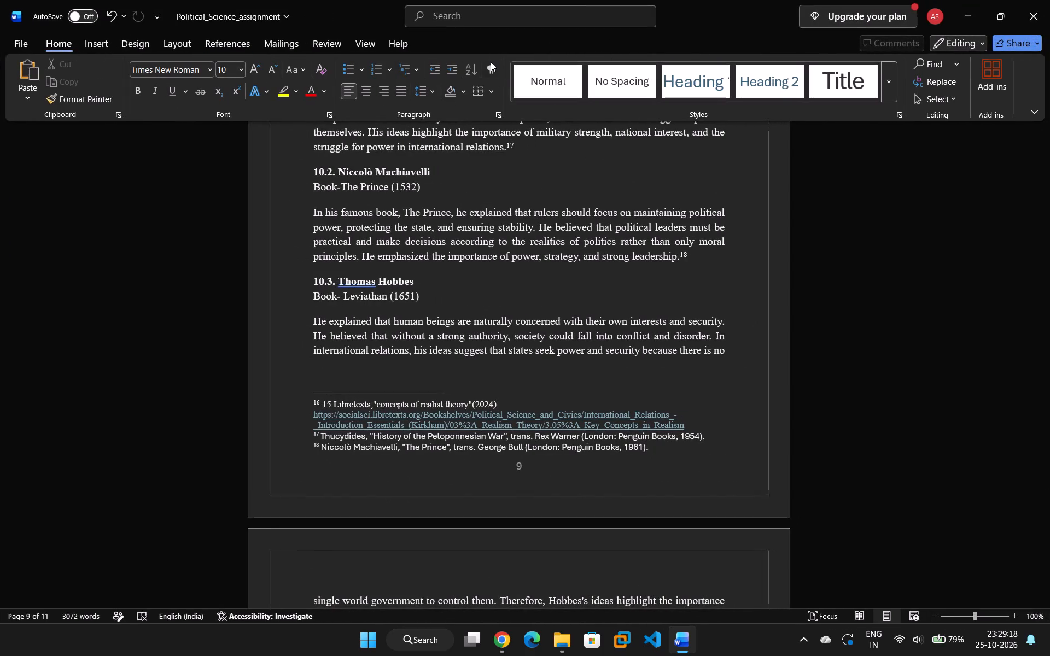
click(491, 62)
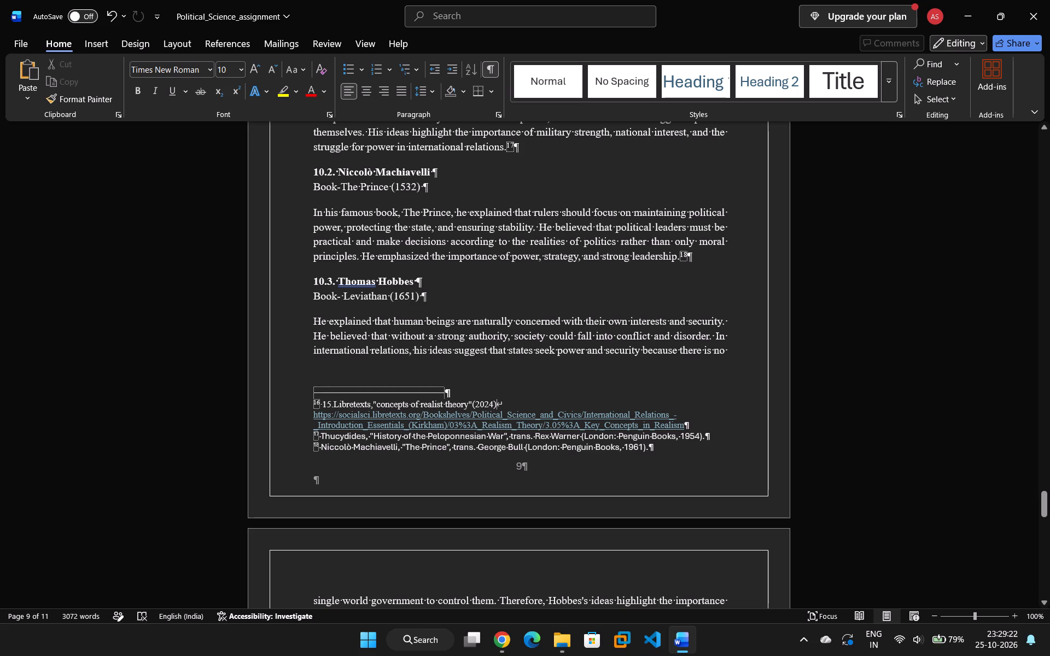
Hide the paragraph and formatting marks in the document.
scroll(492, 476, down, 3)
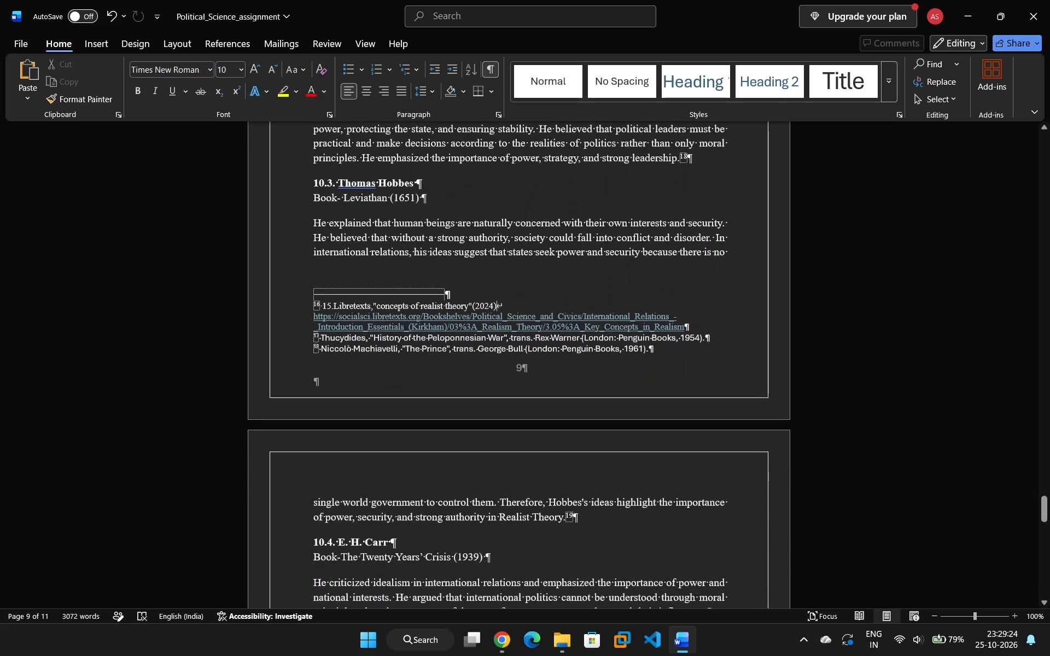
scroll(492, 479, up, 20)
scroll(492, 479, up, 2)
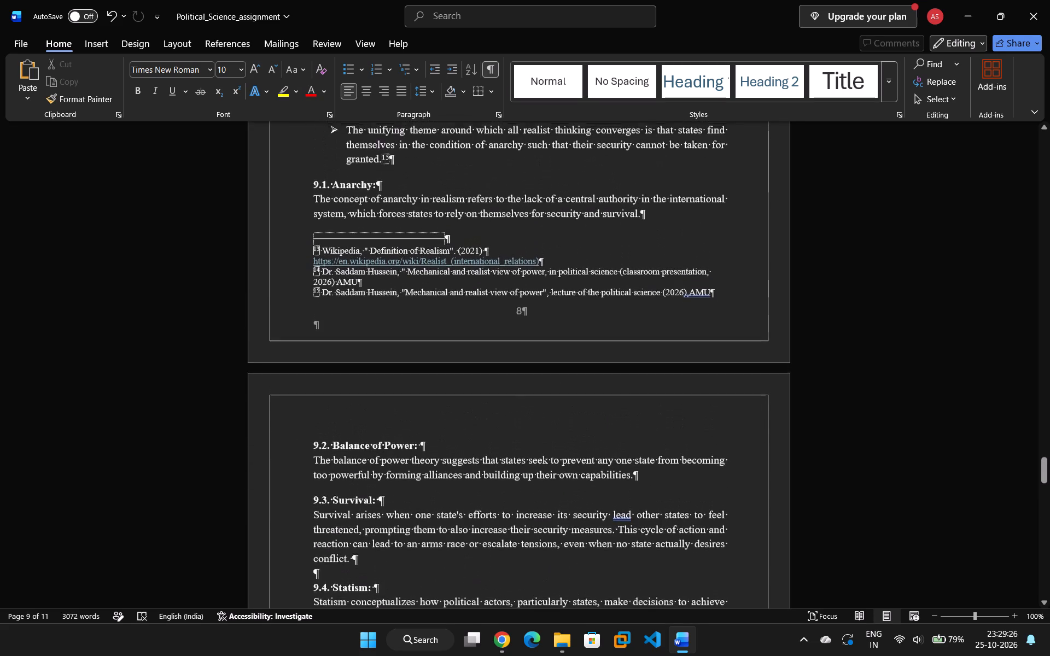
scroll(495, 478, up, 3)
scroll(497, 478, down, 4)
scroll(500, 479, up, 2)
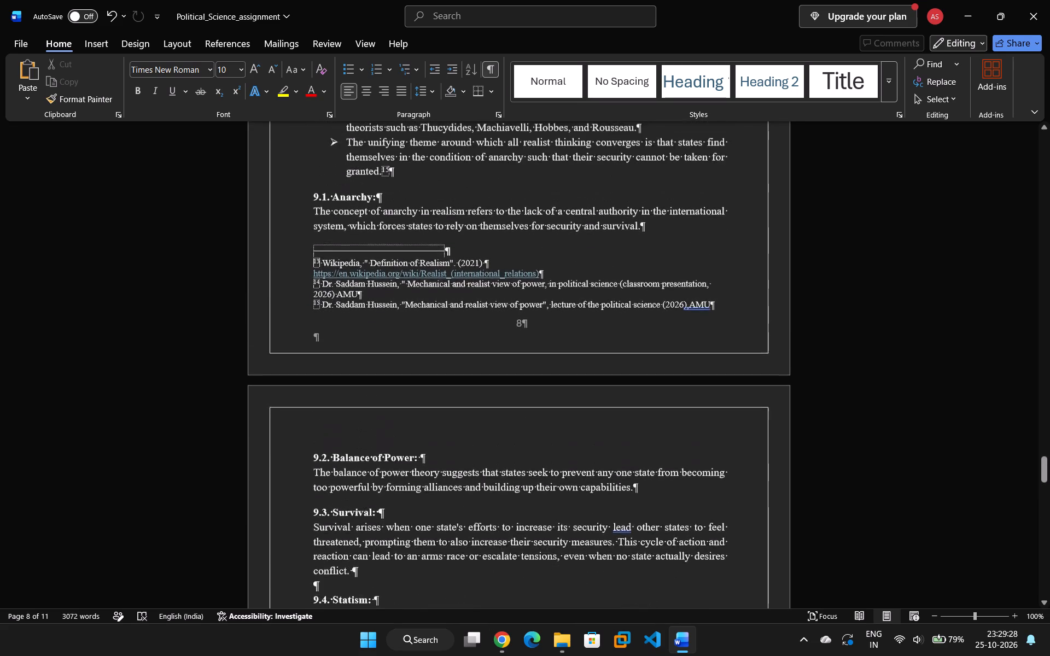
scroll(501, 479, up, 2)
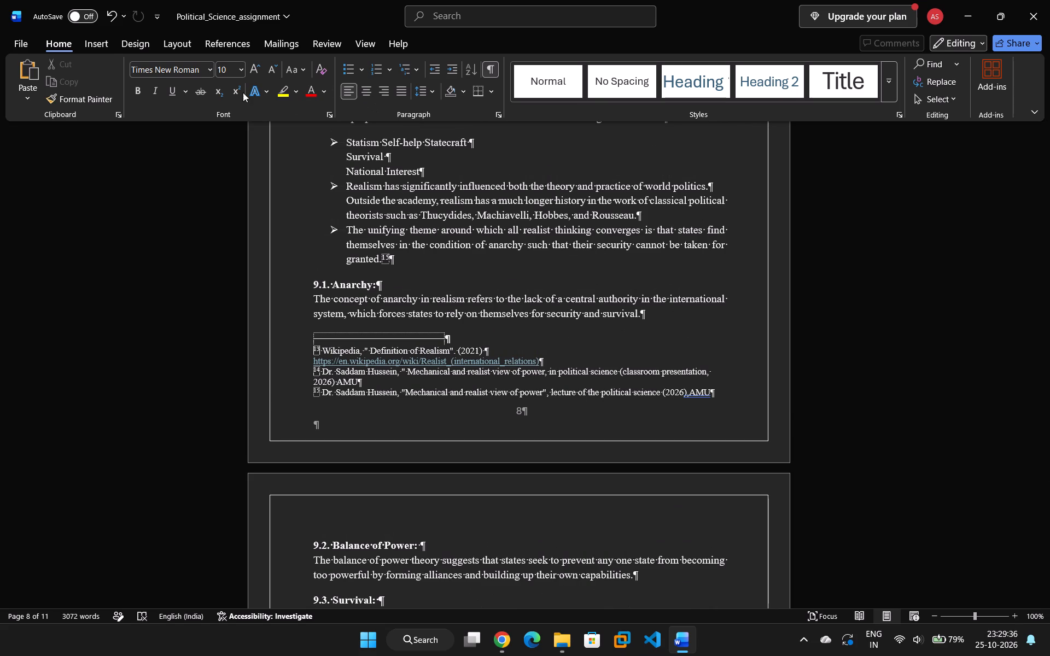
click(487, 67)
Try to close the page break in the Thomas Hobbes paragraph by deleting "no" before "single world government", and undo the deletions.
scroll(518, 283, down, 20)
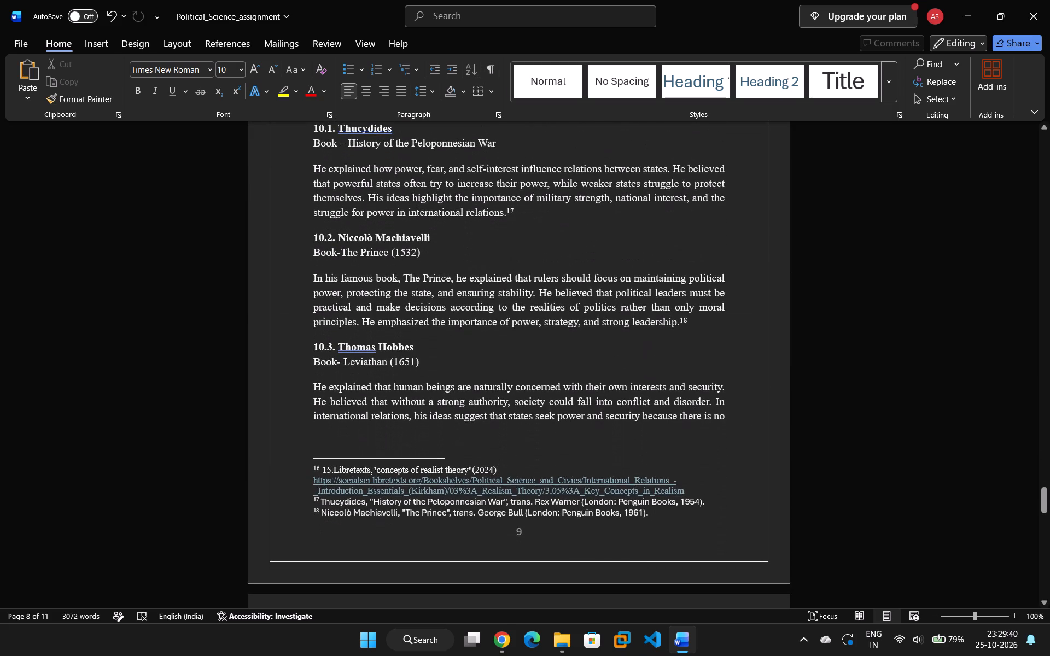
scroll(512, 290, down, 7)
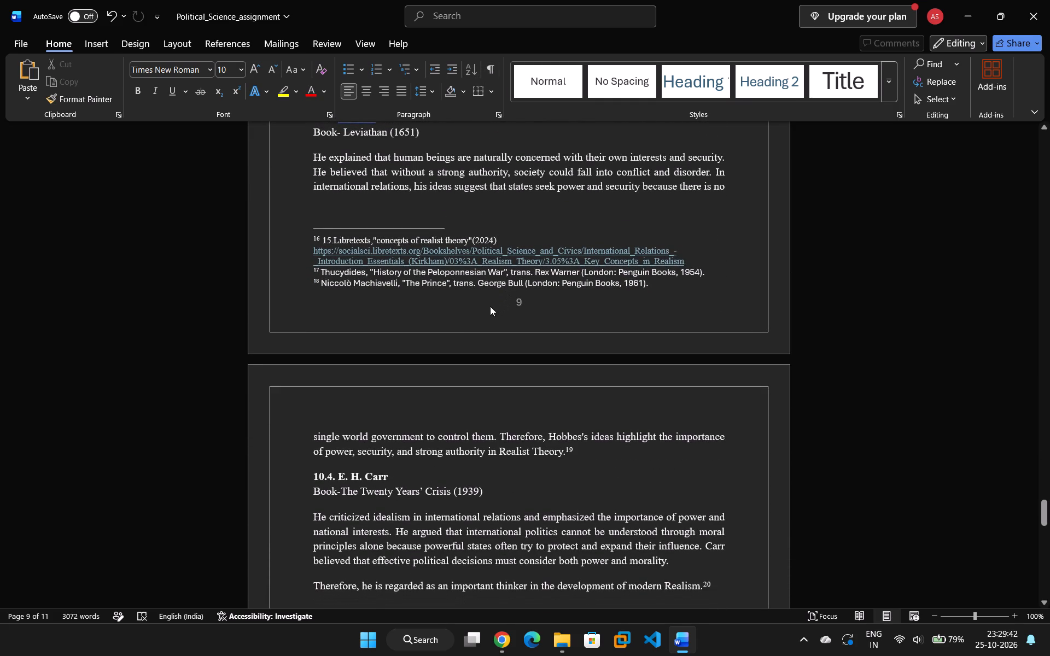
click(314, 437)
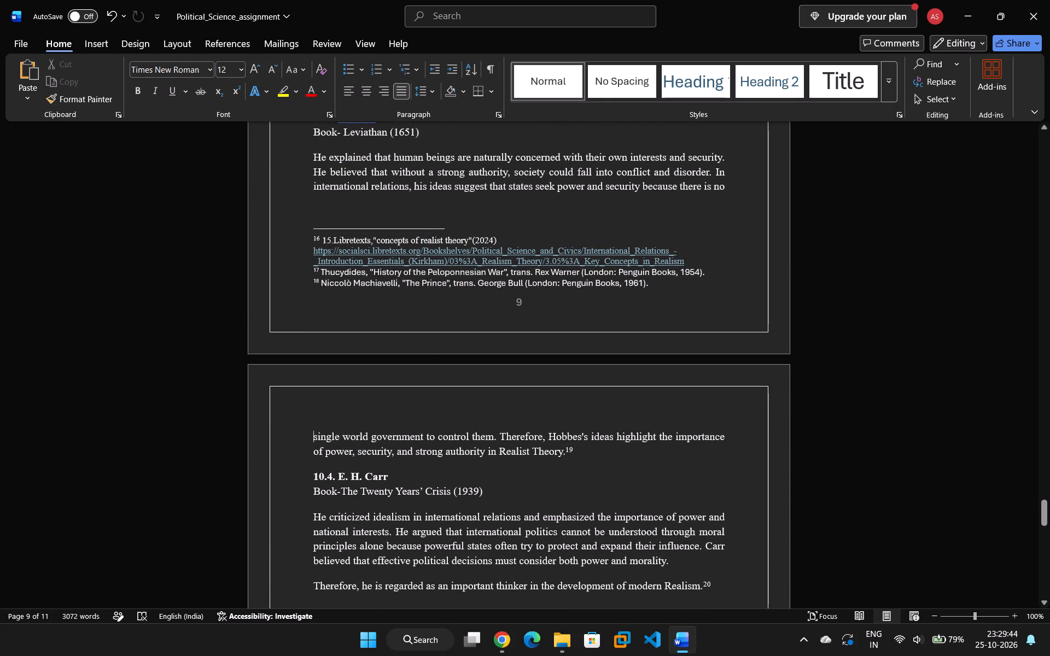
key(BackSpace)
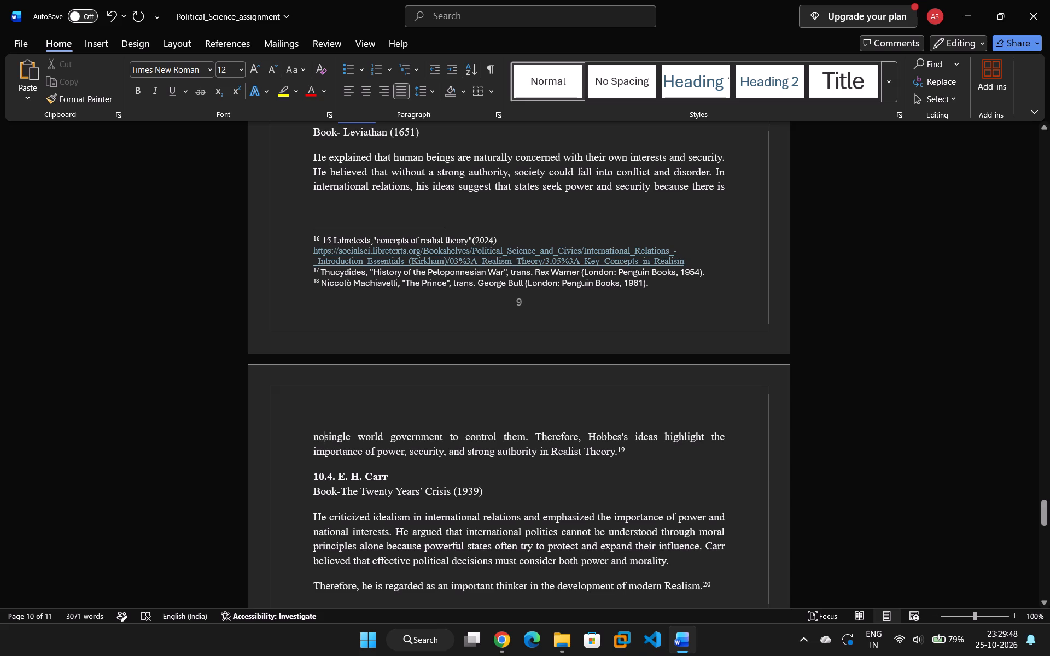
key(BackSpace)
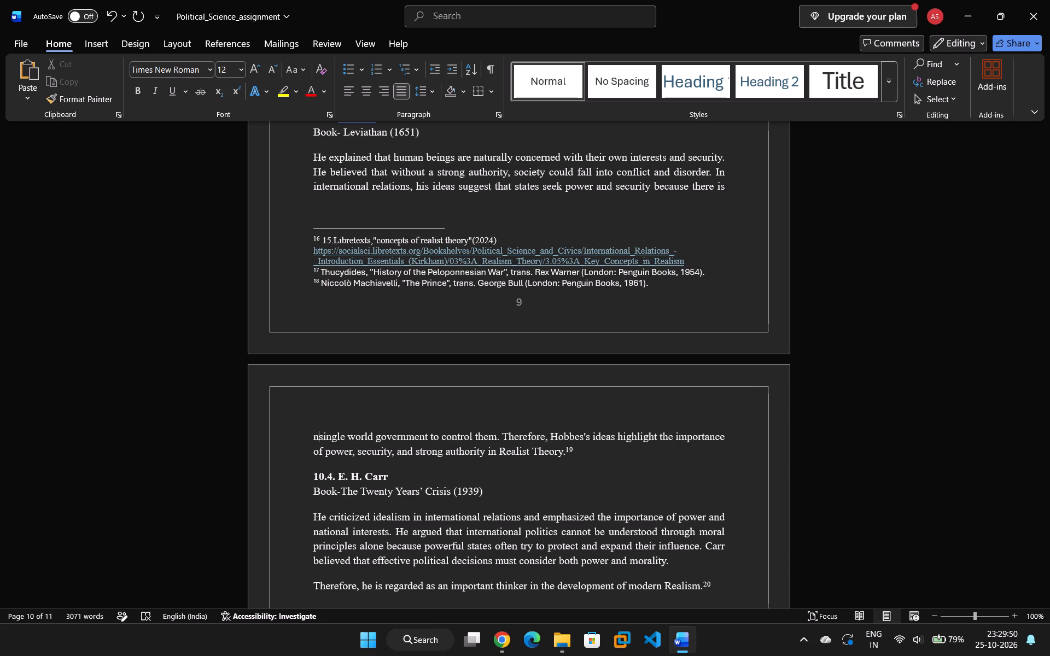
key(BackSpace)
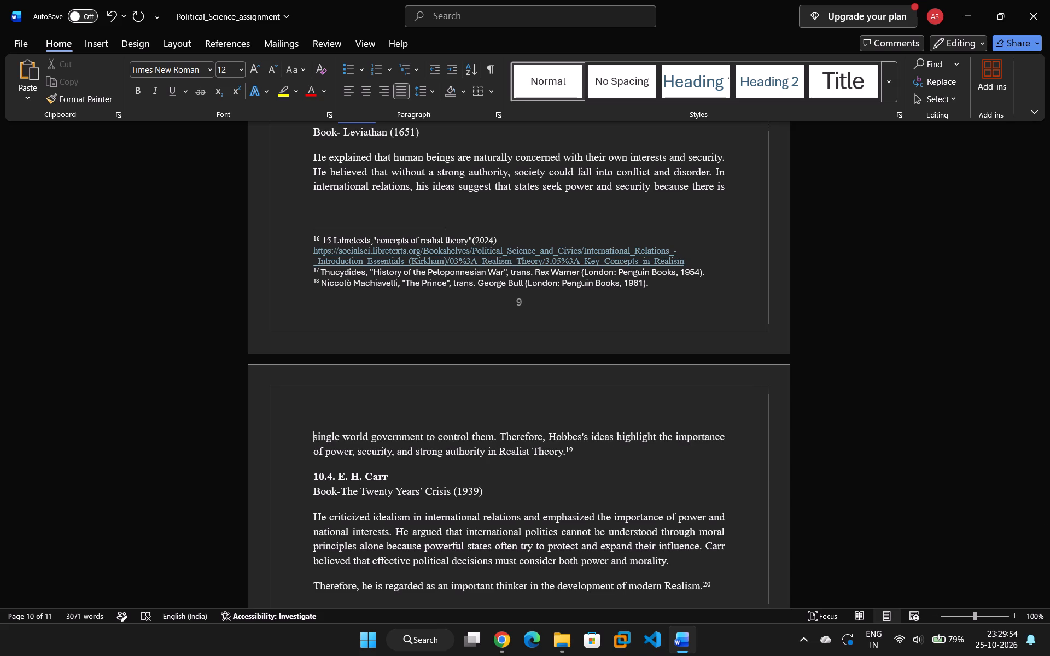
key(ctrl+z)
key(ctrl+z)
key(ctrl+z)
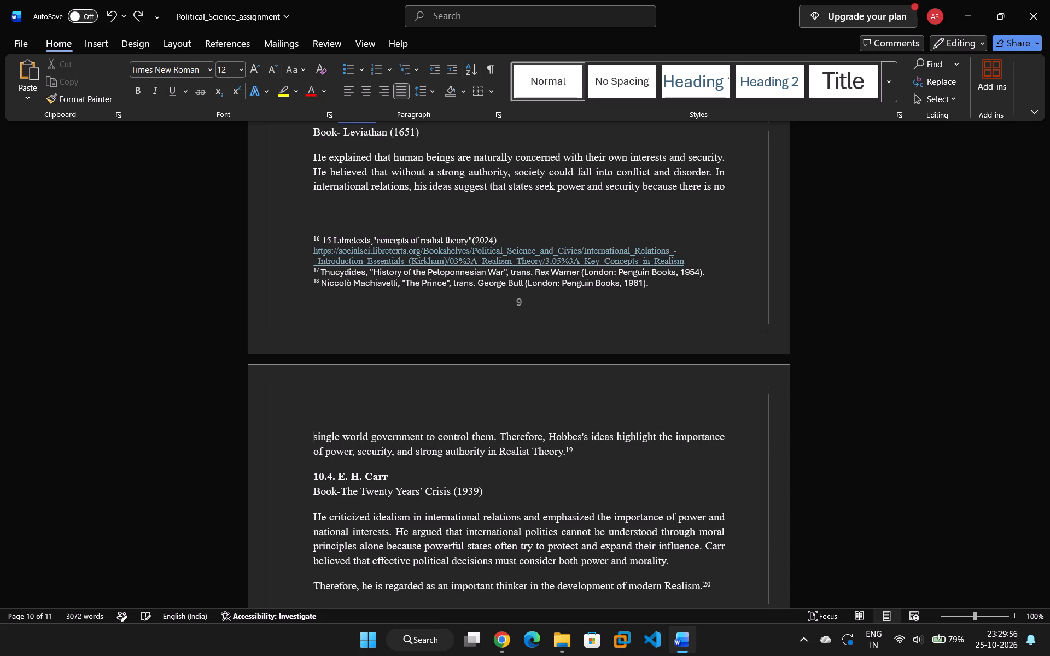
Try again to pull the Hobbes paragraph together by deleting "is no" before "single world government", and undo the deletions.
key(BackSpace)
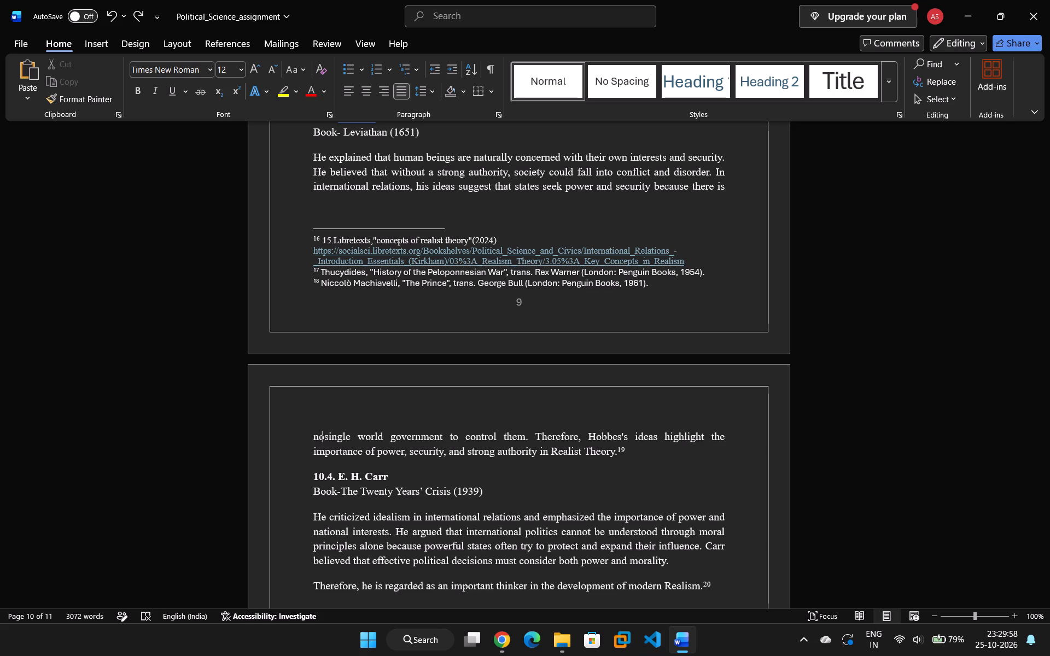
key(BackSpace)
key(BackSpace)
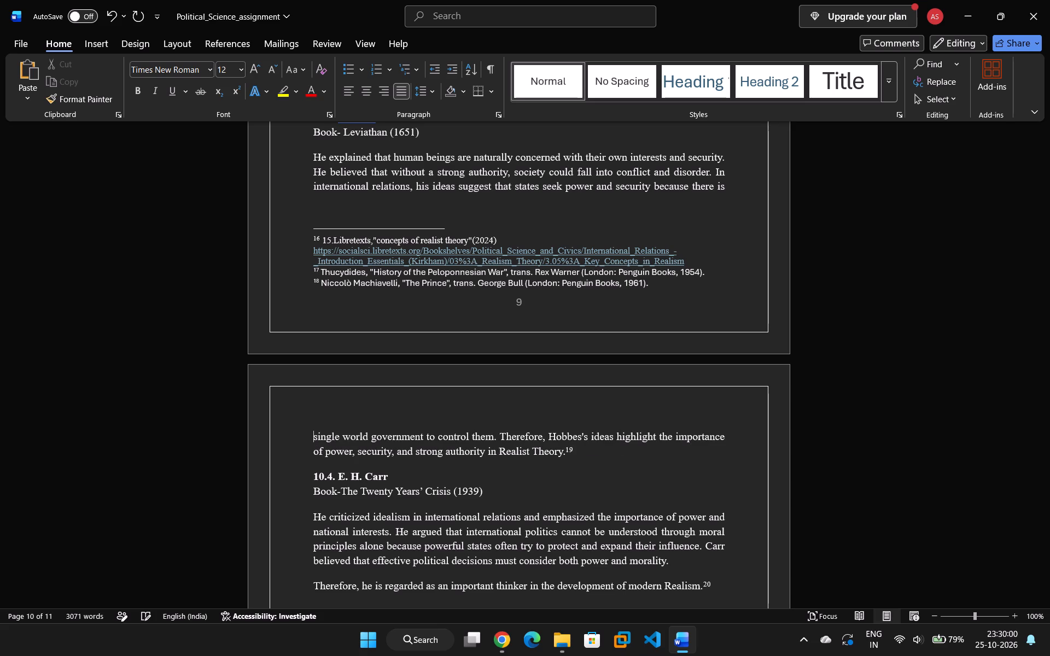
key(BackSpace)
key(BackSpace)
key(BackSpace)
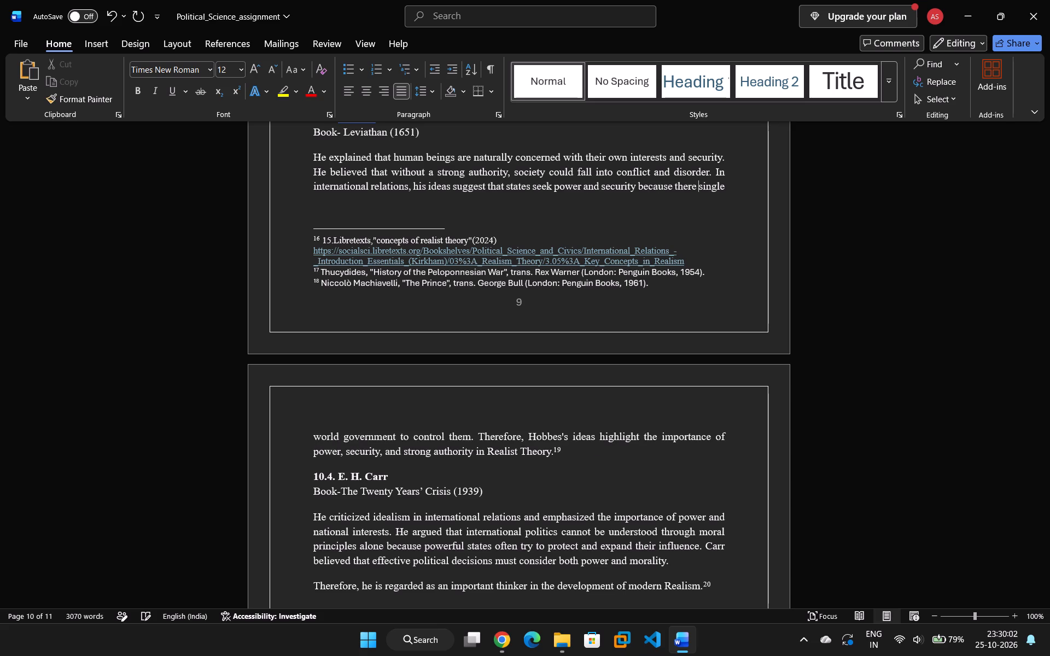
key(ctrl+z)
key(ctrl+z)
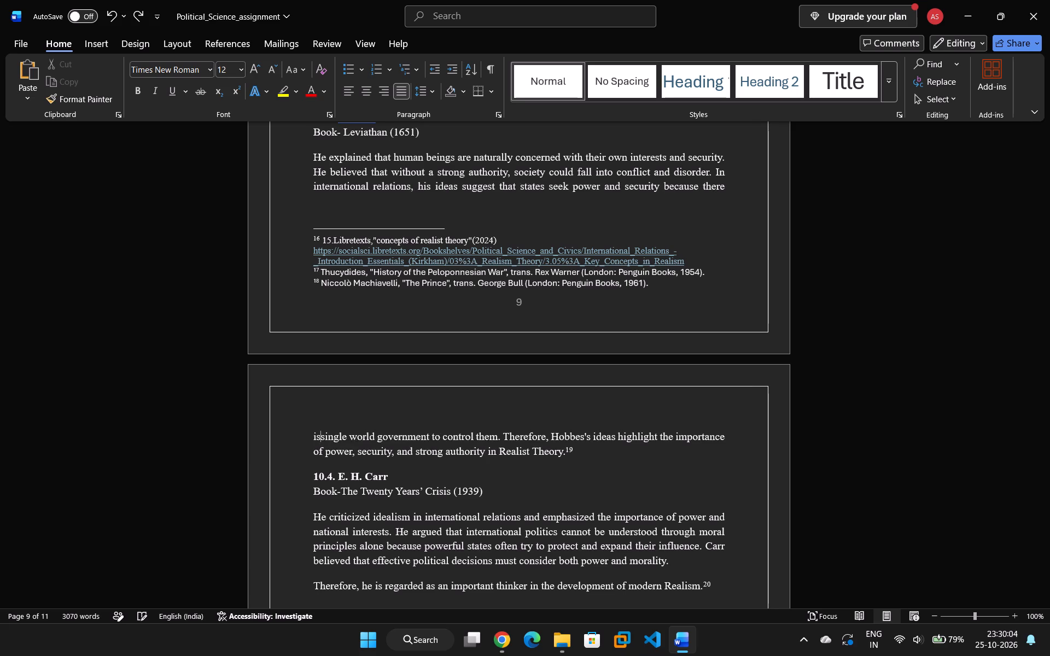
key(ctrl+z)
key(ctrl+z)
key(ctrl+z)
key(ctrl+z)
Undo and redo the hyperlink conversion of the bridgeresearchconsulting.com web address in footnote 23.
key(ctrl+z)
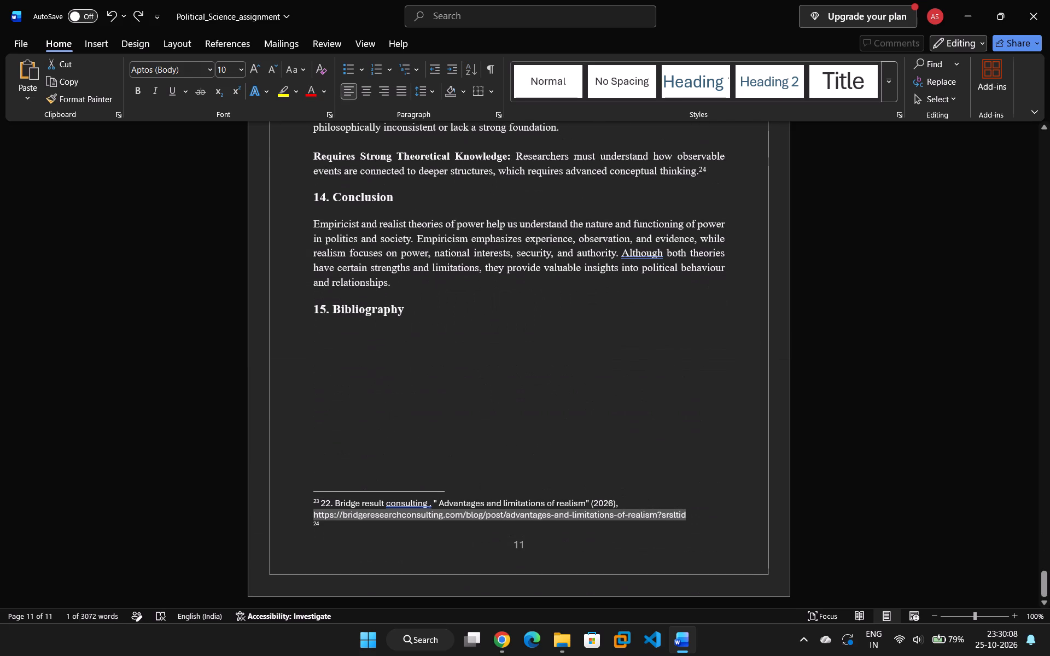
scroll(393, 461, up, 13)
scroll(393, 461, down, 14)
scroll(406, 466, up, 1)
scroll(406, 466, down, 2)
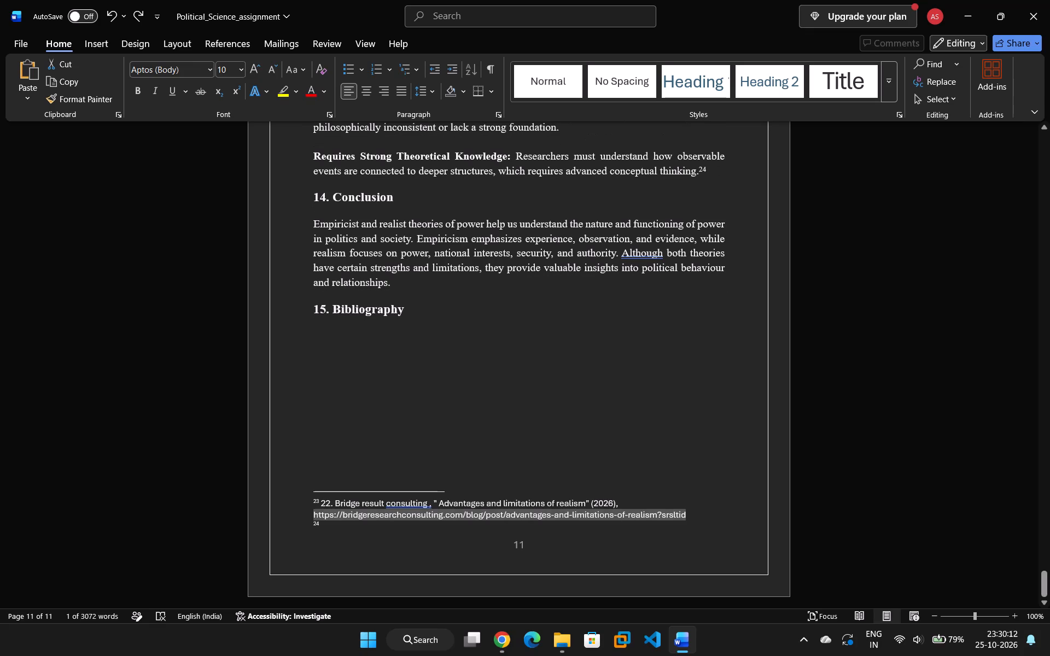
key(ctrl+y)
Review the realism sections from the Bibliography heading back to the thinkers in section 10, checking headings, page flow and footnotes.
scroll(412, 470, up, 13)
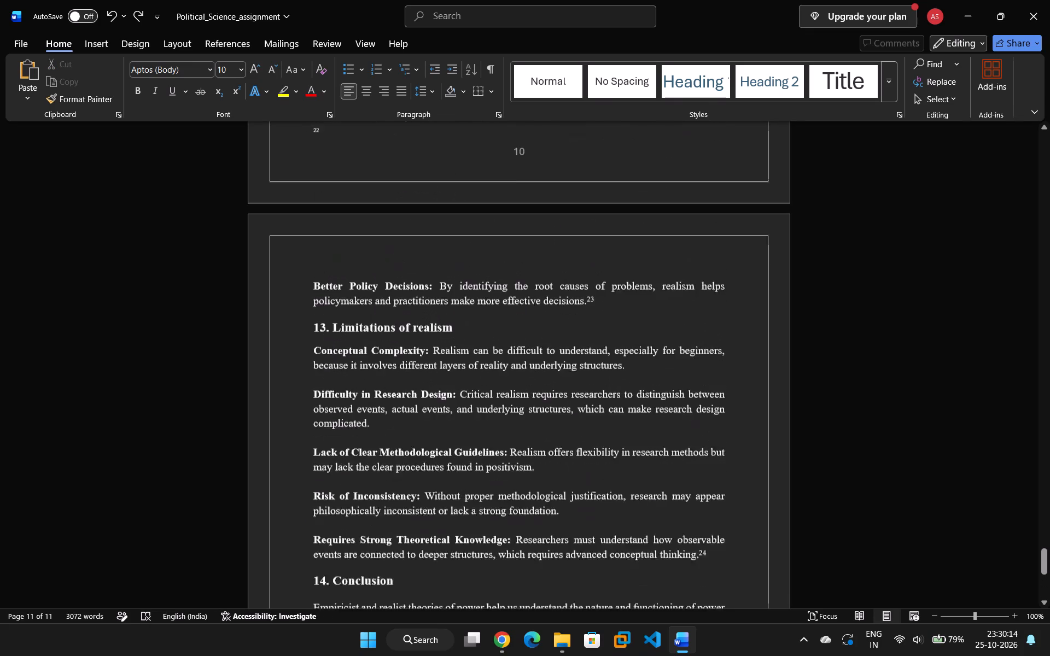
scroll(442, 488, up, 3)
scroll(442, 488, down, 14)
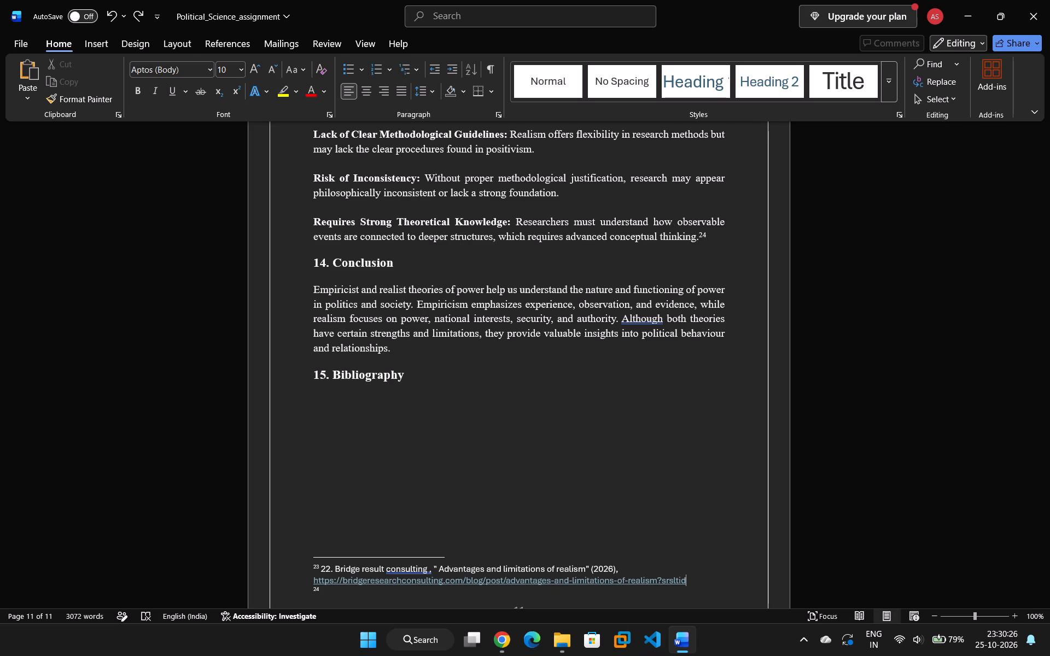
scroll(471, 459, down, 2)
scroll(532, 321, down, 5)
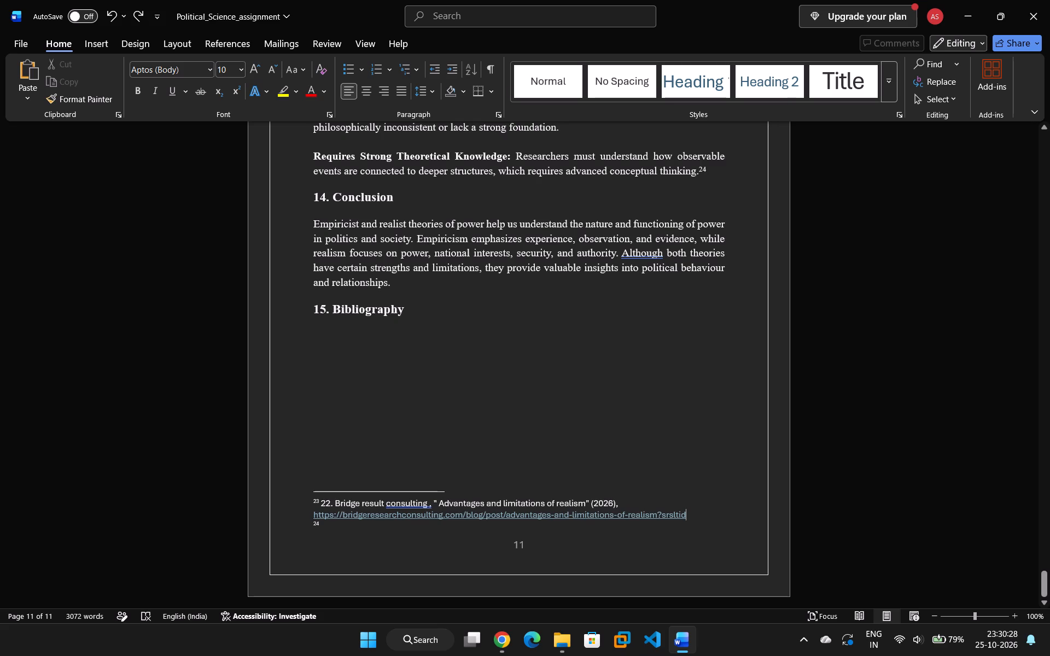
scroll(494, 329, up, 7)
scroll(496, 328, up, 20)
scroll(496, 328, up, 7)
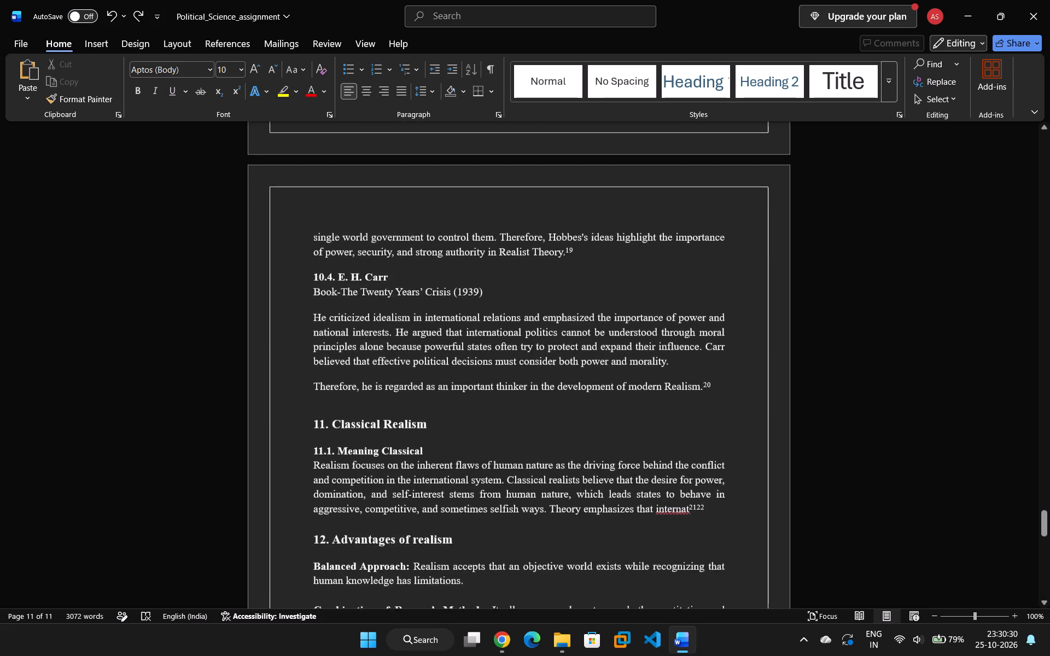
scroll(496, 328, up, 20)
scroll(496, 328, up, 13)
scroll(496, 328, up, 9)
scroll(496, 328, down, 20)
scroll(496, 328, down, 11)
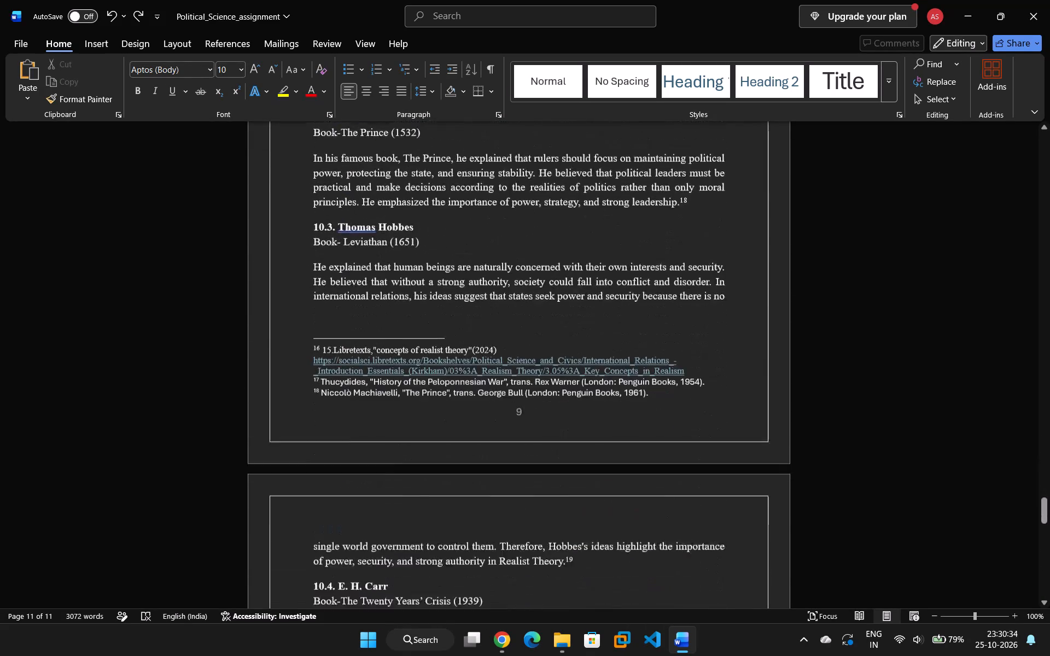
scroll(496, 329, down, 17)
scroll(496, 329, up, 14)
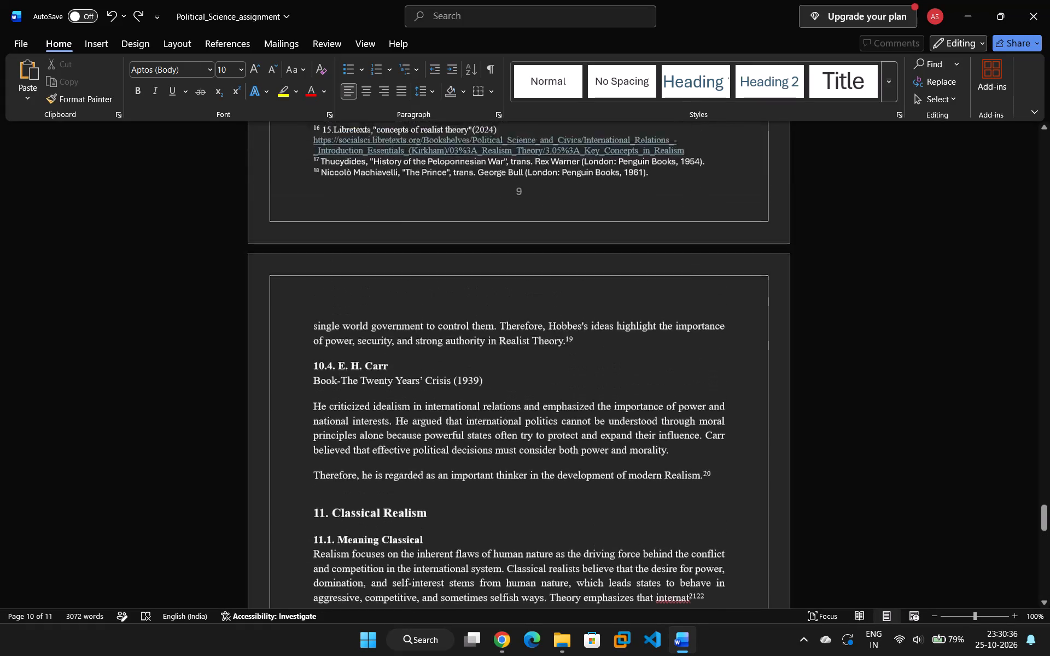
Review the empiricist sections, the table of contents and the introduction, comparing heading formatting and the listed section titles.
scroll(496, 329, up, 20)
scroll(496, 329, up, 20)
scroll(496, 329, up, 20)
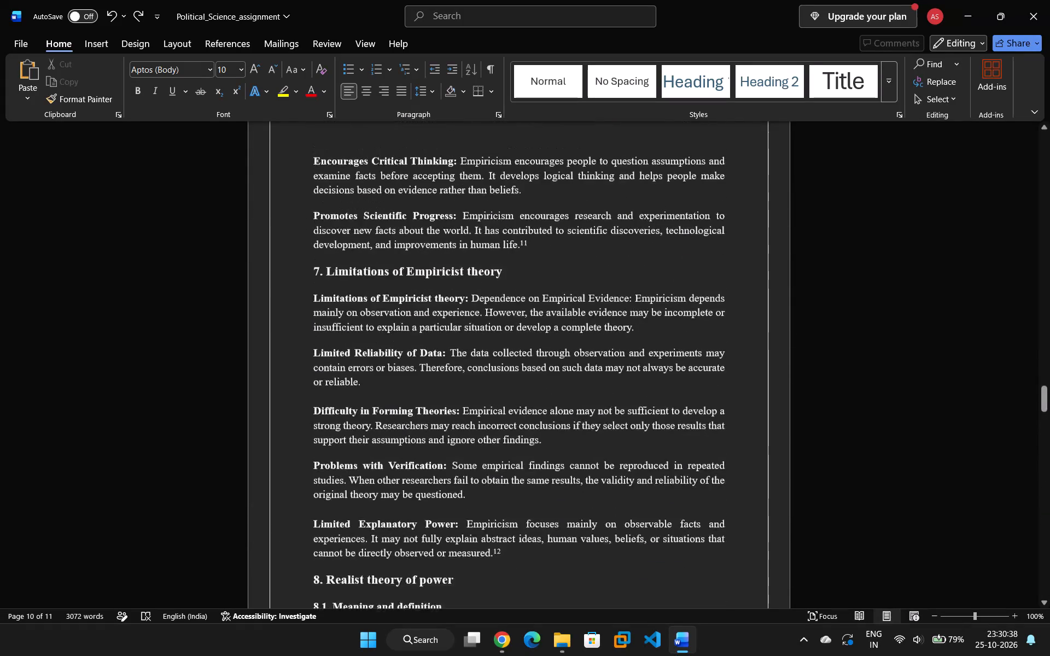
scroll(496, 329, up, 10)
scroll(496, 329, up, 13)
scroll(496, 329, down, 2)
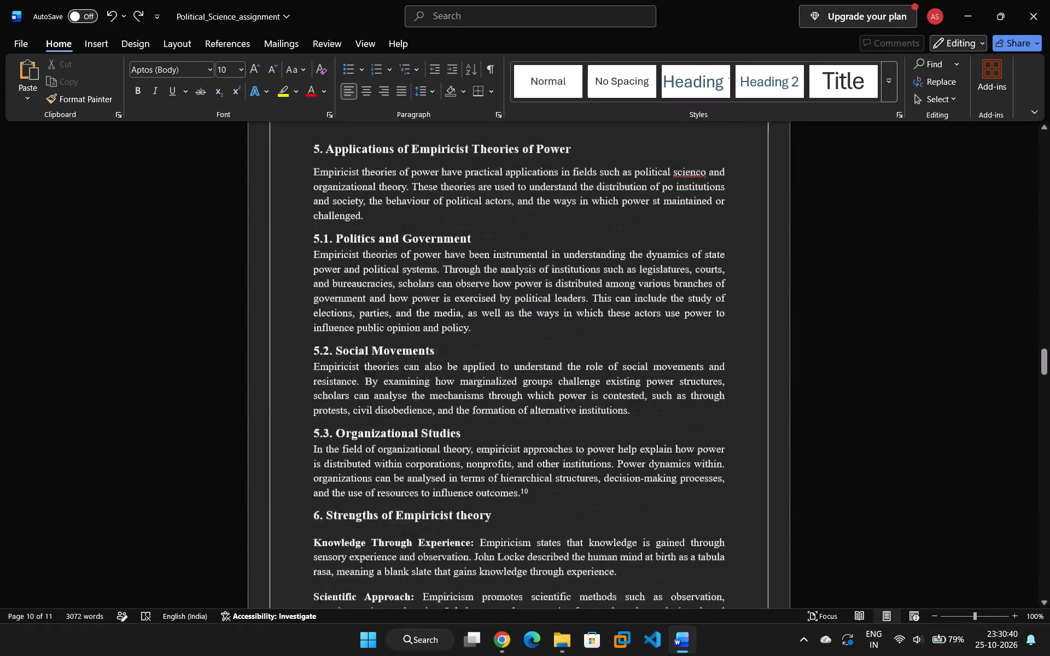
scroll(496, 329, down, 9)
scroll(496, 329, up, 13)
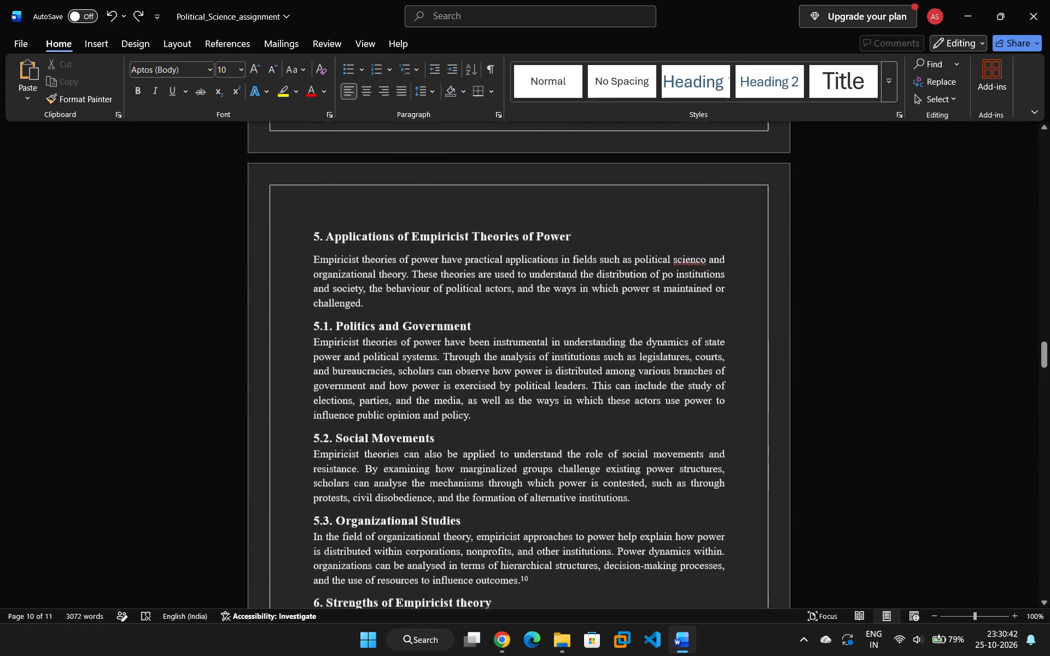
scroll(496, 329, up, 18)
scroll(496, 329, up, 20)
scroll(496, 329, up, 8)
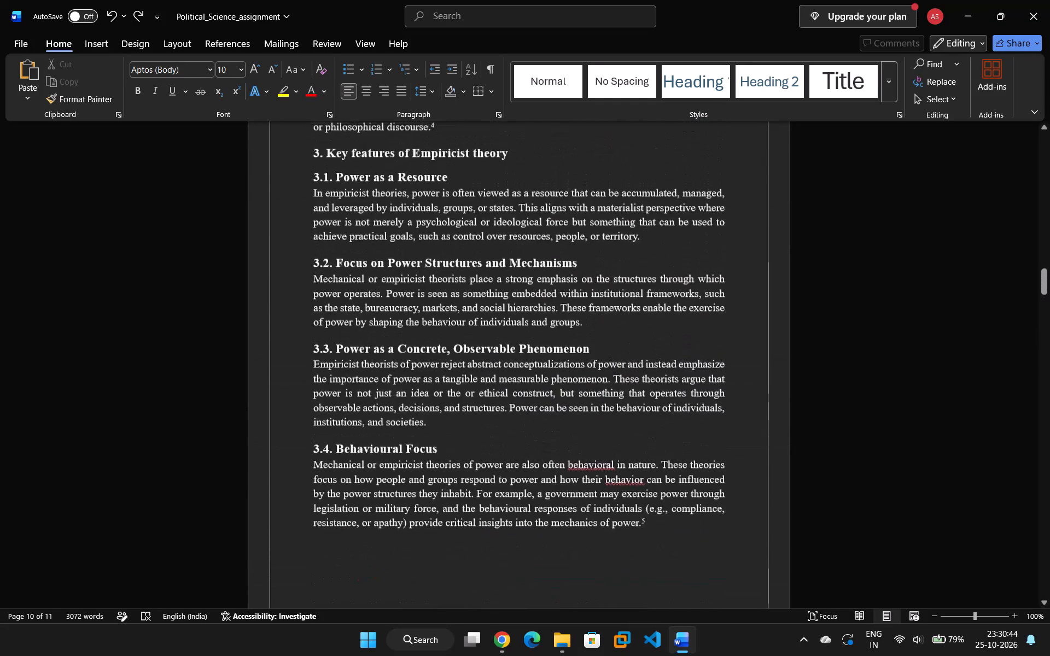
scroll(496, 329, up, 20)
scroll(496, 329, up, 16)
scroll(496, 329, up, 8)
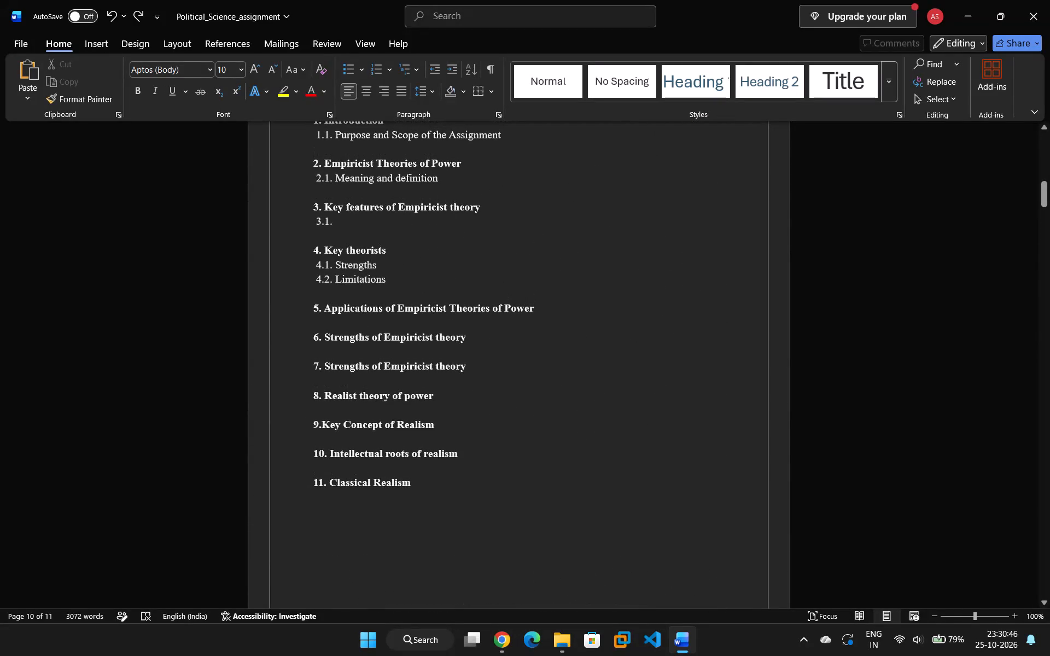
scroll(496, 329, down, 16)
scroll(496, 330, up, 13)
scroll(496, 330, down, 11)
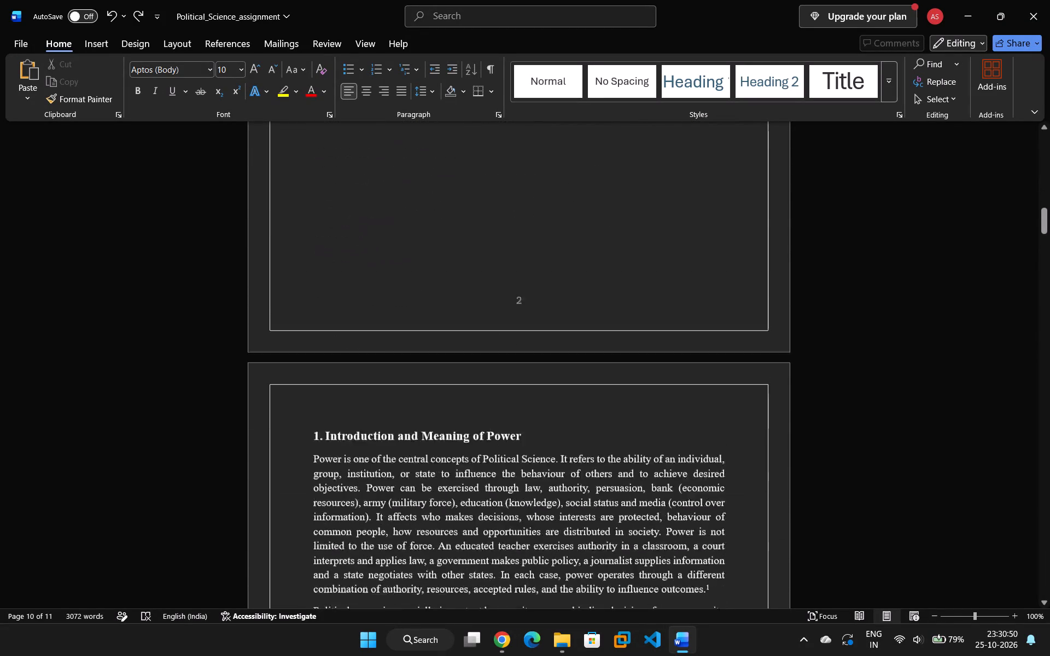
scroll(496, 330, down, 5)
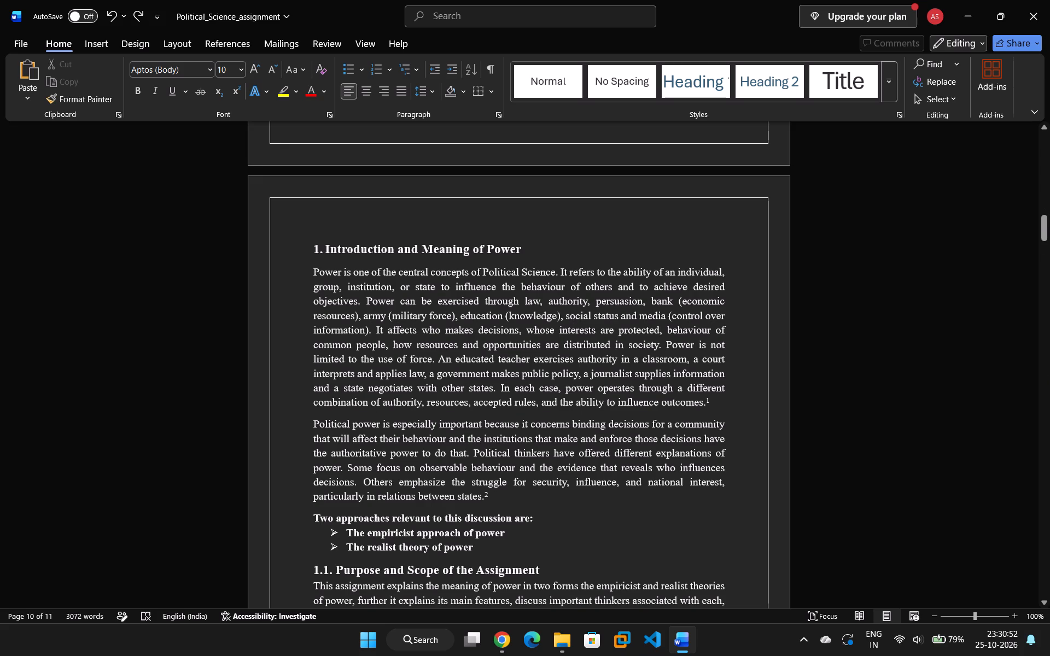
Copy the section heading "12. Advantages of realism" into the table of contents on a new line after "11. Classical Realism".
drag(1045, 227, 962, 655)
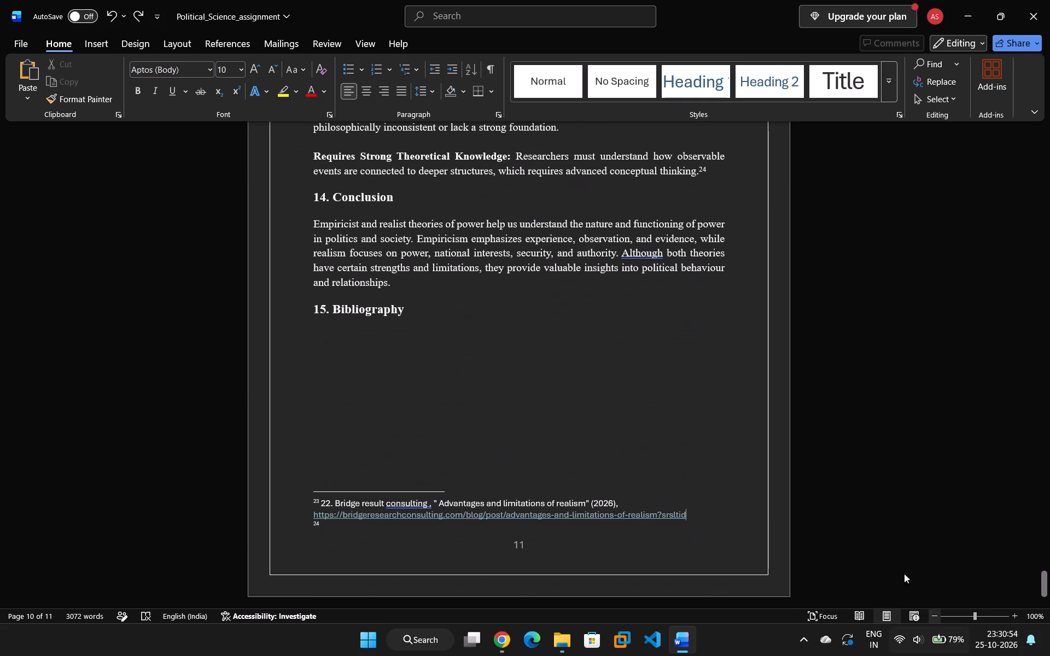
scroll(349, 225, up, 7)
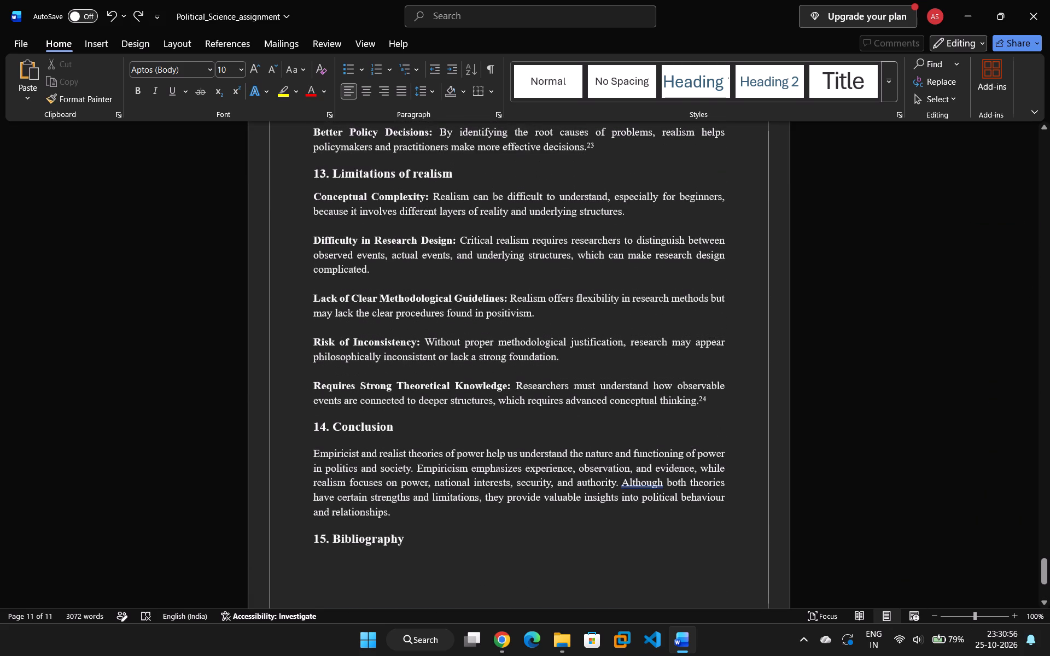
scroll(313, 244, up, 13)
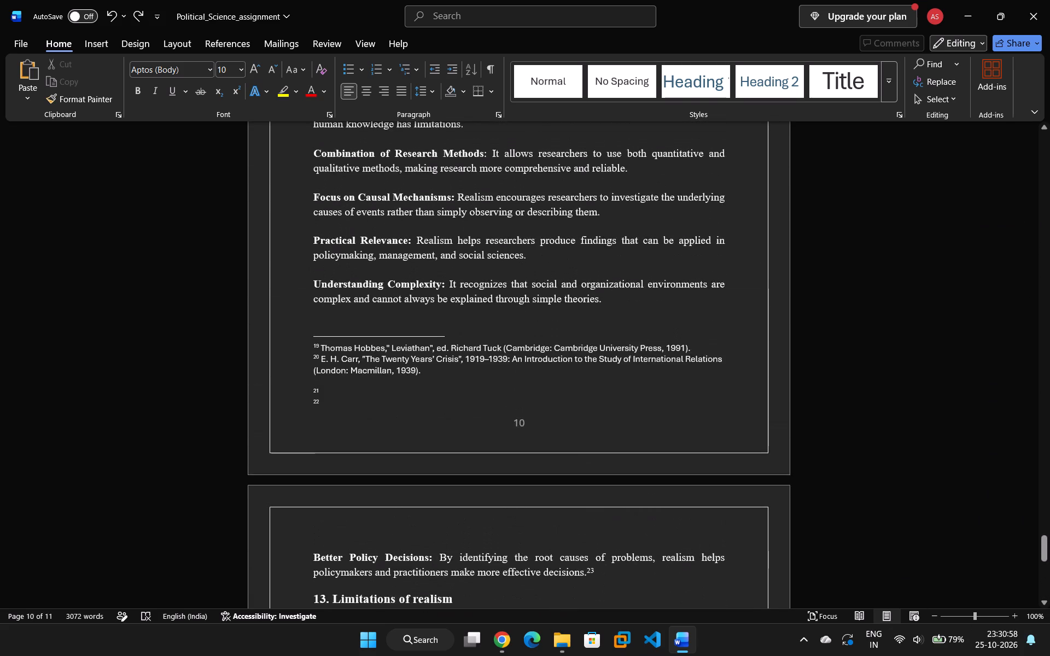
scroll(313, 245, up, 3)
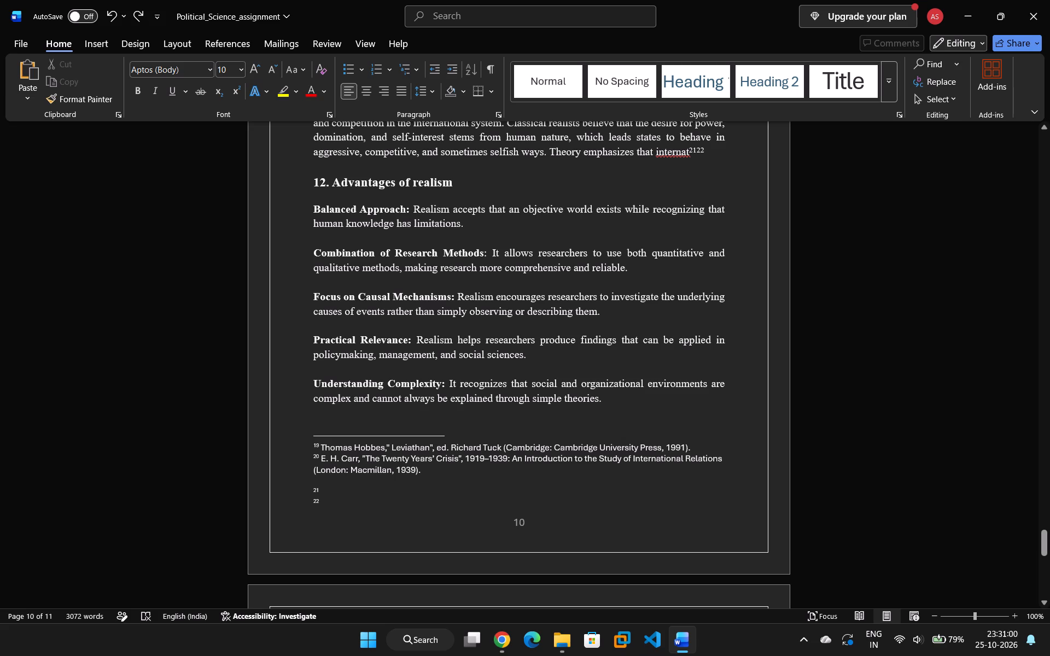
drag(315, 183, 435, 173)
drag(435, 173, 460, 183)
key(ctrl+c)
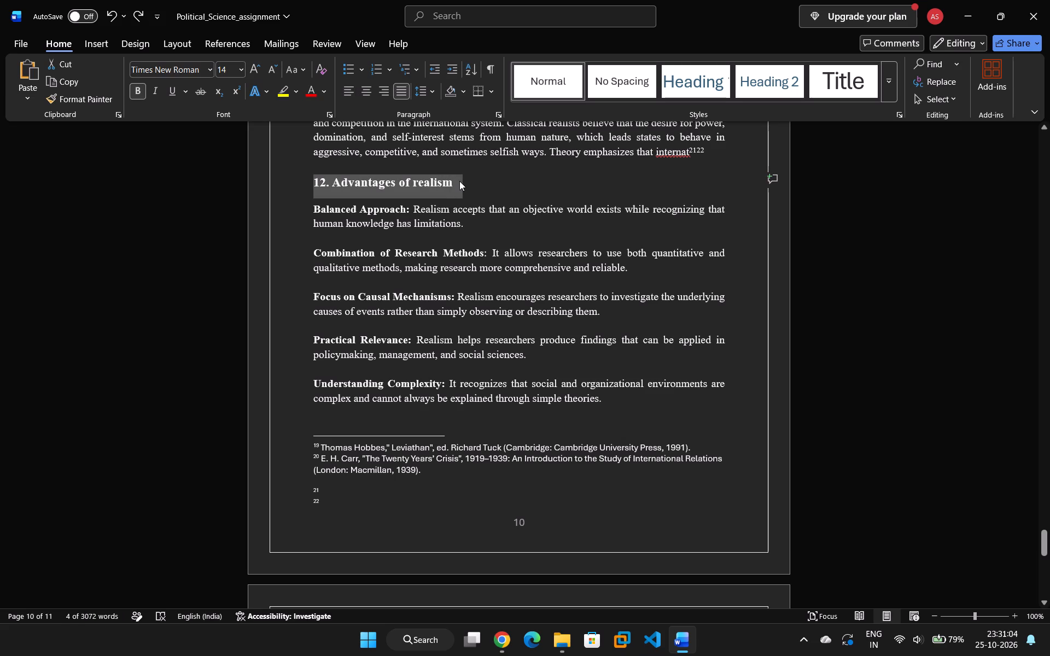
double_click(1042, 128)
click(1043, 138)
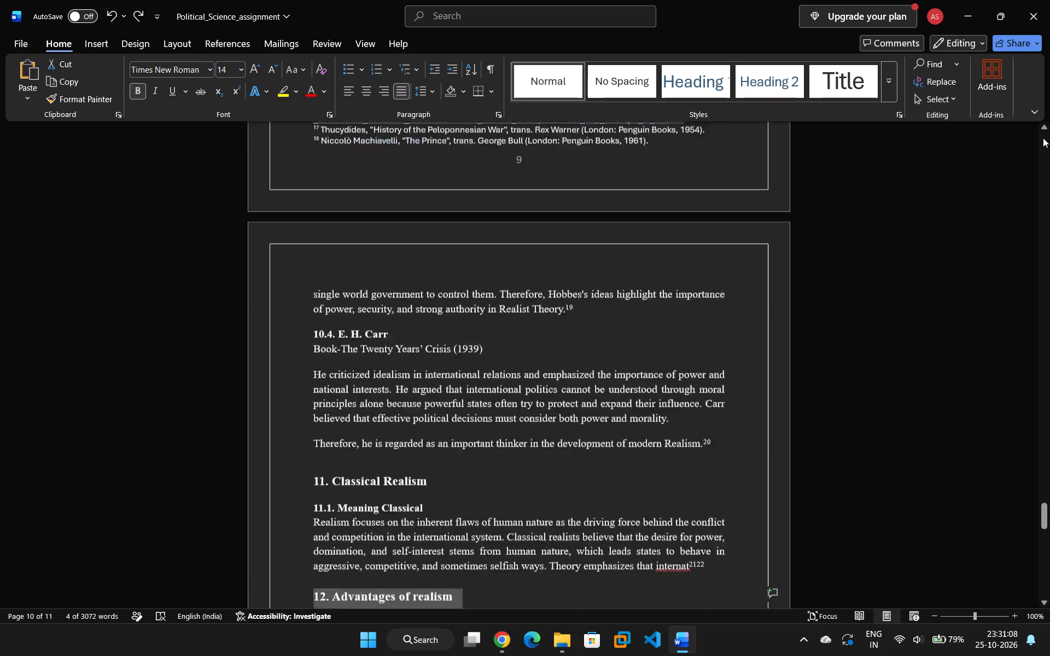
click(1043, 138)
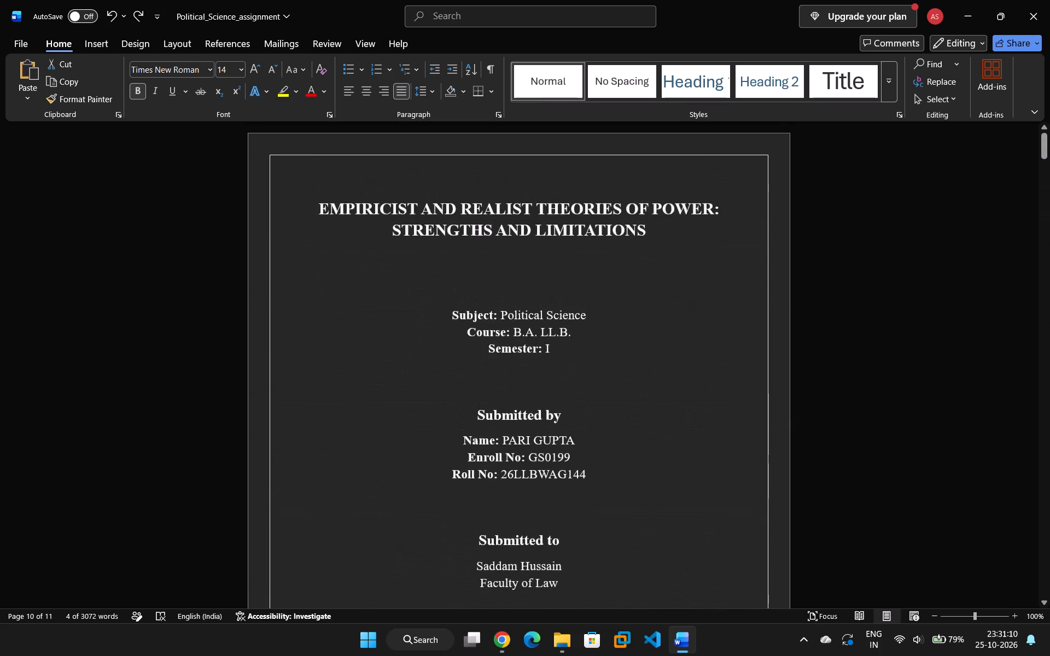
scroll(660, 315, down, 8)
scroll(661, 310, up, 1)
scroll(661, 310, down, 20)
scroll(661, 310, down, 6)
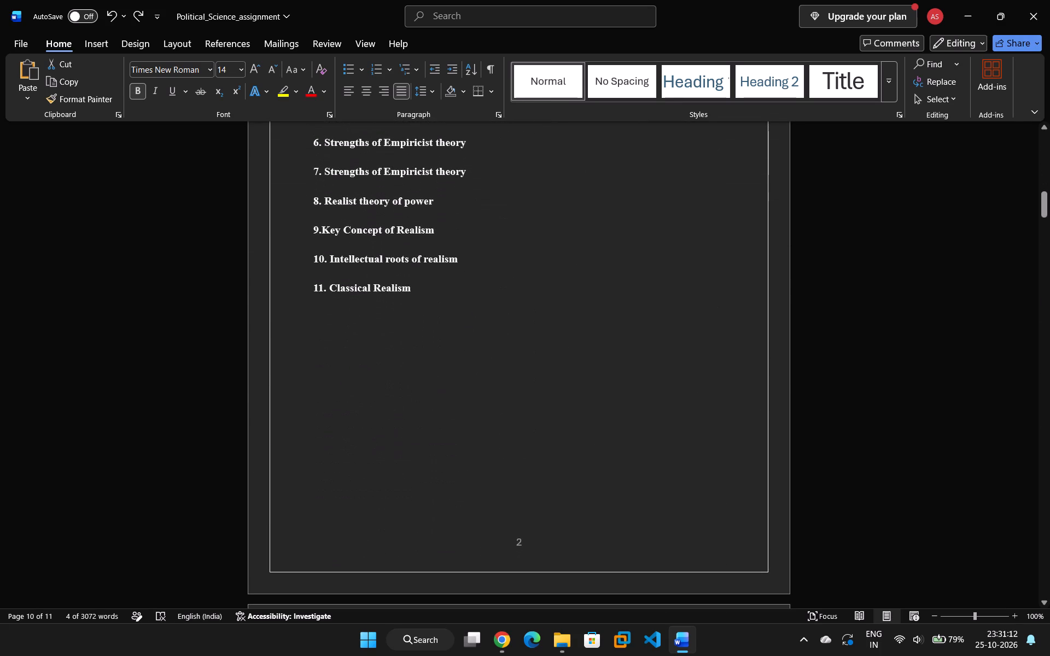
click(410, 278)
click(433, 290)
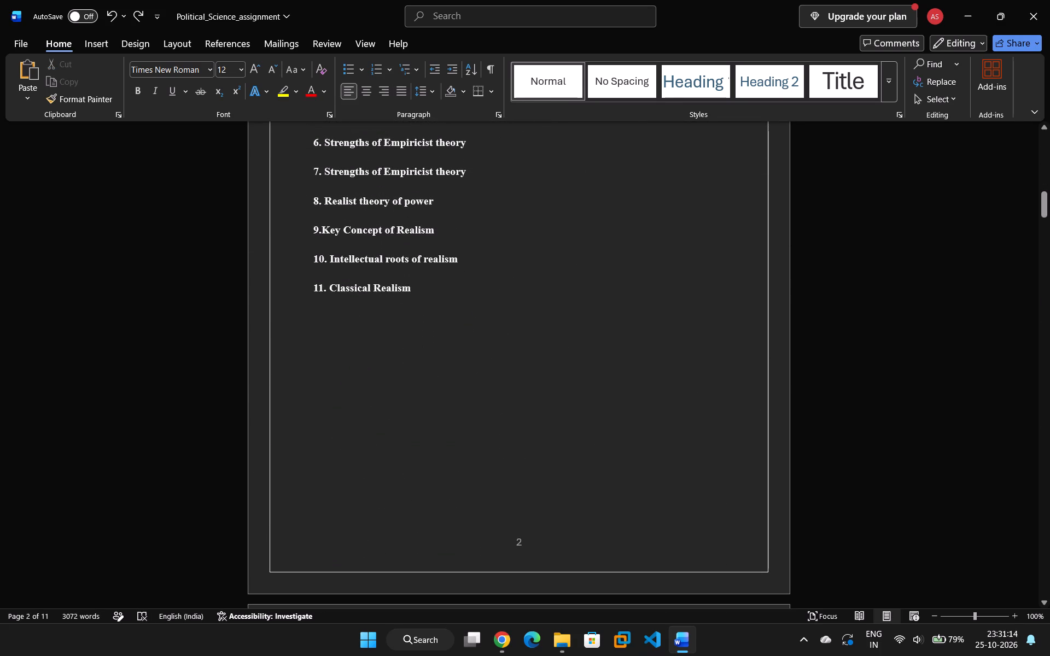
key(Return)
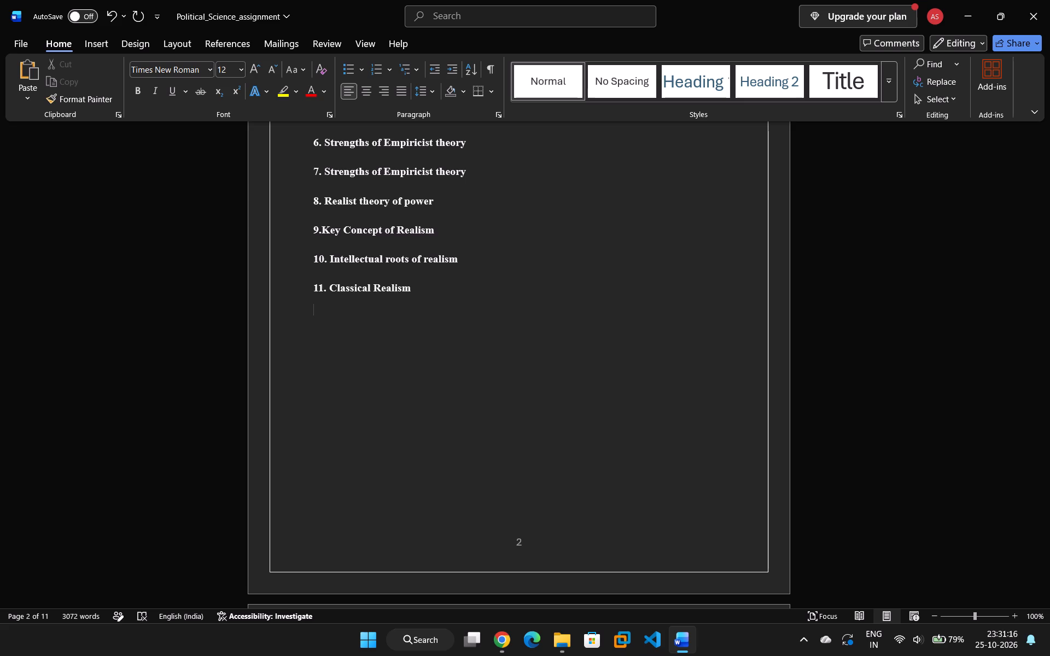
key(ctrl+v)
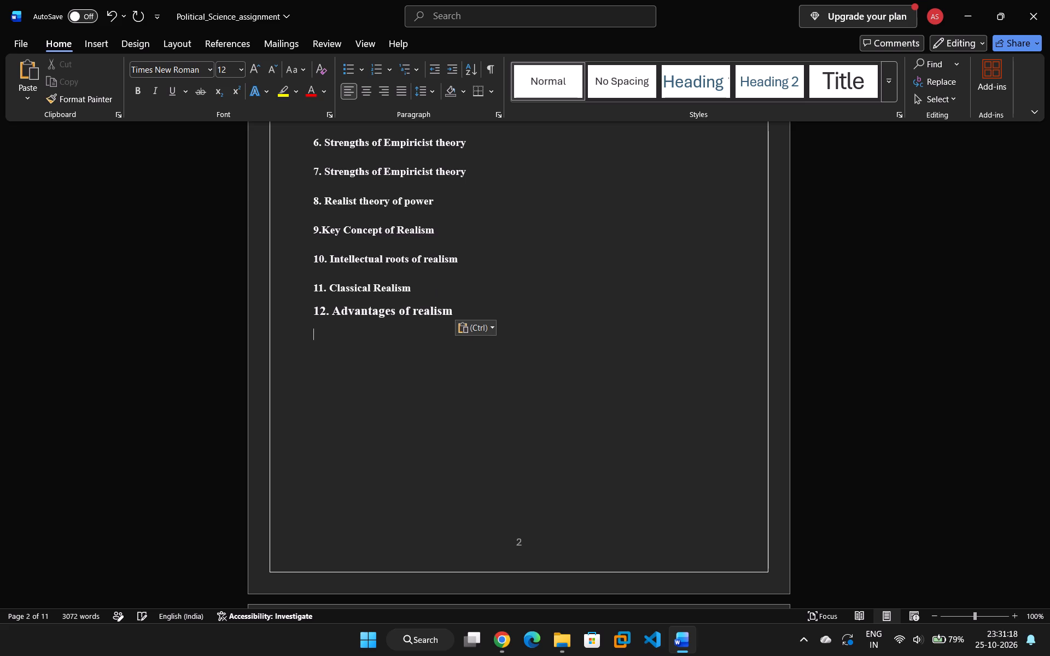
Add space before the "12. Advantages of realism" contents entry and set its font size to 12.
drag(469, 303, 366, 302)
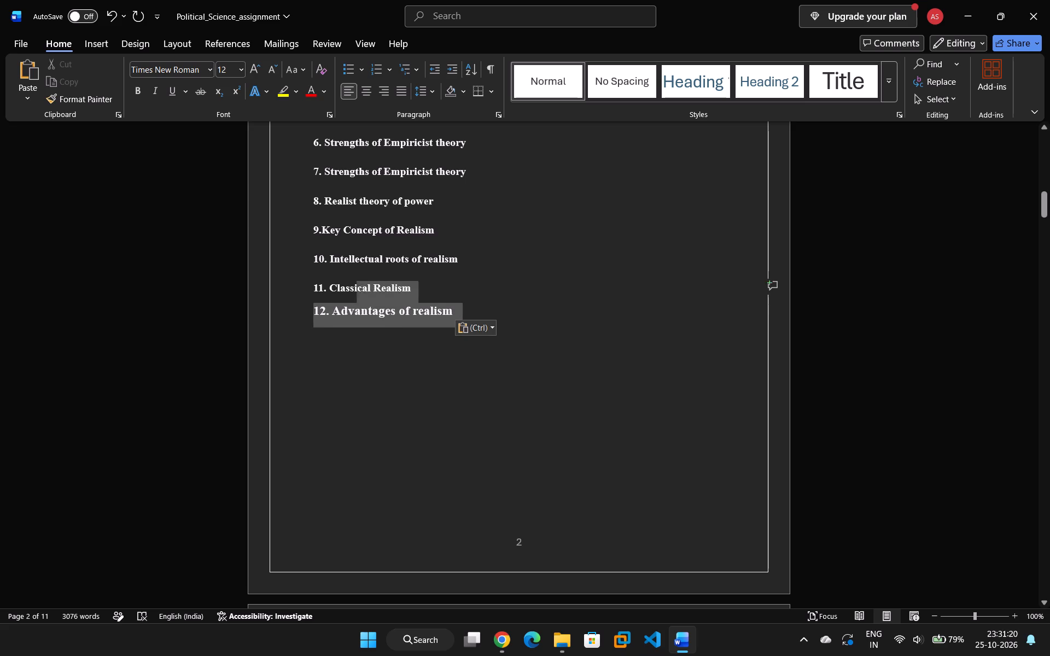
drag(366, 302, 312, 315)
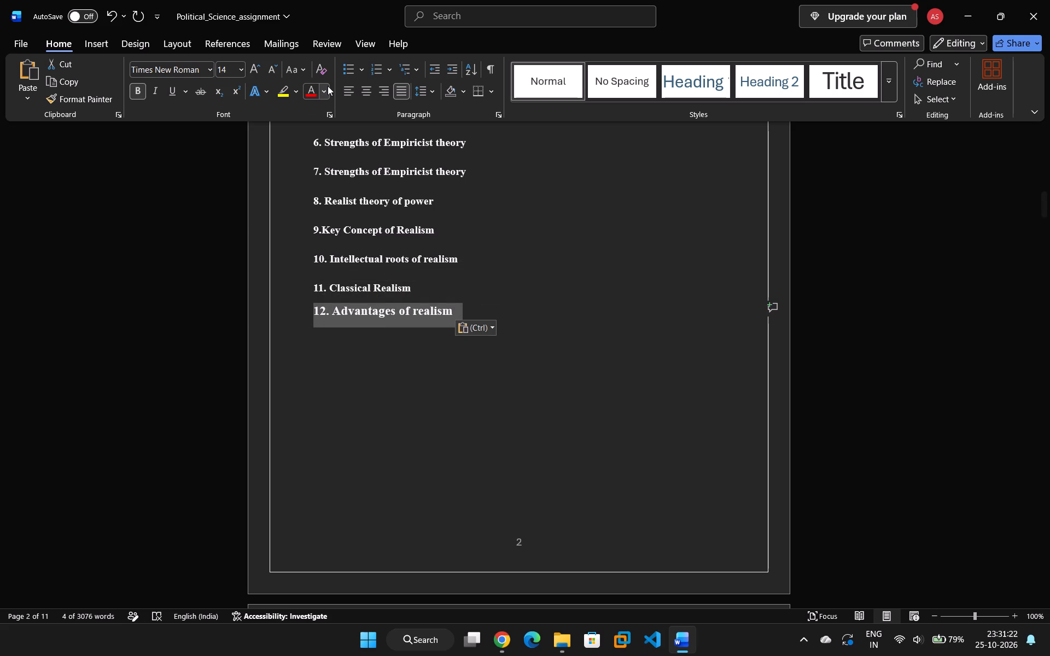
click(429, 91)
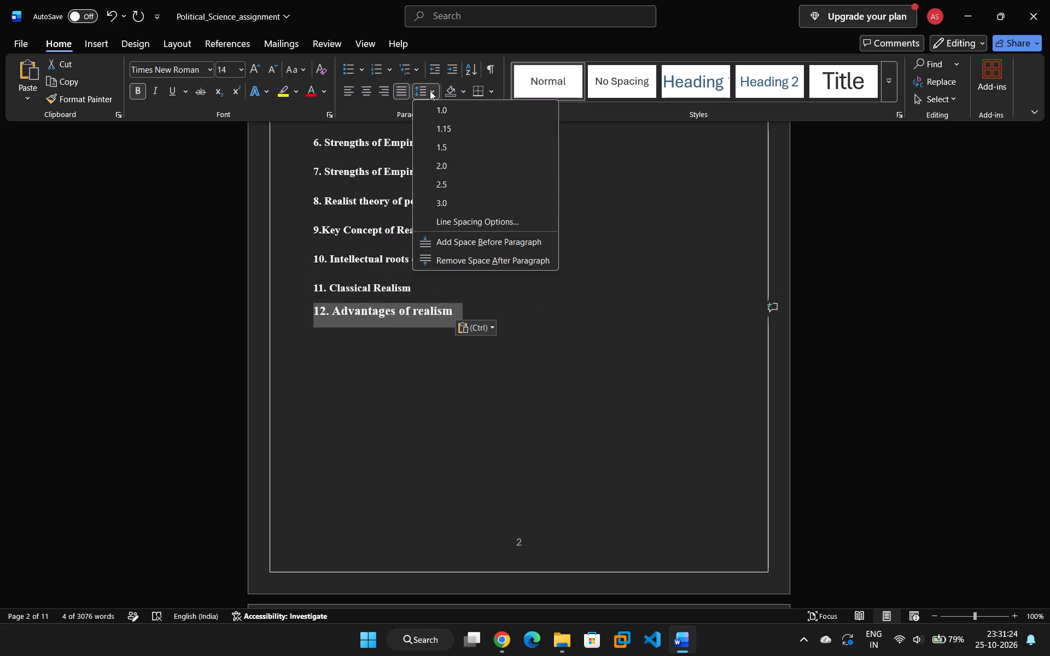
click(449, 244)
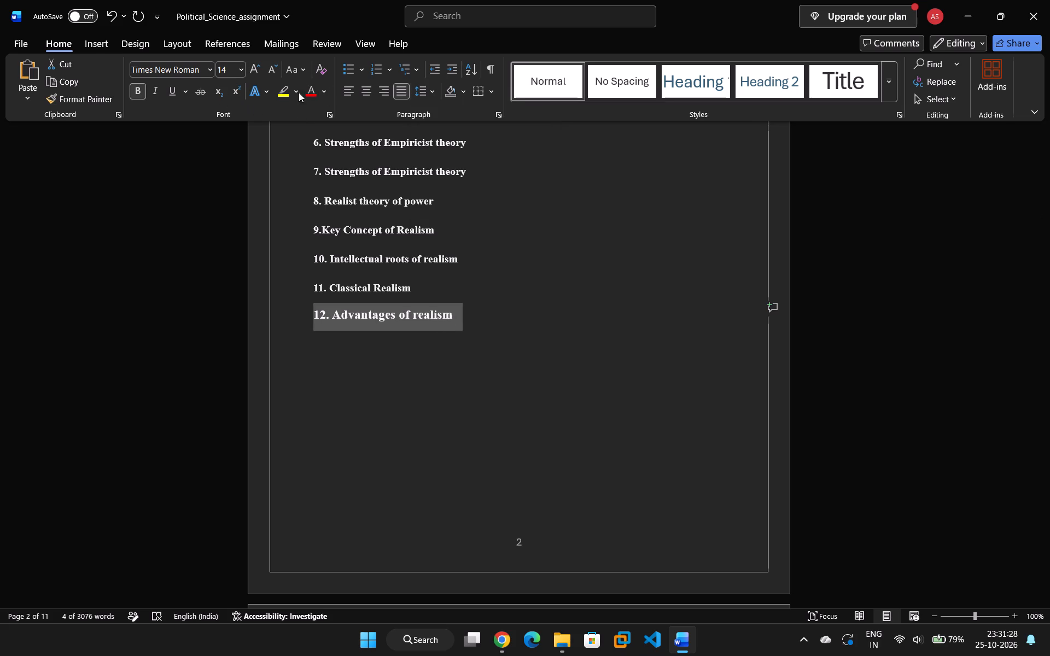
click(238, 66)
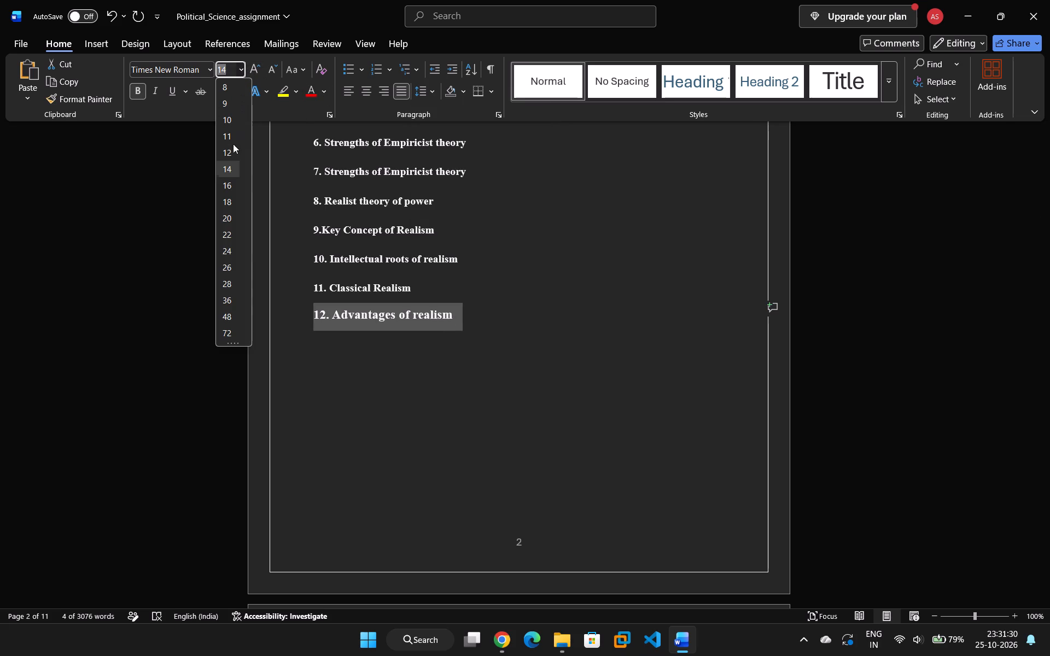
click(231, 150)
click(439, 341)
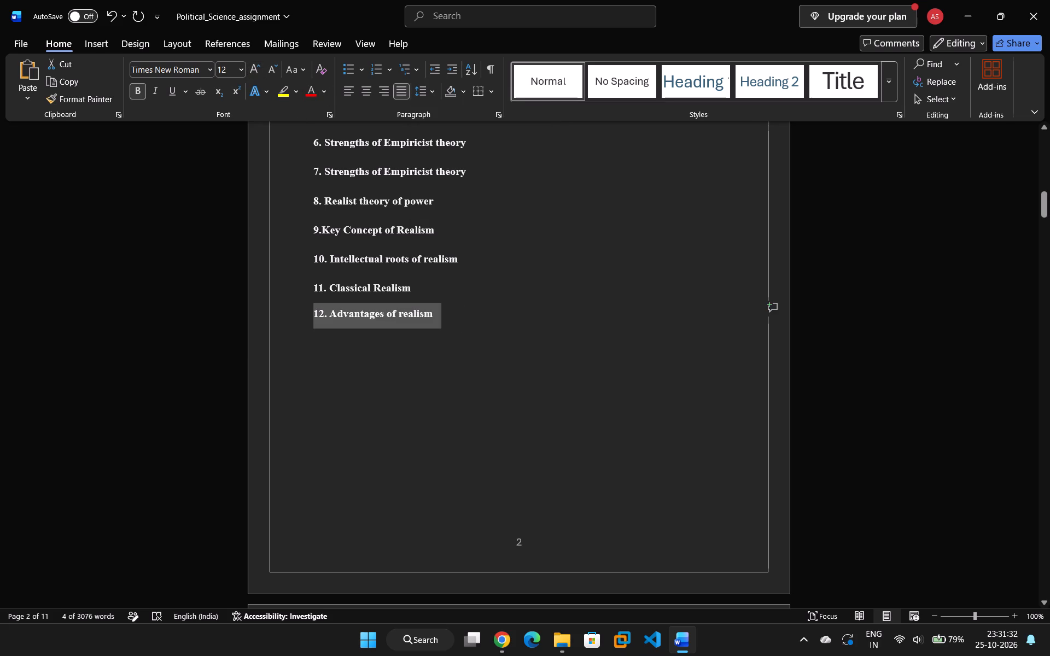
Copy the section heading "13. Limitations of realism" into the table of contents on a new line after "12. Advantages of realism".
scroll(439, 341, down, 9)
scroll(450, 321, up, 1)
scroll(450, 321, down, 14)
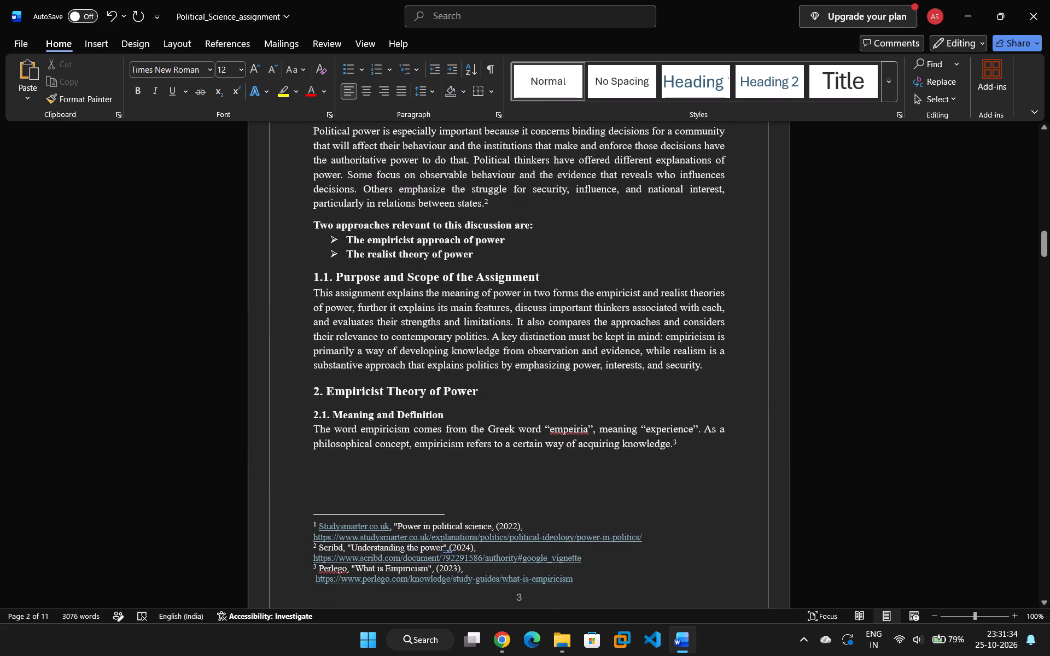
drag(1049, 238, 1040, 508)
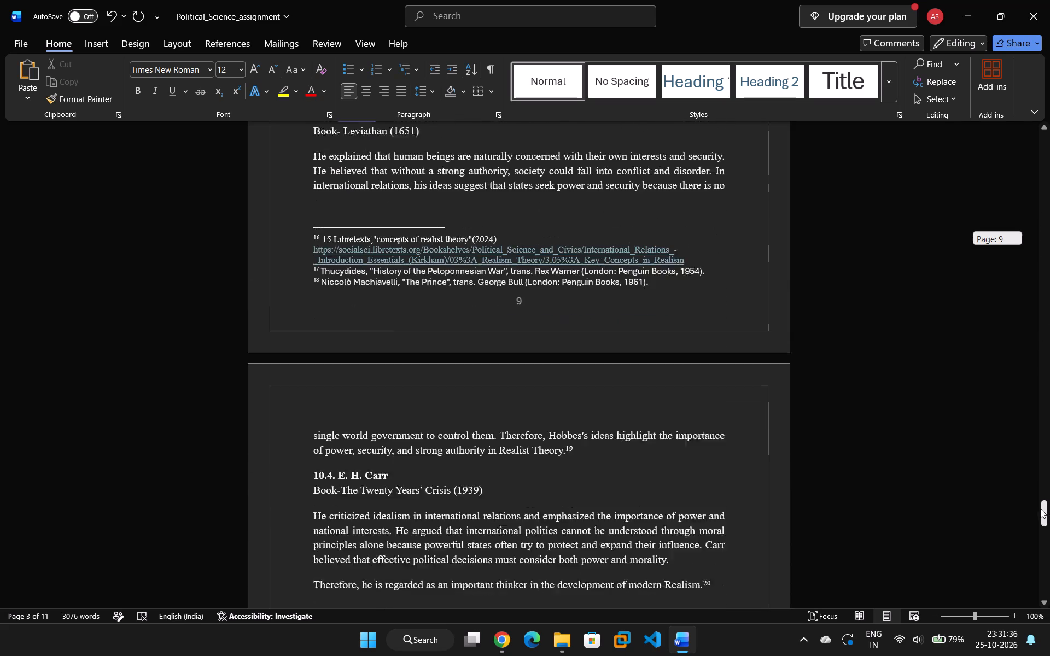
drag(1040, 508, 1035, 568)
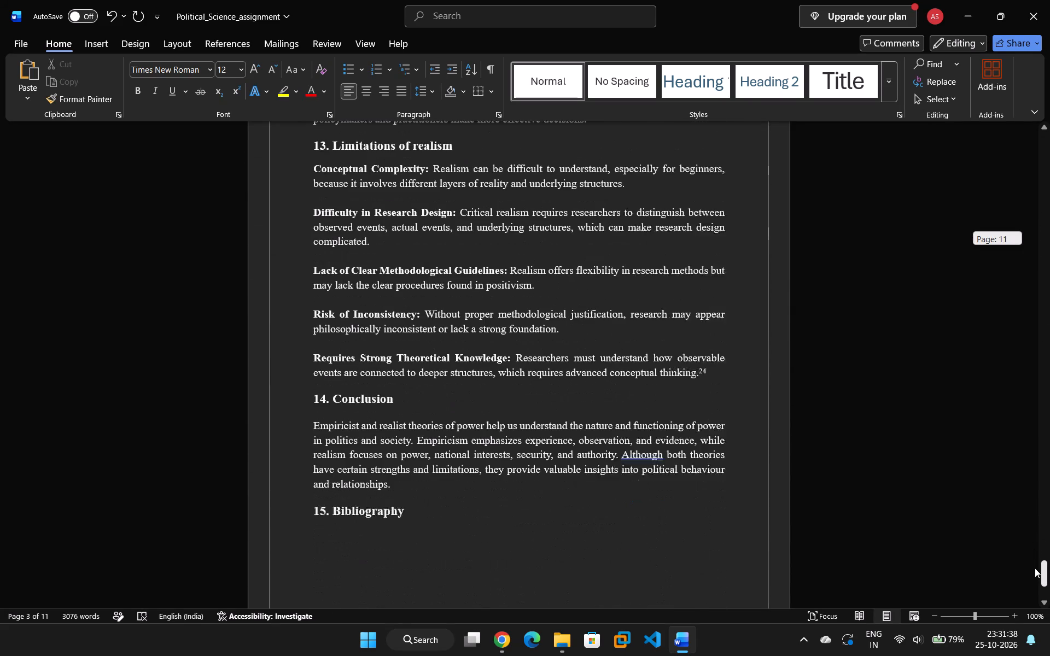
drag(1035, 568, 1031, 575)
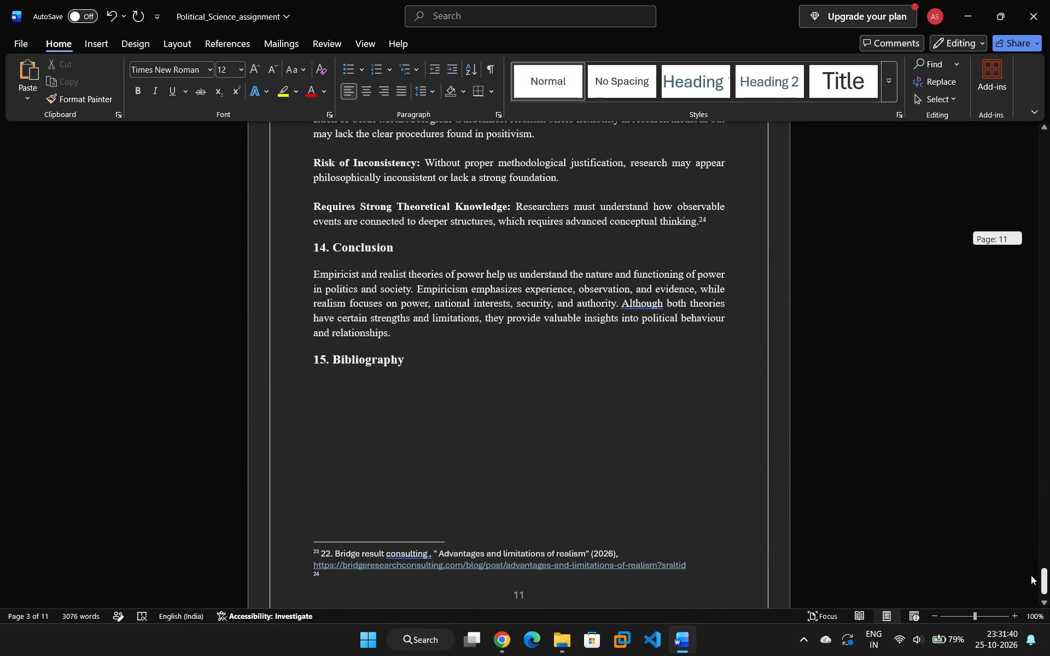
drag(1031, 575, 1031, 576)
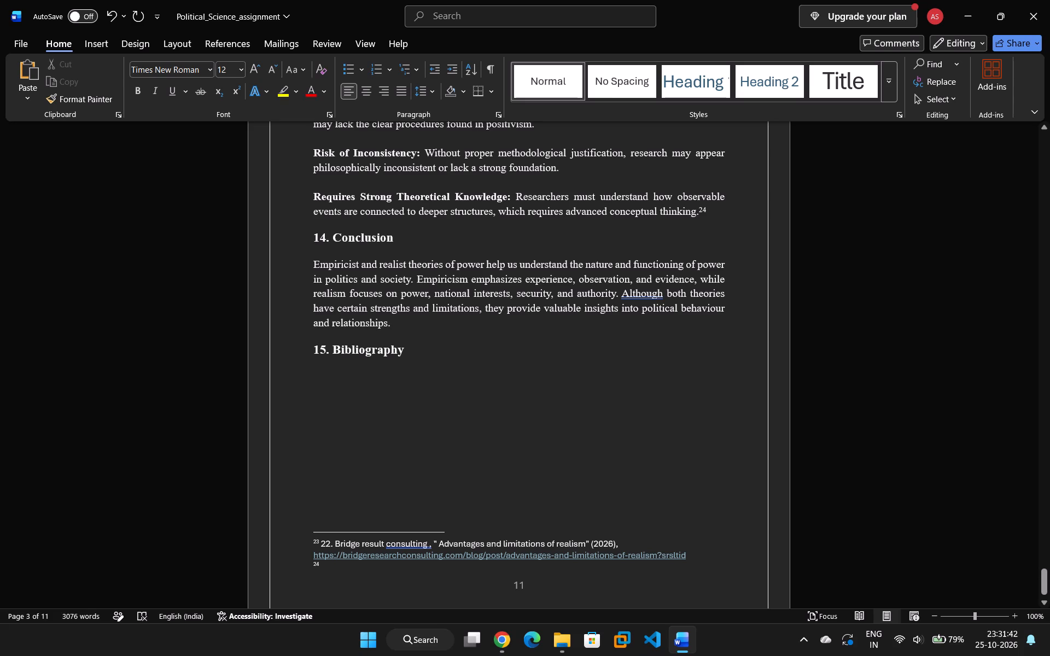
scroll(437, 200, up, 7)
drag(459, 216, 345, 229)
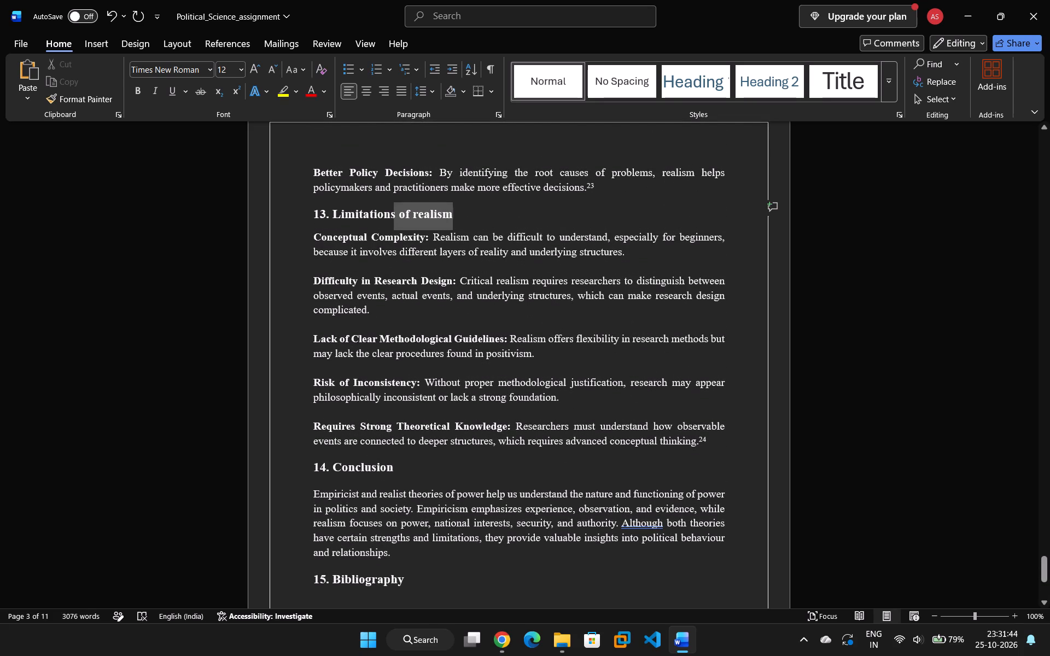
drag(345, 229, 298, 229)
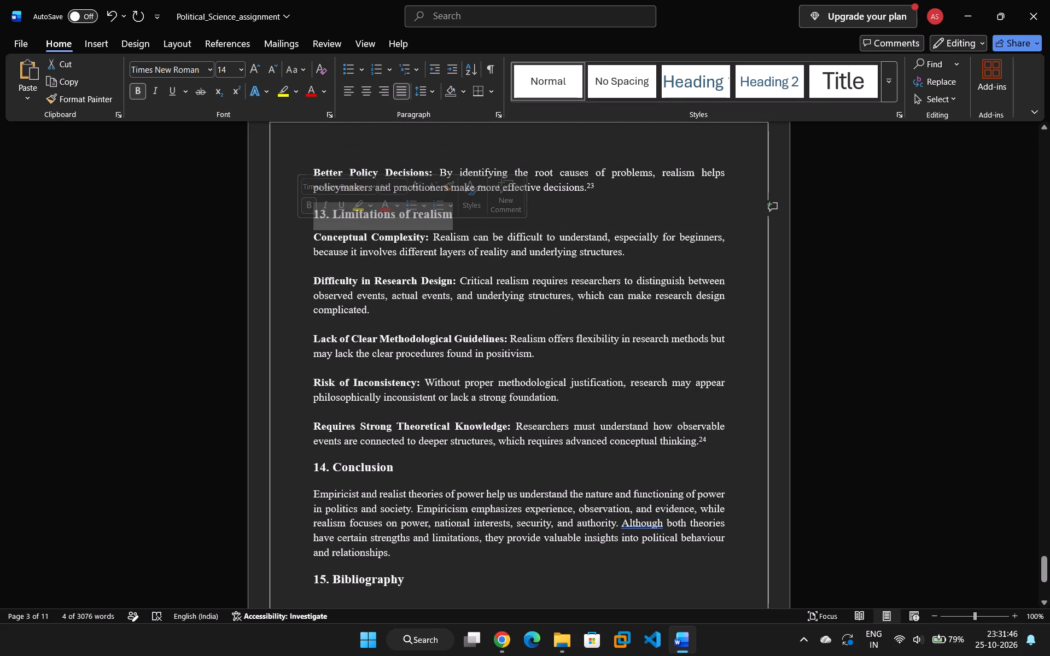
key(ctrl+c)
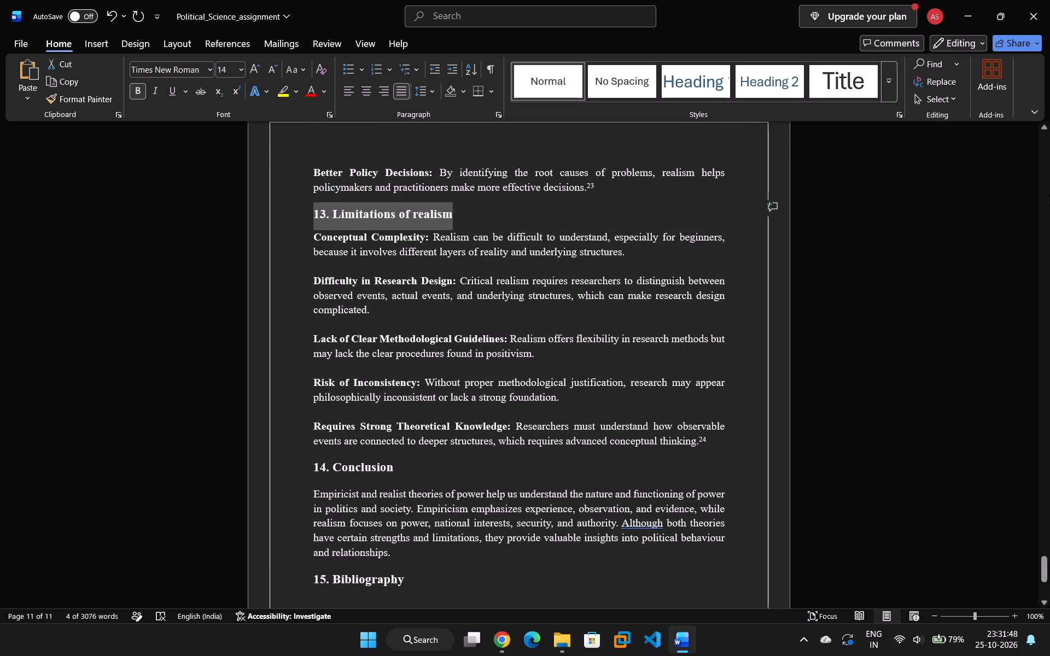
click(1045, 189)
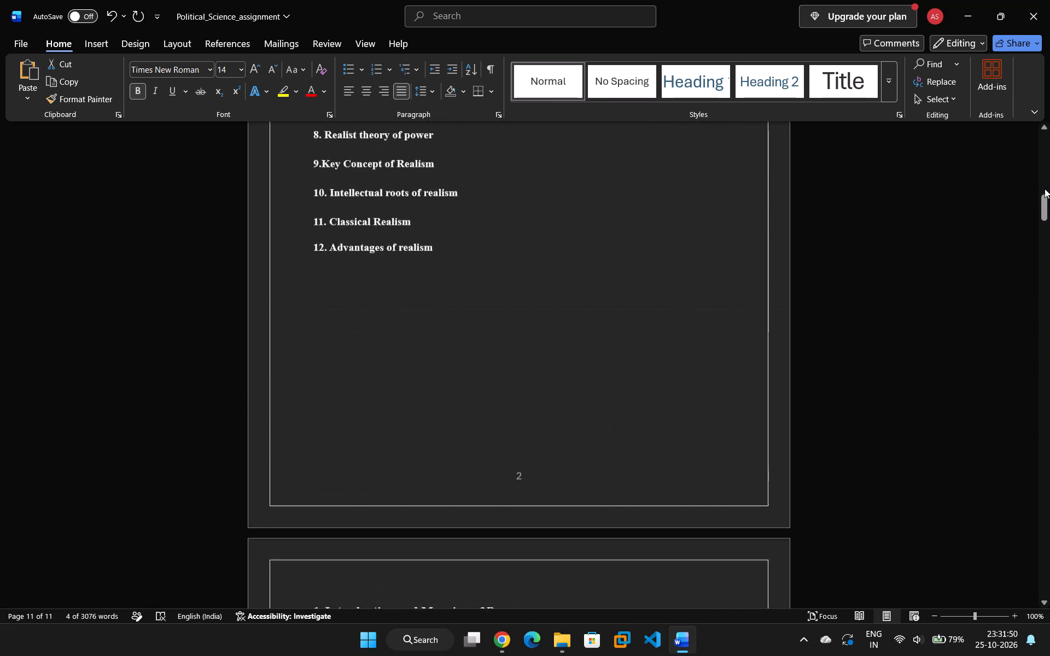
click(1045, 189)
scroll(948, 247, down, 14)
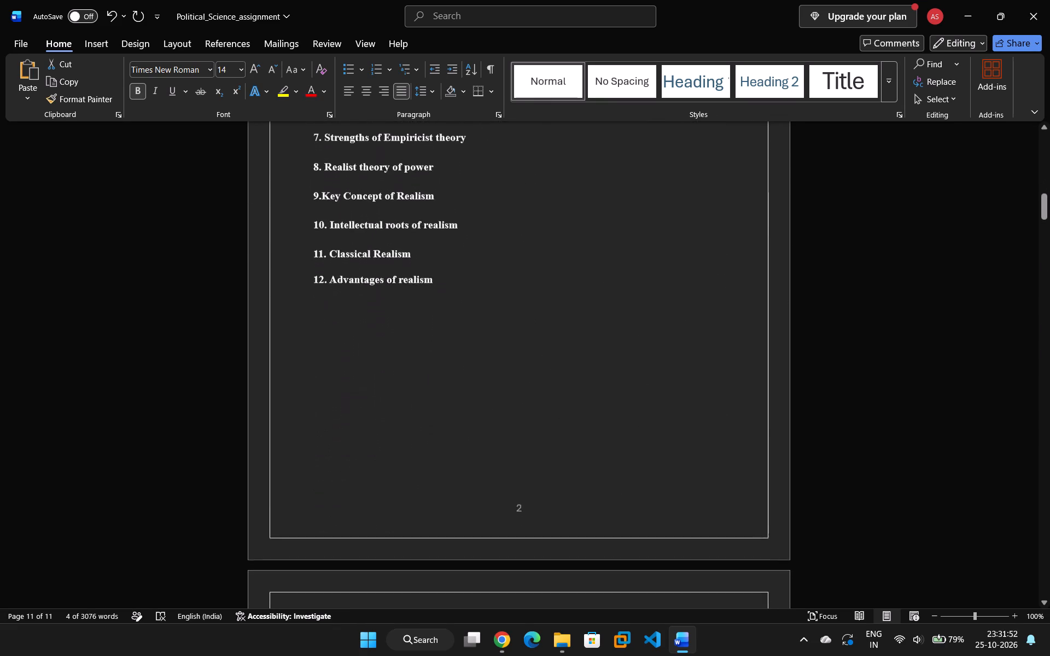
scroll(483, 335, up, 7)
scroll(483, 331, down, 7)
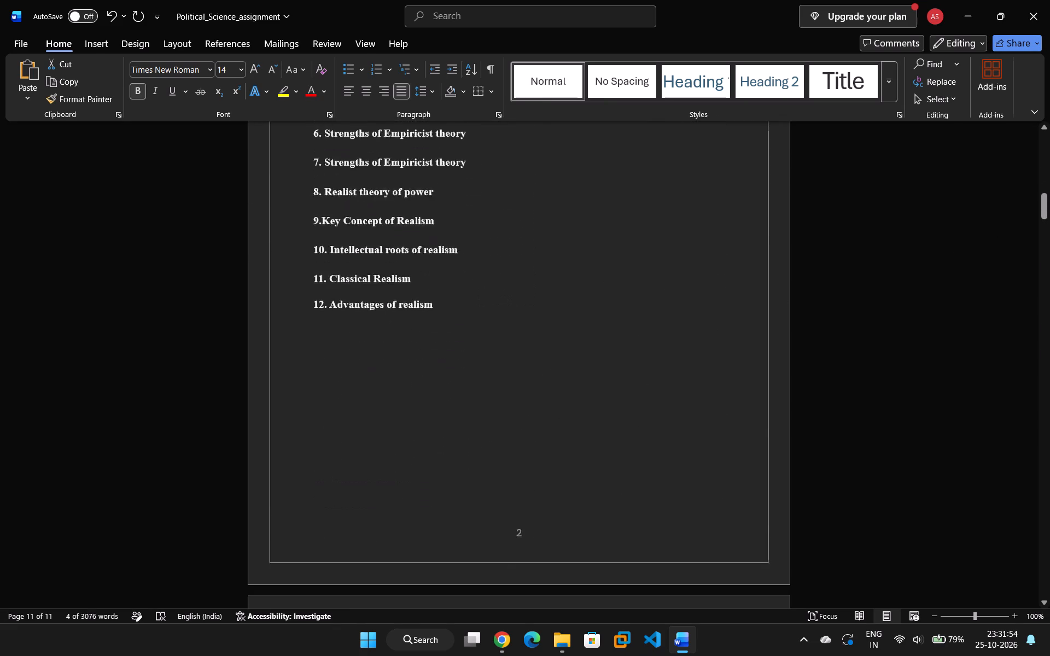
click(464, 267)
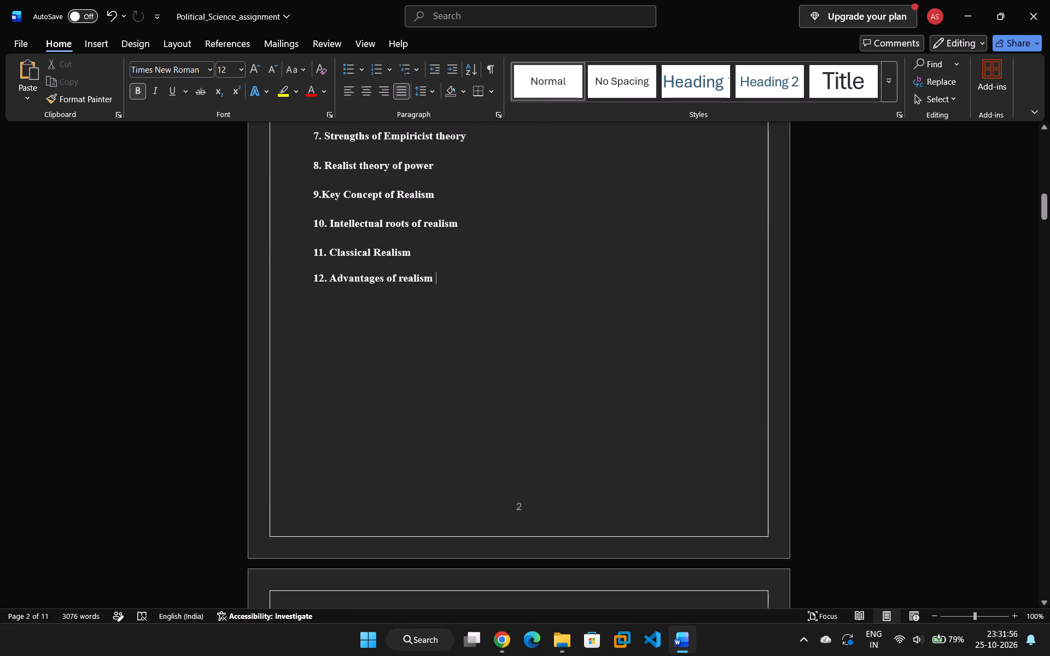
key(Return)
key(ctrl+v)
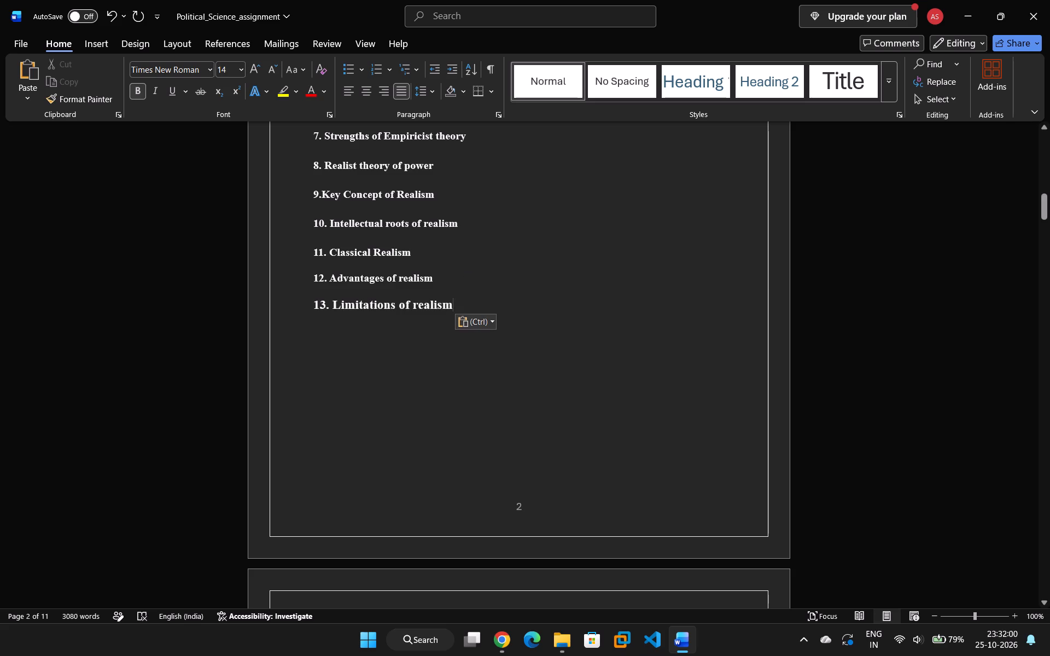
Set the font size of the "13. Limitations of realism" contents entry to 12.
drag(456, 304, 279, 300)
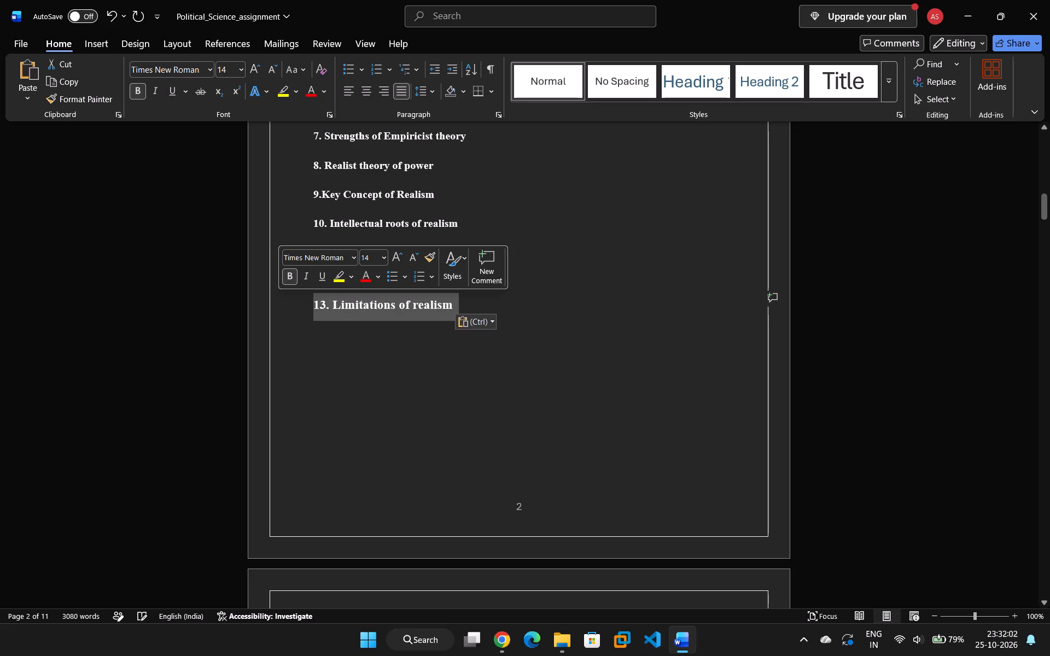
click(238, 72)
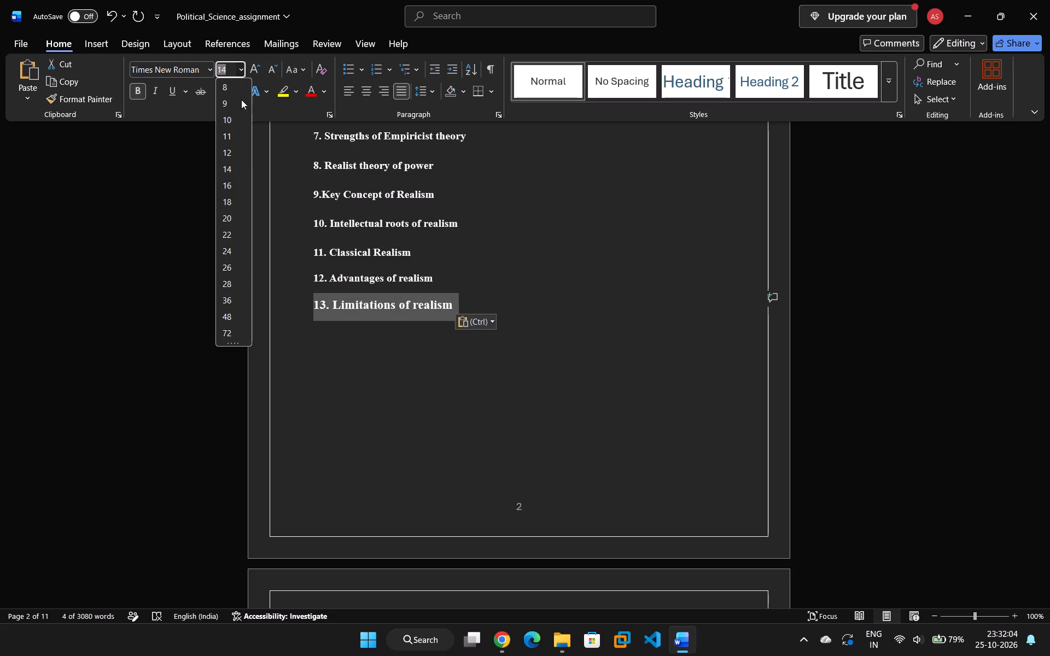
click(235, 150)
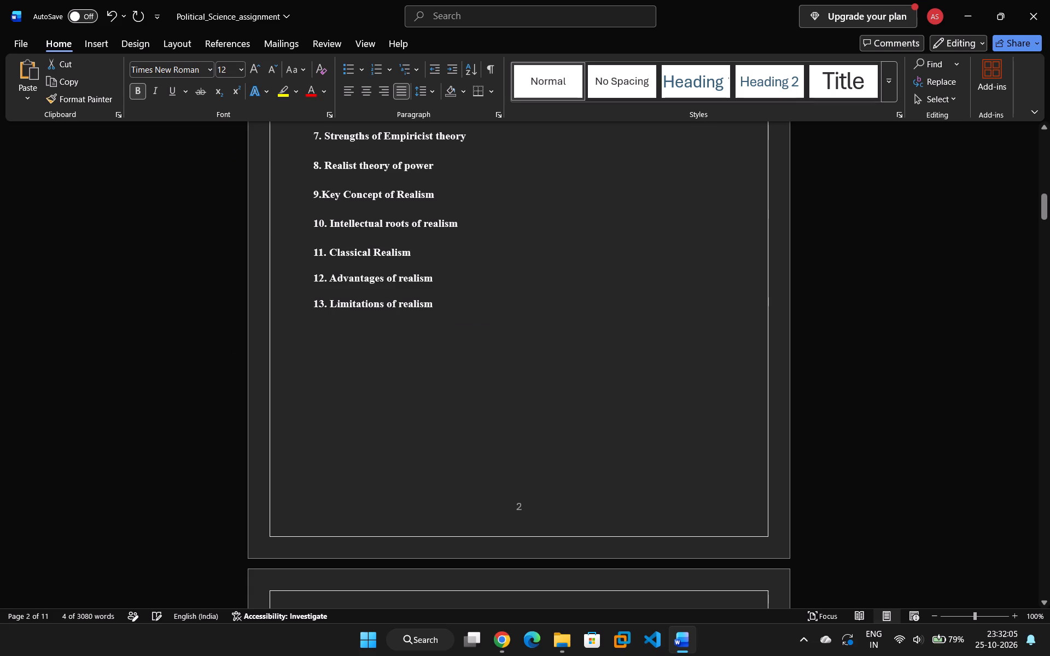
Copy the section heading "14. Conclusion" into the table of contents on a new line after "13. Limitations of realism".
click(491, 335)
scroll(547, 342, down, 5)
scroll(585, 341, up, 1)
scroll(588, 338, down, 3)
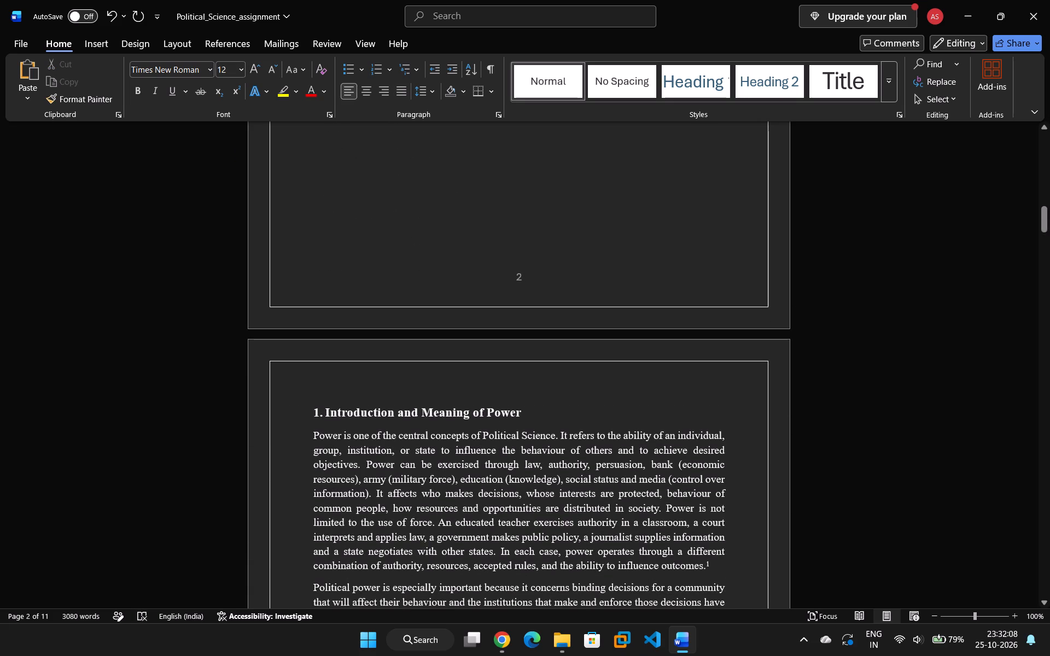
drag(1049, 227, 1037, 543)
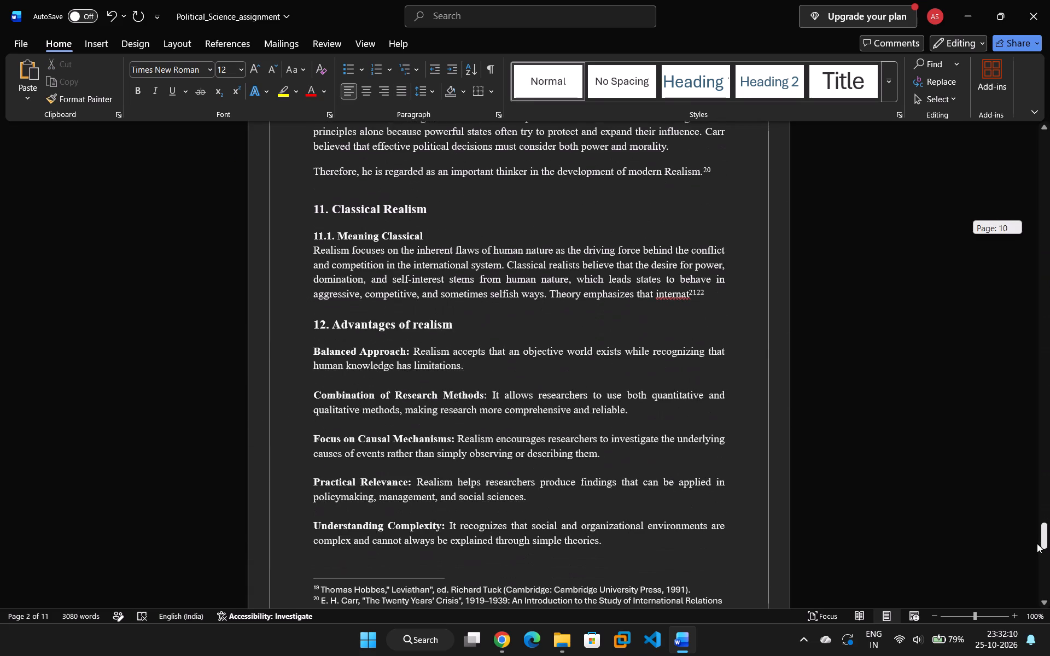
drag(1037, 543, 1027, 571)
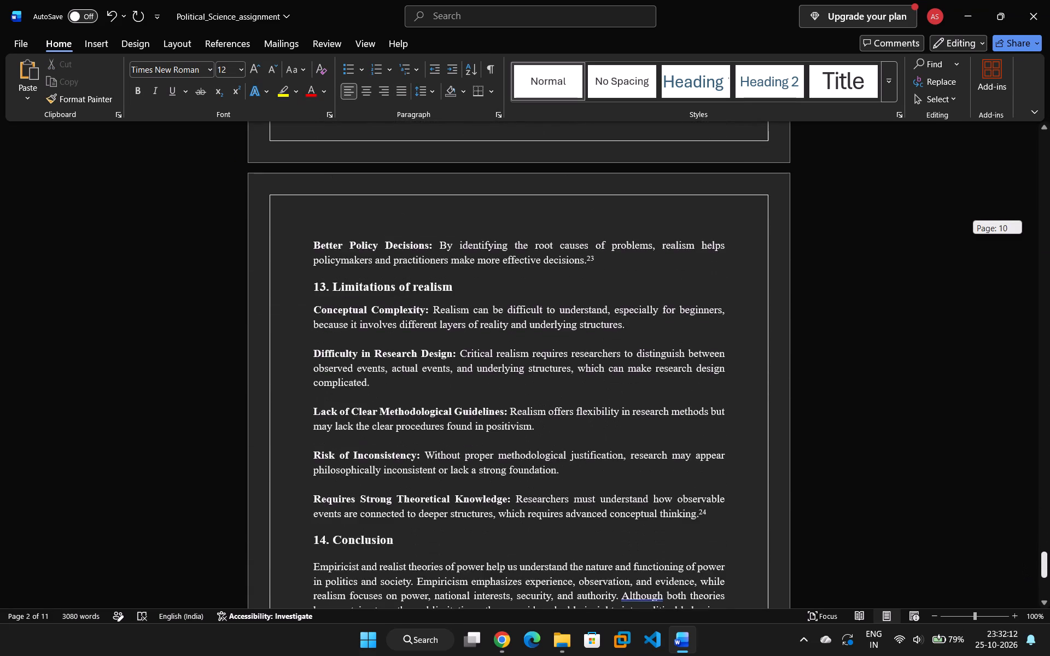
scroll(713, 479, down, 7)
scroll(653, 482, up, 1)
scroll(653, 482, down, 2)
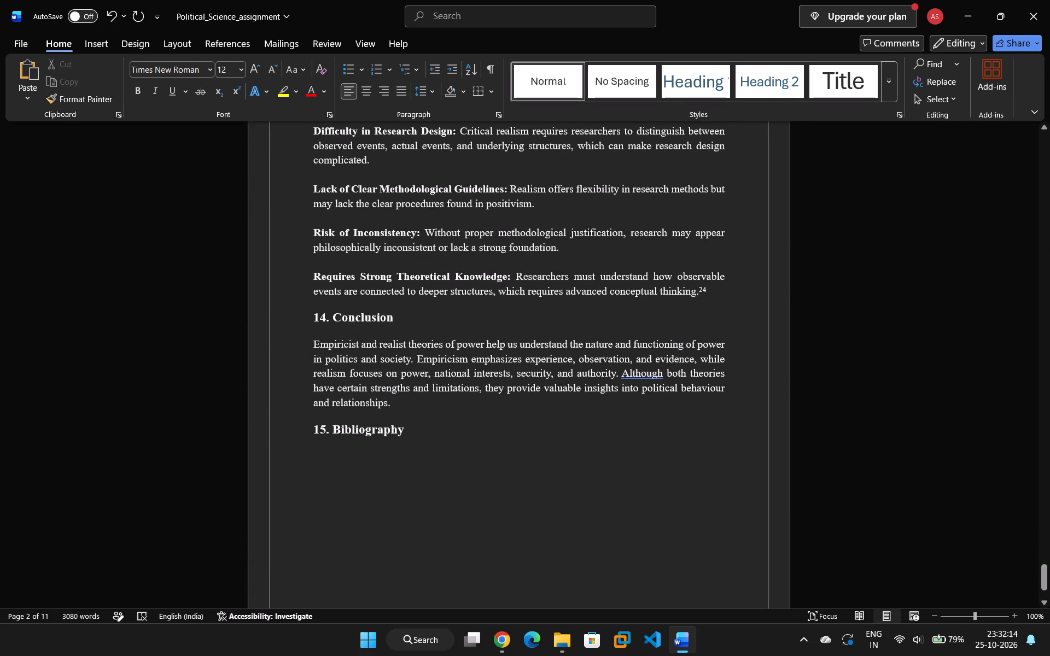
drag(399, 319, 314, 324)
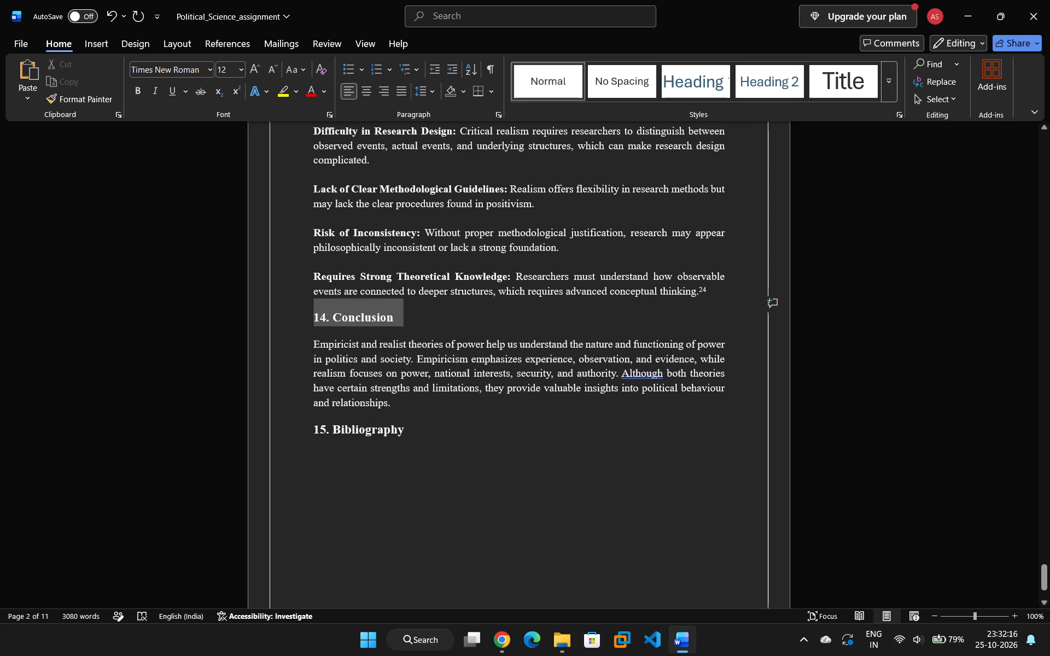
drag(314, 324, 313, 324)
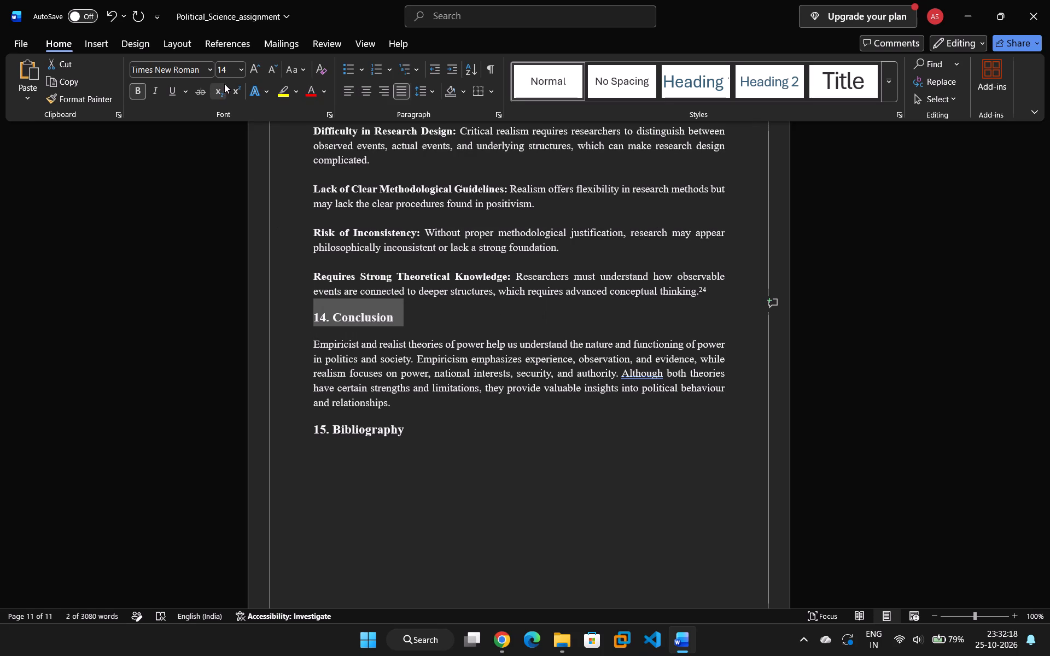
key(ctrl+c)
click(1042, 155)
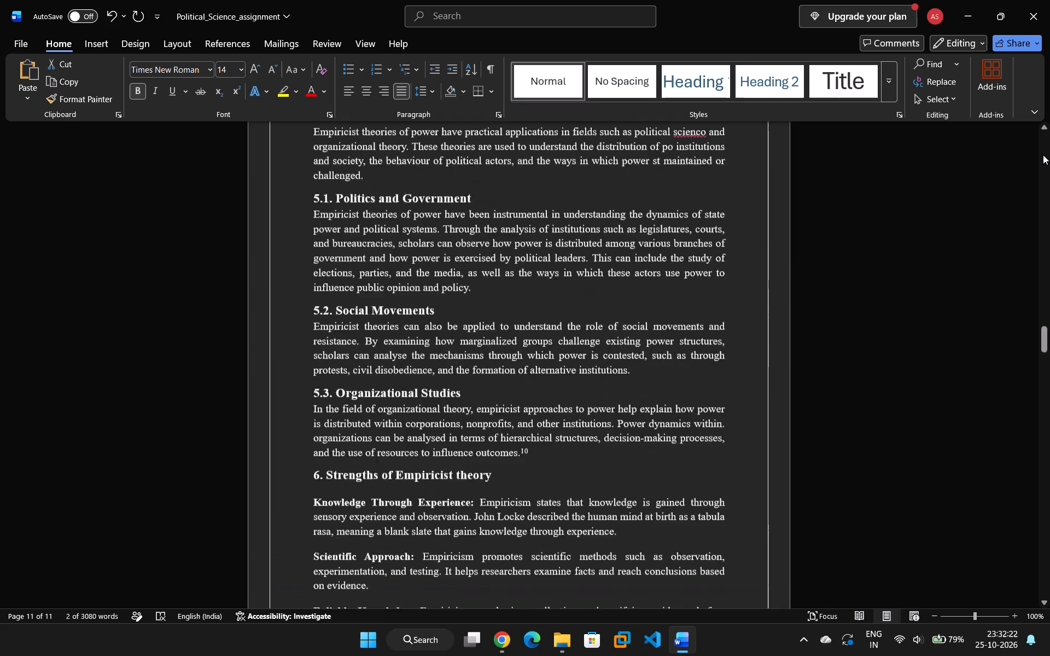
scroll(549, 329, down, 12)
scroll(577, 320, up, 1)
scroll(577, 320, down, 3)
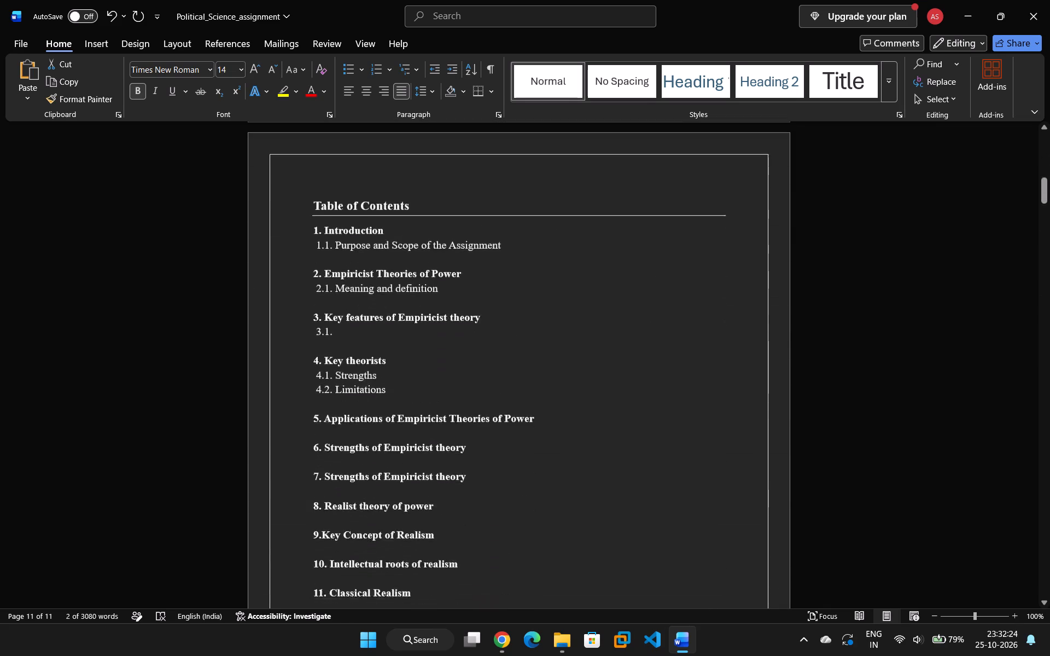
scroll(584, 320, down, 2)
scroll(584, 320, up, 1)
scroll(584, 320, down, 1)
scroll(584, 320, up, 1)
scroll(584, 321, down, 8)
scroll(550, 322, up, 1)
scroll(549, 325, down, 4)
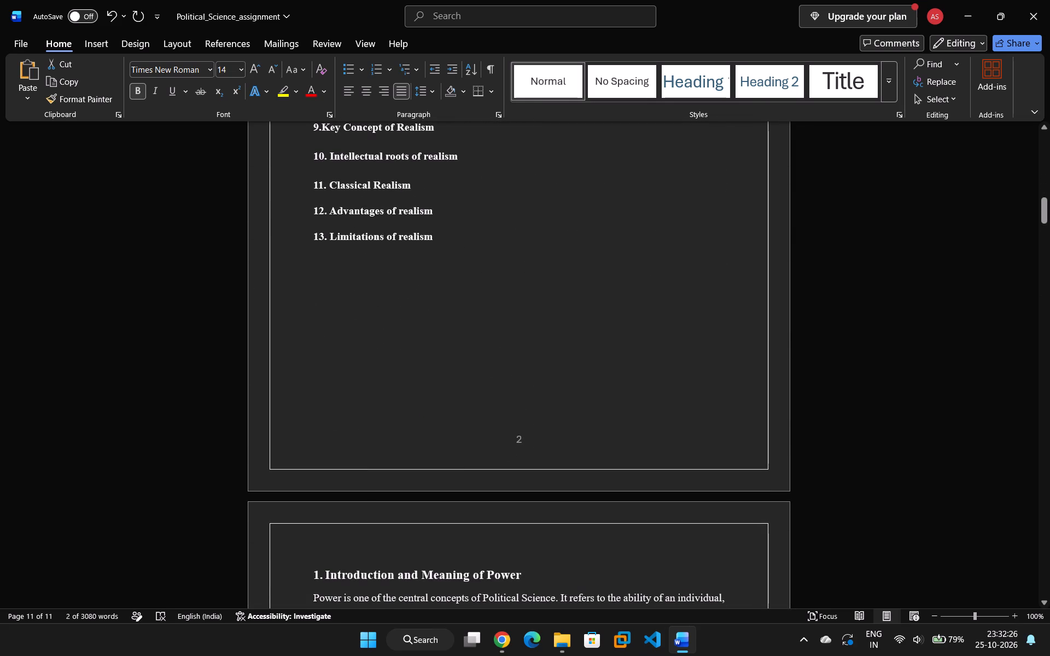
click(464, 239)
key(Return)
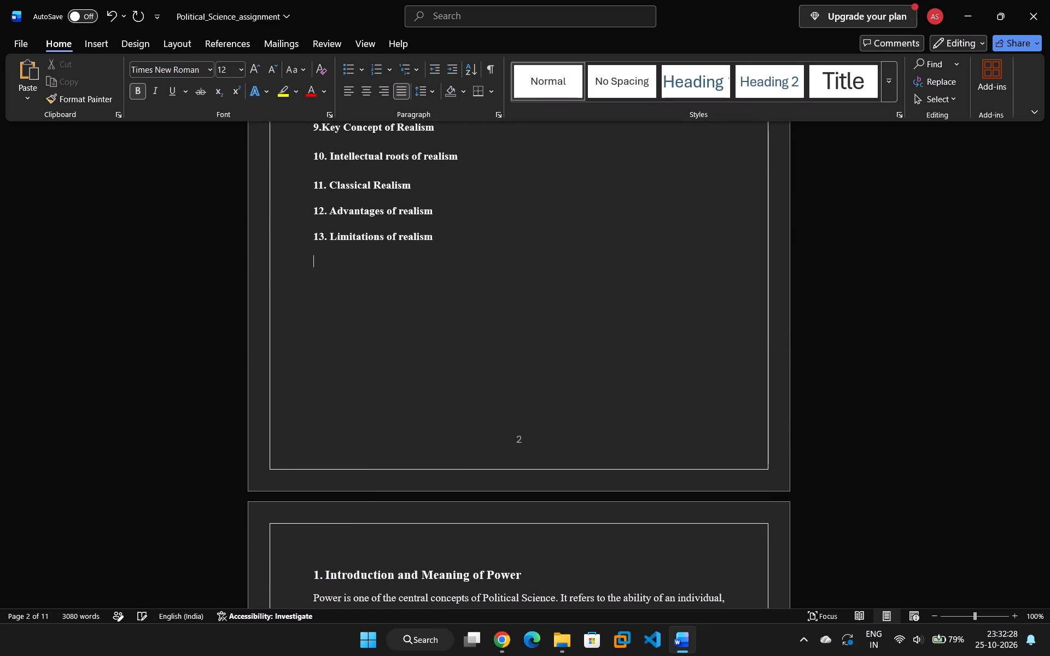
key(ctrl+v)
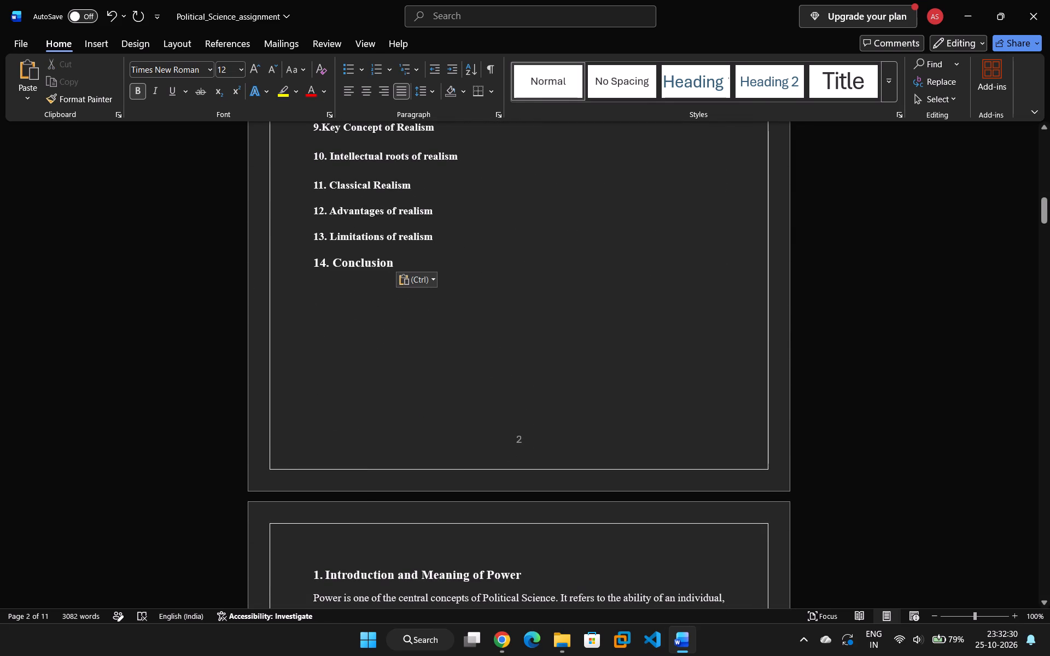
Copy the section heading "15. Bibliography" into the table of contents on a new line after "14. Conclusion".
drag(1042, 206, 1049, 443)
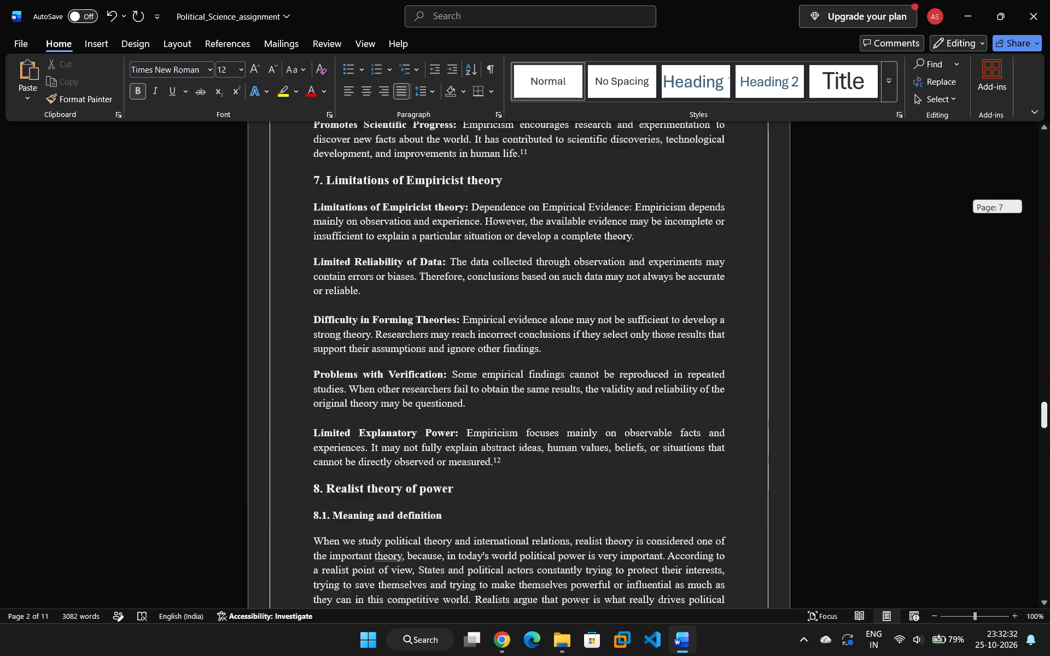
drag(1049, 443, 1049, 636)
drag(439, 308, 270, 338)
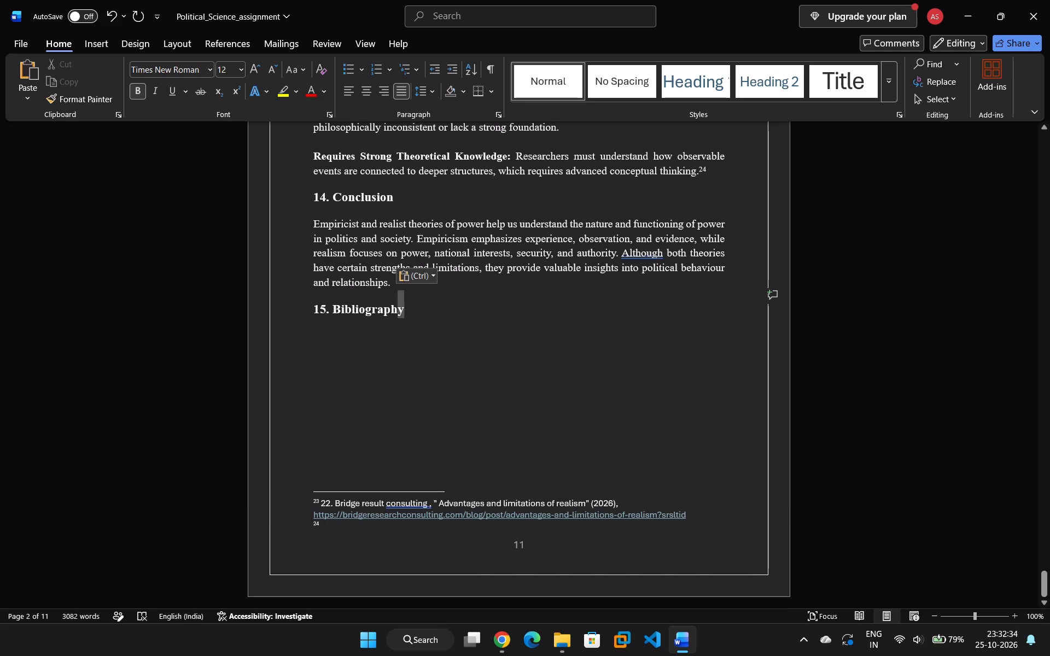
drag(270, 338, 322, 309)
click(322, 308)
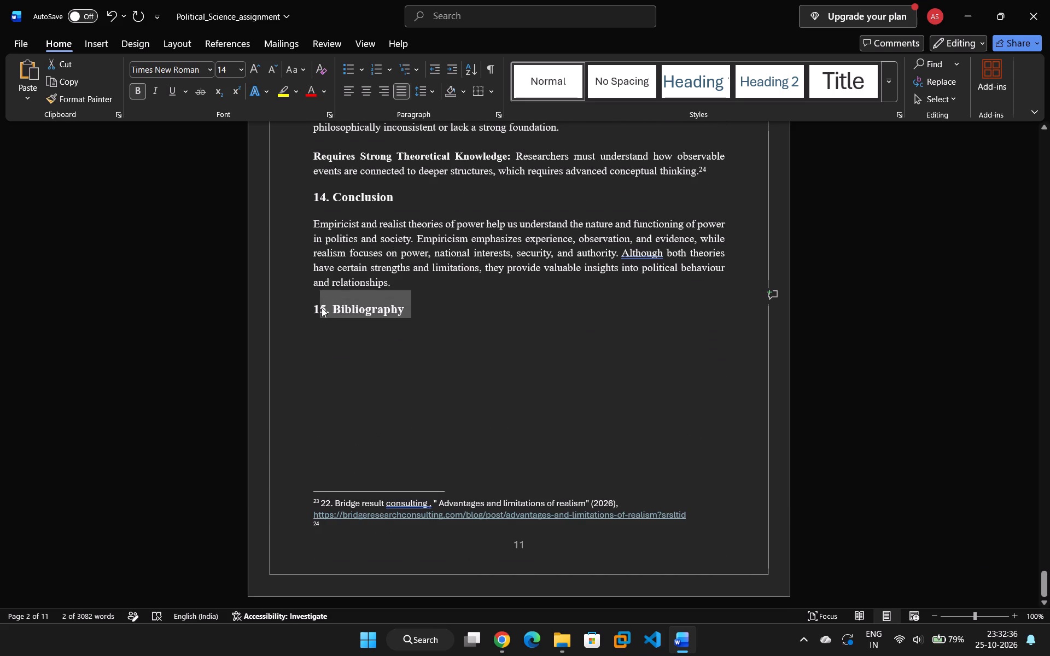
drag(307, 308, 440, 321)
key(ctrl+c)
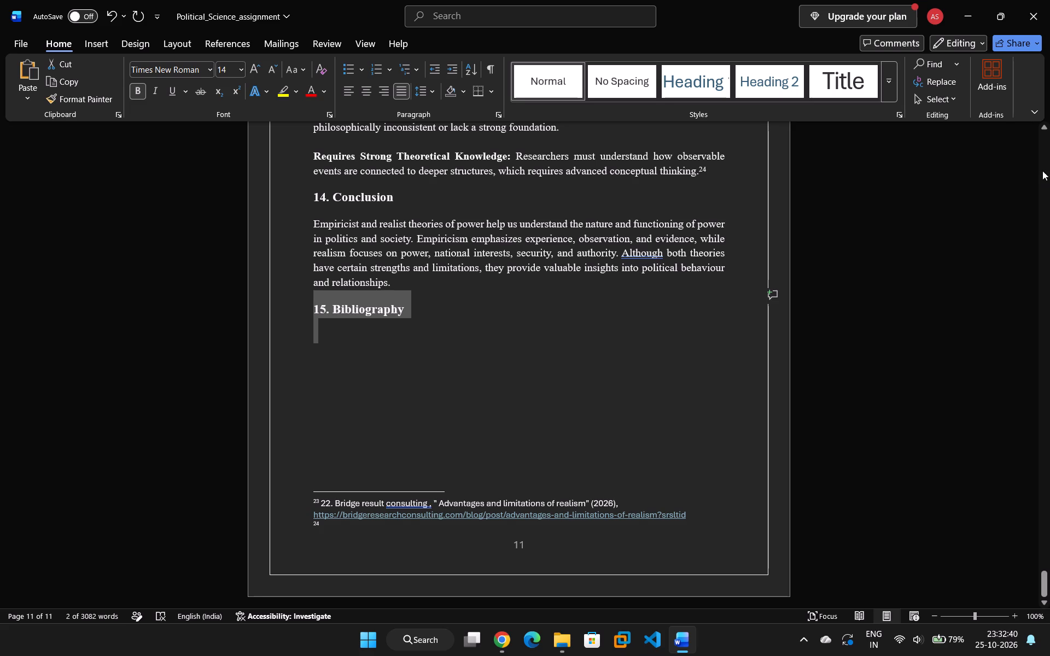
double_click(1045, 162)
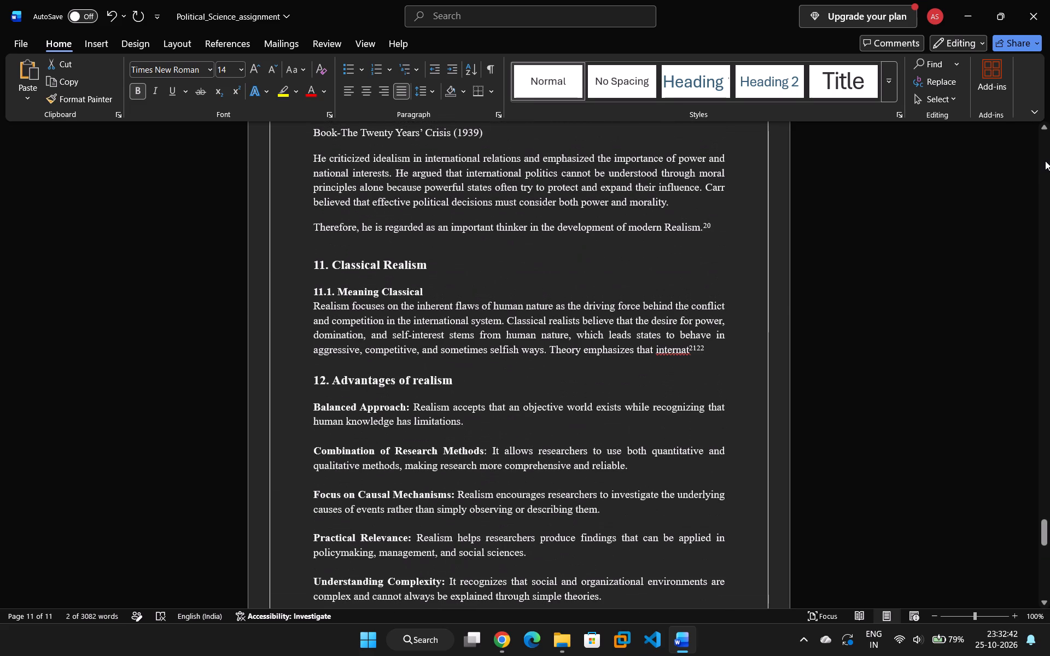
scroll(1037, 169, up, 20)
scroll(1037, 169, up, 18)
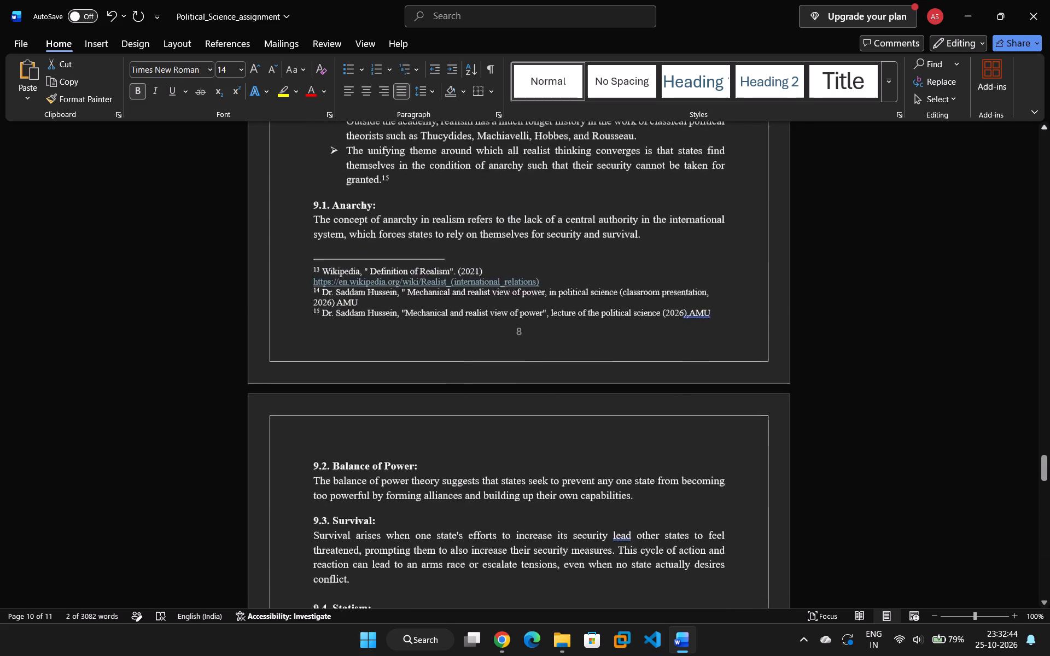
scroll(1049, 121, up, 20)
scroll(1049, 121, up, 20)
scroll(1049, 121, up, 19)
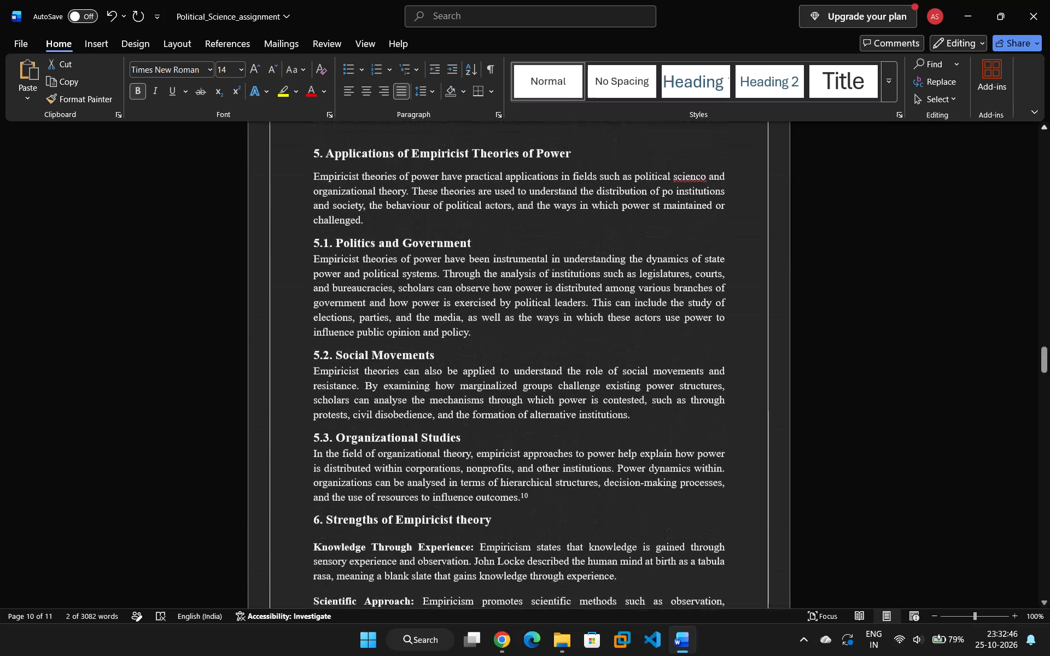
drag(1048, 349, 1042, 144)
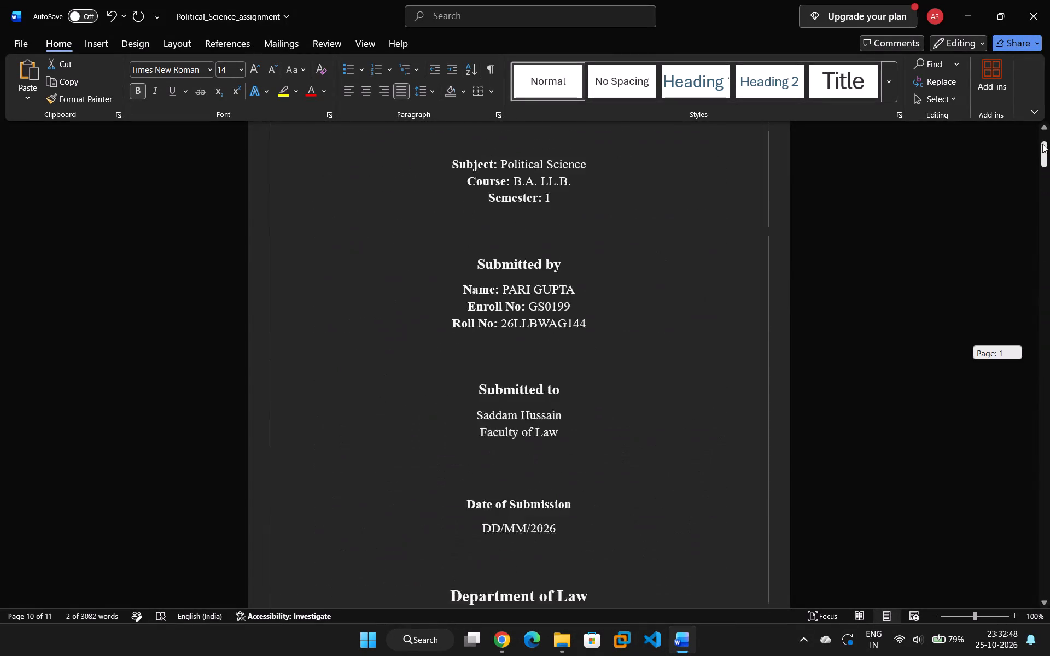
drag(1042, 144, 1041, 183)
scroll(587, 307, down, 5)
scroll(489, 332, down, 3)
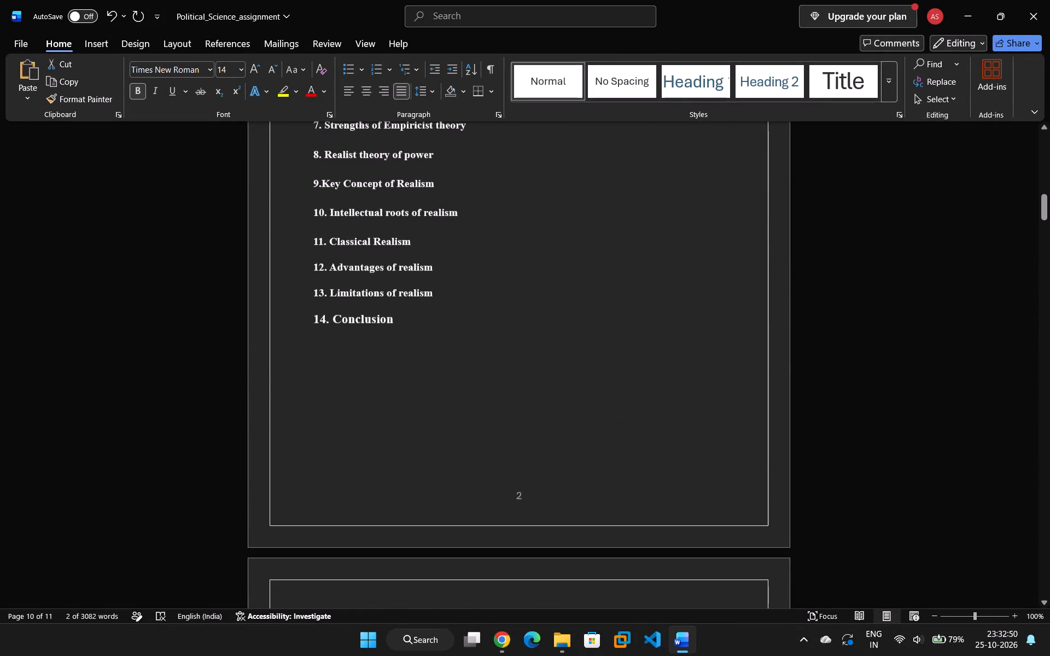
click(436, 308)
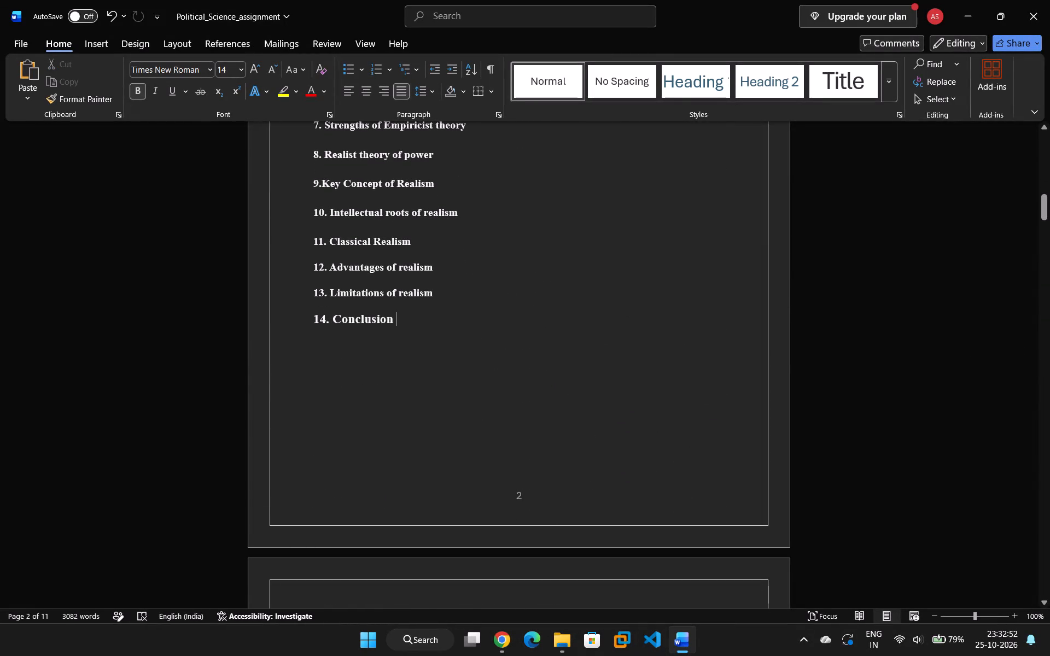
key(Return)
key(ctrl+v)
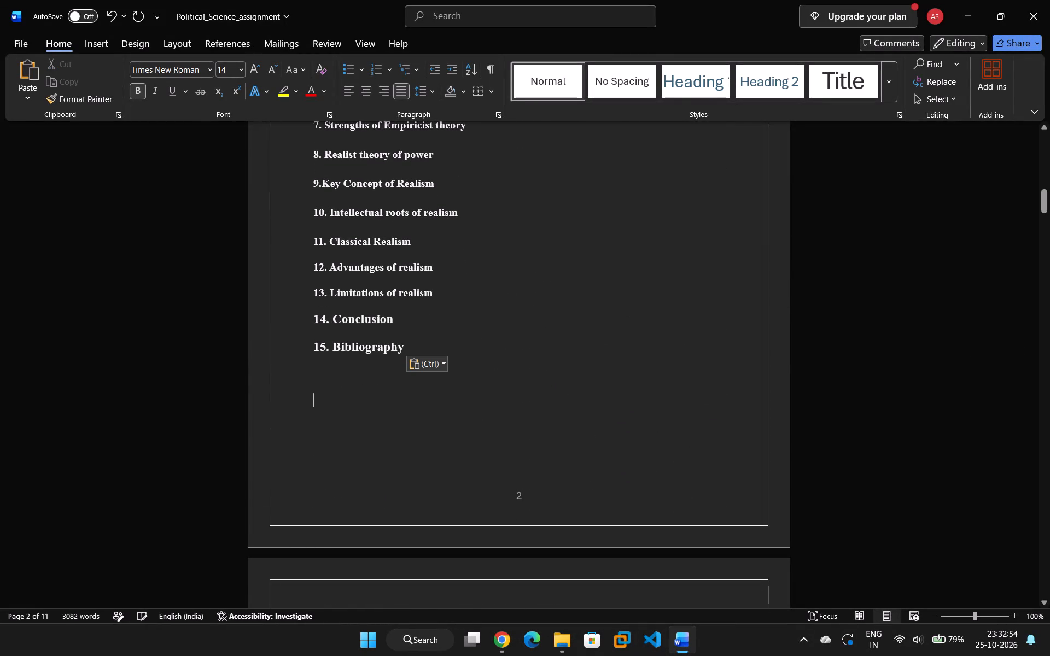
Set the font size of the "14. Conclusion" and "15. Bibliography" contents entries to 12.
click(414, 345)
drag(414, 345, 291, 315)
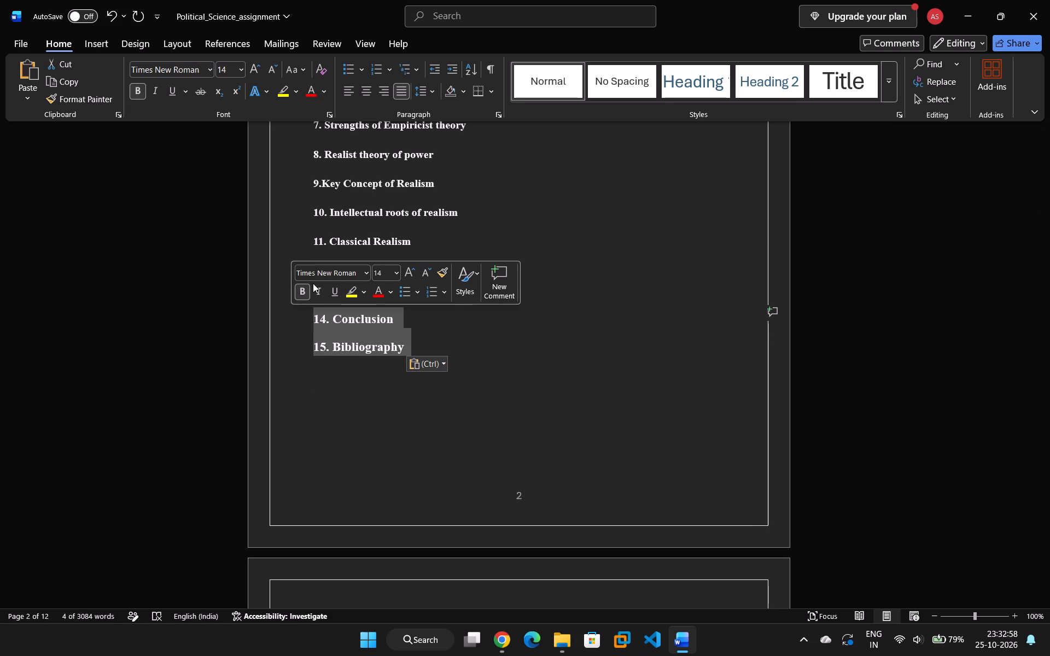
click(395, 272)
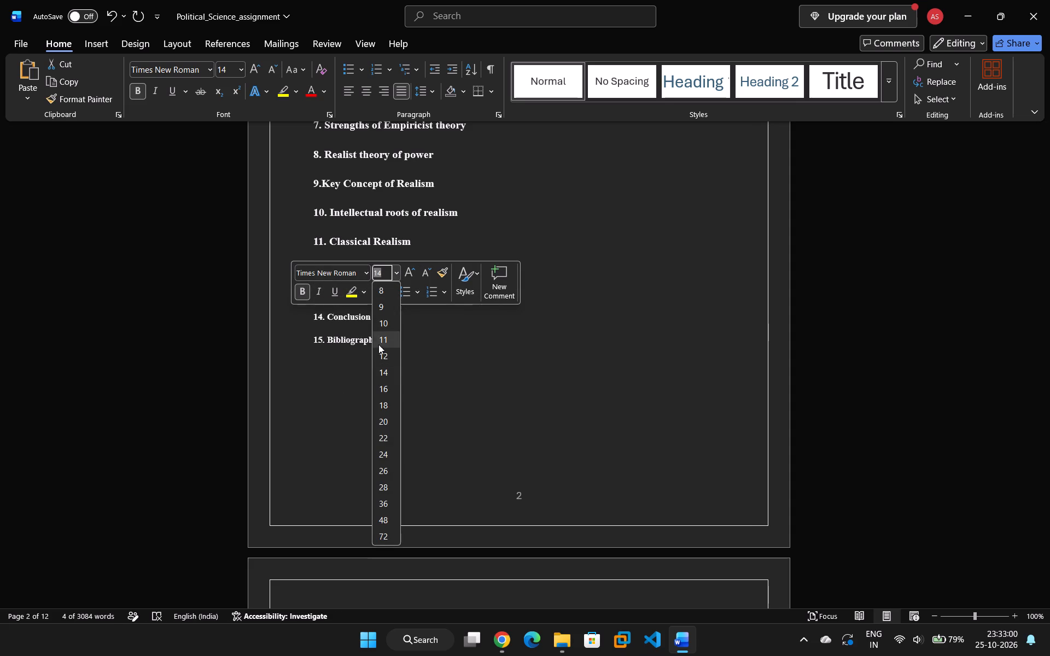
click(378, 355)
click(453, 362)
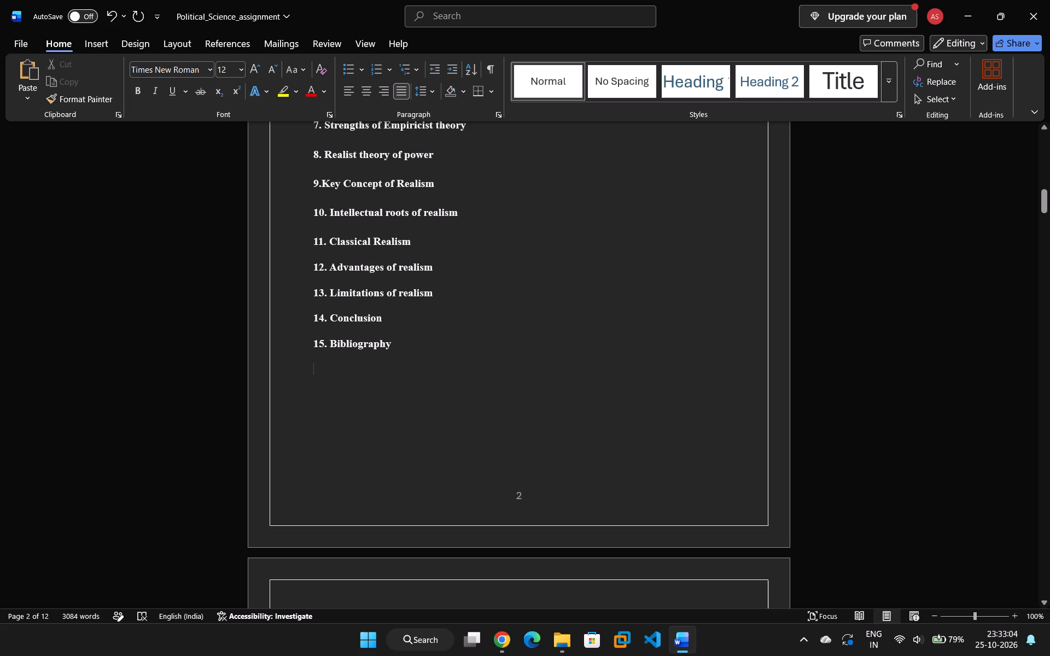
Review the table of contents entries and the blank page between the contents and section 1.
scroll(399, 339, up, 11)
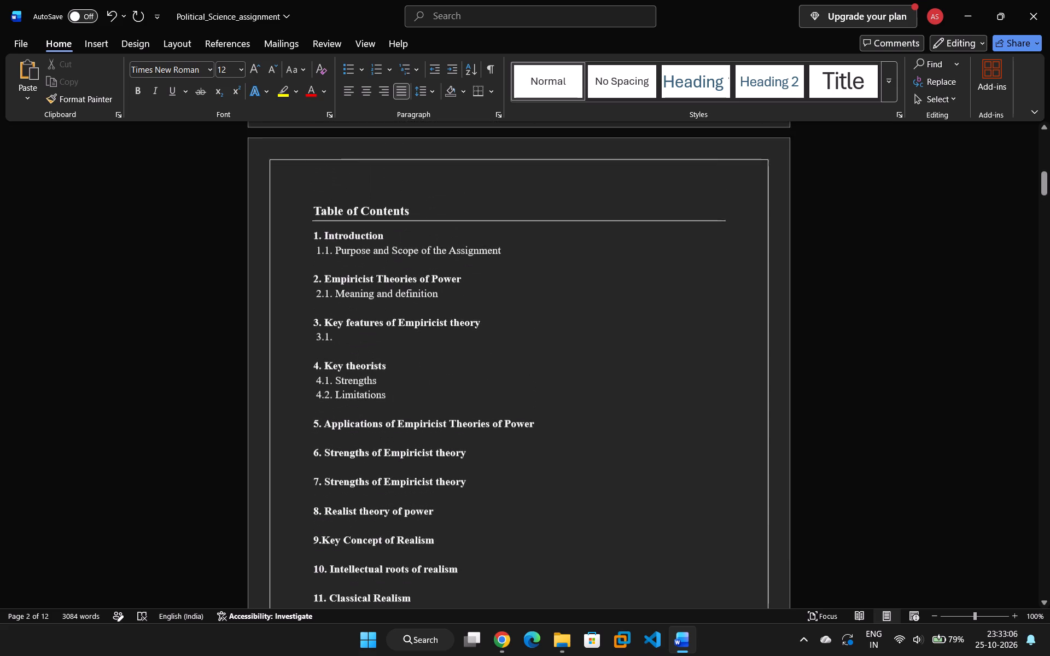
scroll(430, 316, up, 2)
scroll(431, 316, down, 8)
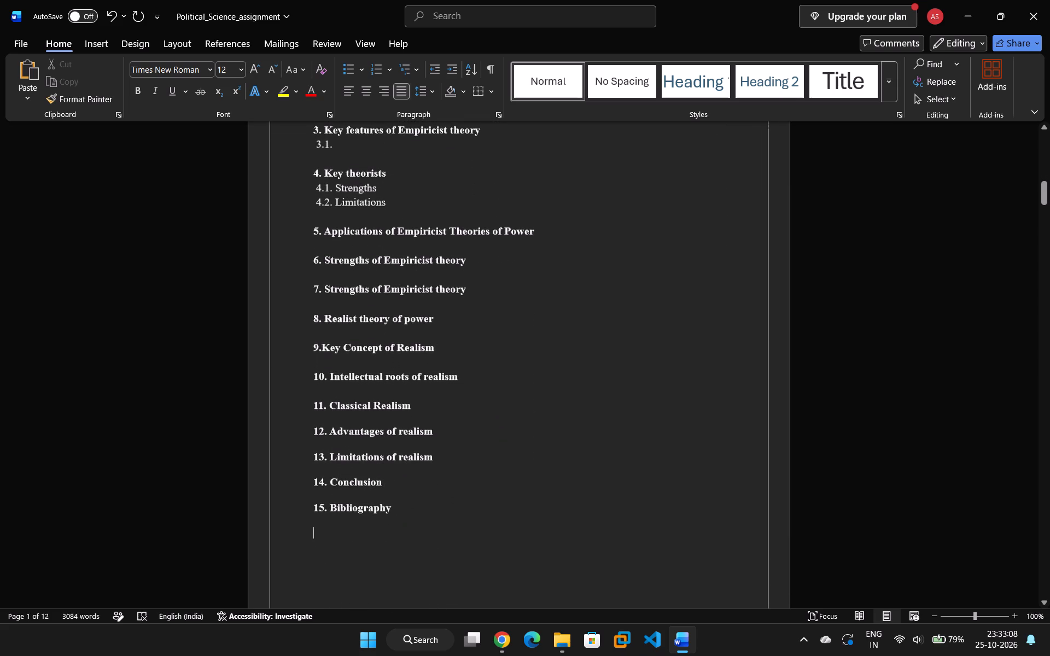
scroll(447, 299, down, 16)
scroll(466, 310, up, 3)
scroll(466, 310, down, 9)
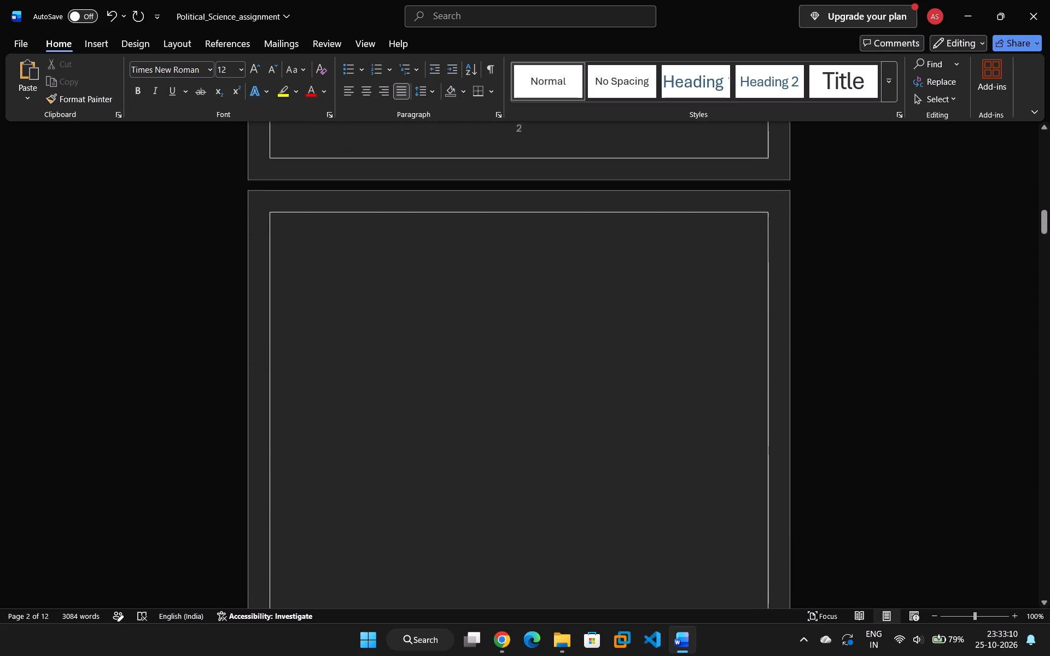
scroll(473, 313, down, 9)
scroll(475, 314, up, 16)
scroll(474, 311, up, 8)
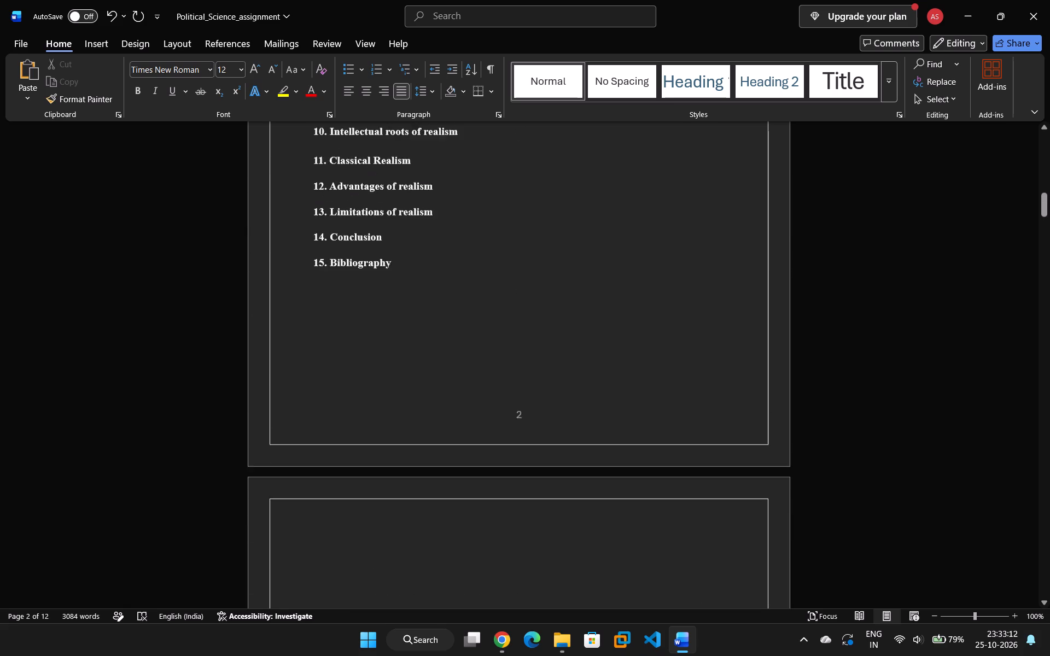
scroll(475, 311, up, 18)
scroll(475, 311, down, 9)
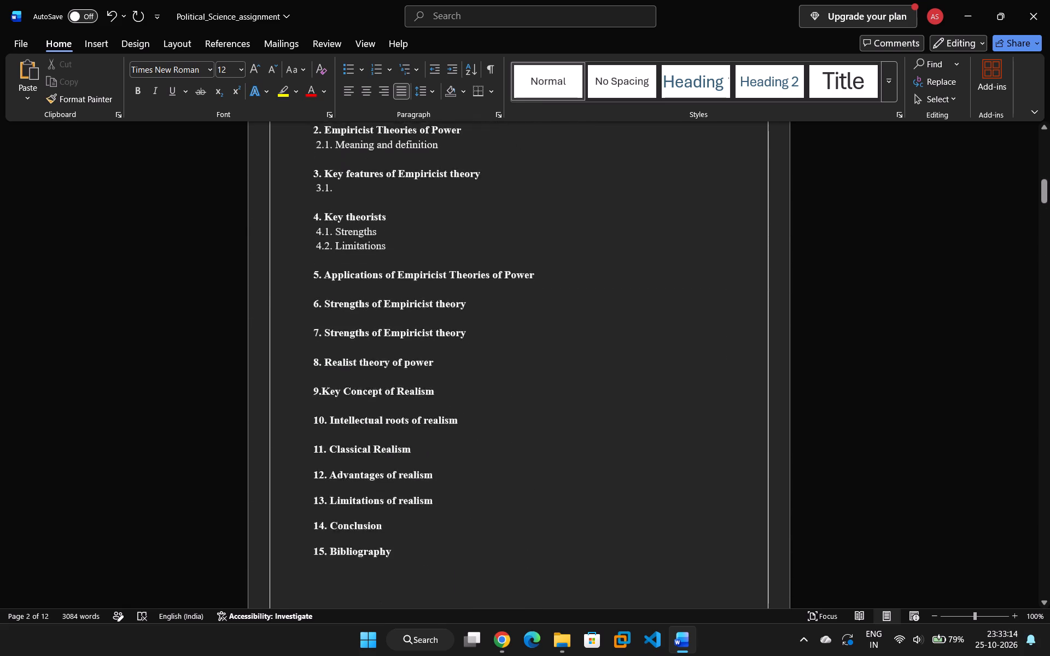
scroll(482, 301, down, 20)
scroll(482, 301, down, 3)
scroll(481, 302, up, 1)
scroll(481, 302, down, 15)
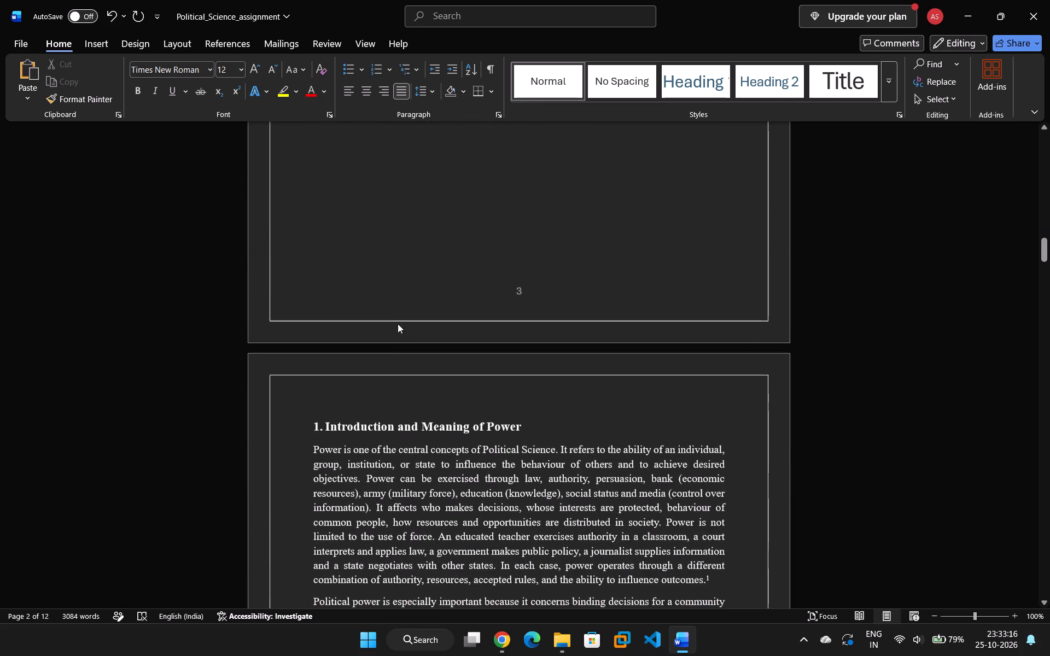
scroll(374, 282, up, 15)
scroll(385, 292, up, 6)
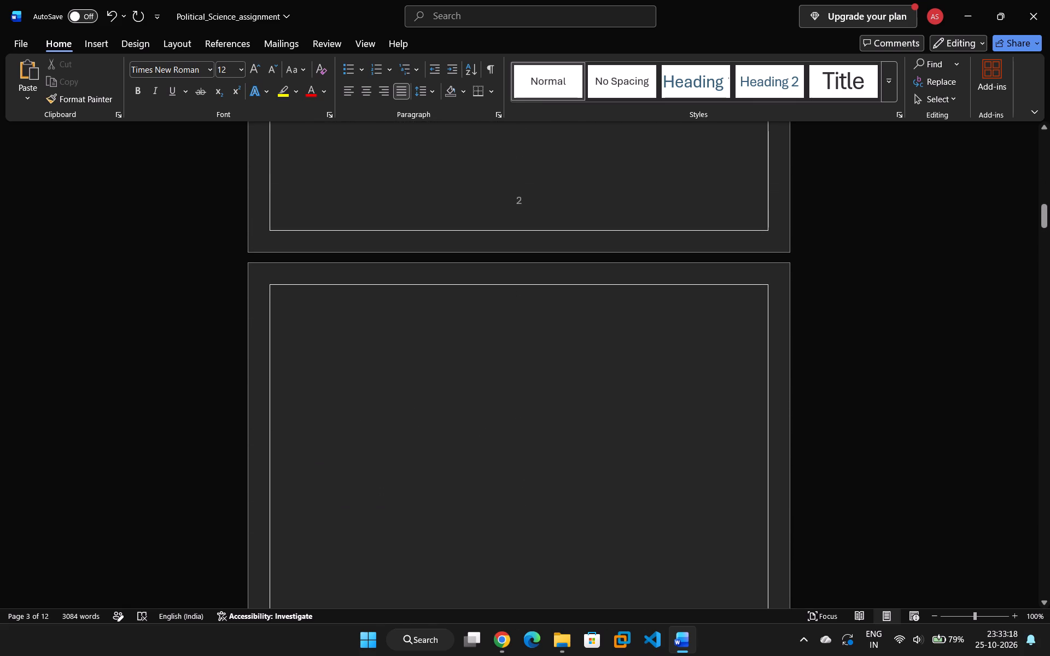
ctrl+scroll(404, 292, up, 5)
Delete the page break causing the blank page after the table of contents, showing formatting marks only while removing it.
ctrl+scroll(409, 298, down, 12)
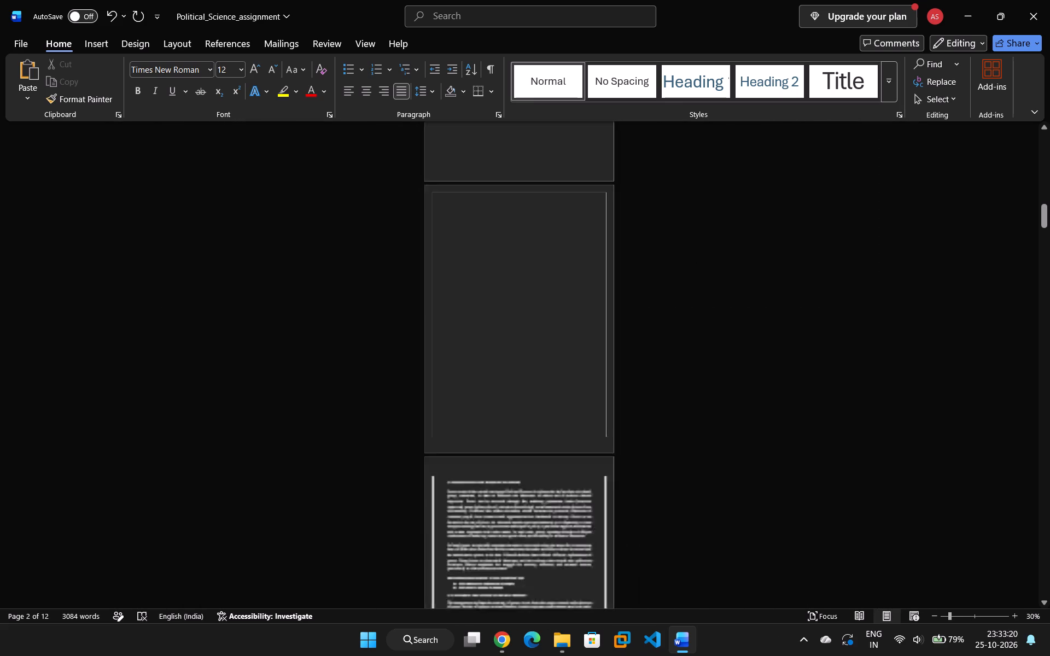
scroll(416, 302, up, 1)
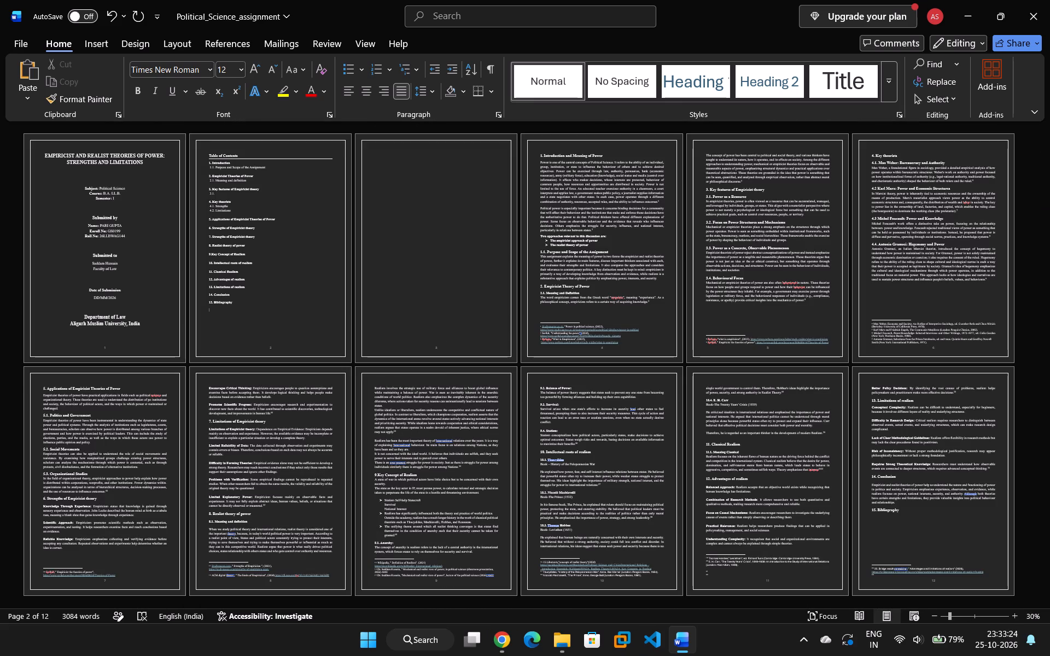
scroll(446, 301, up, 1)
click(497, 70)
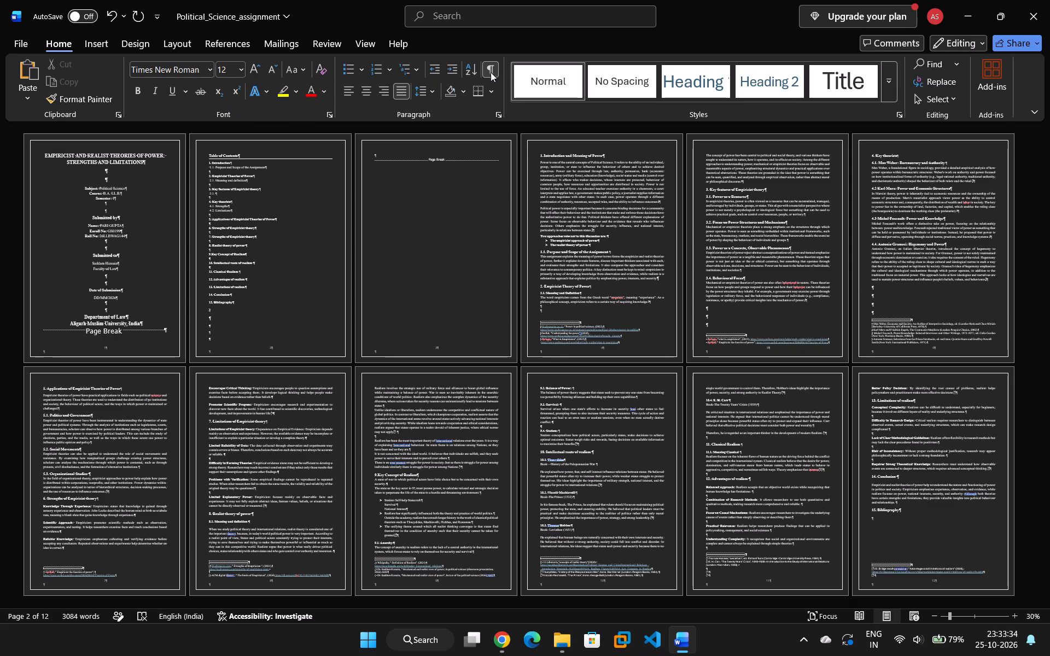
click(375, 161)
double_click(433, 161)
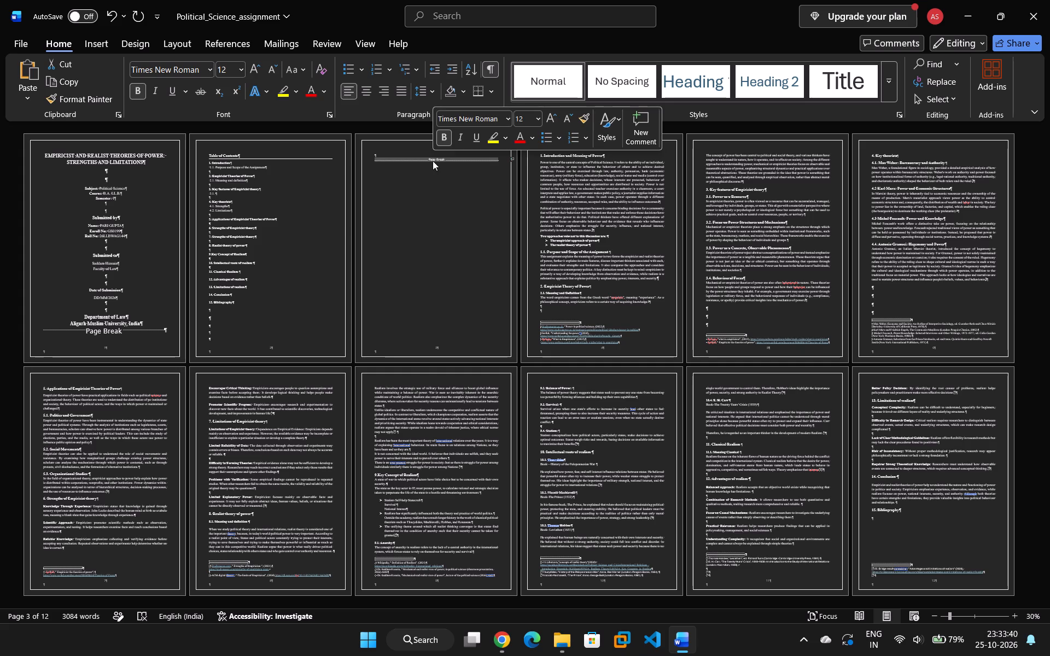
key(BackSpace)
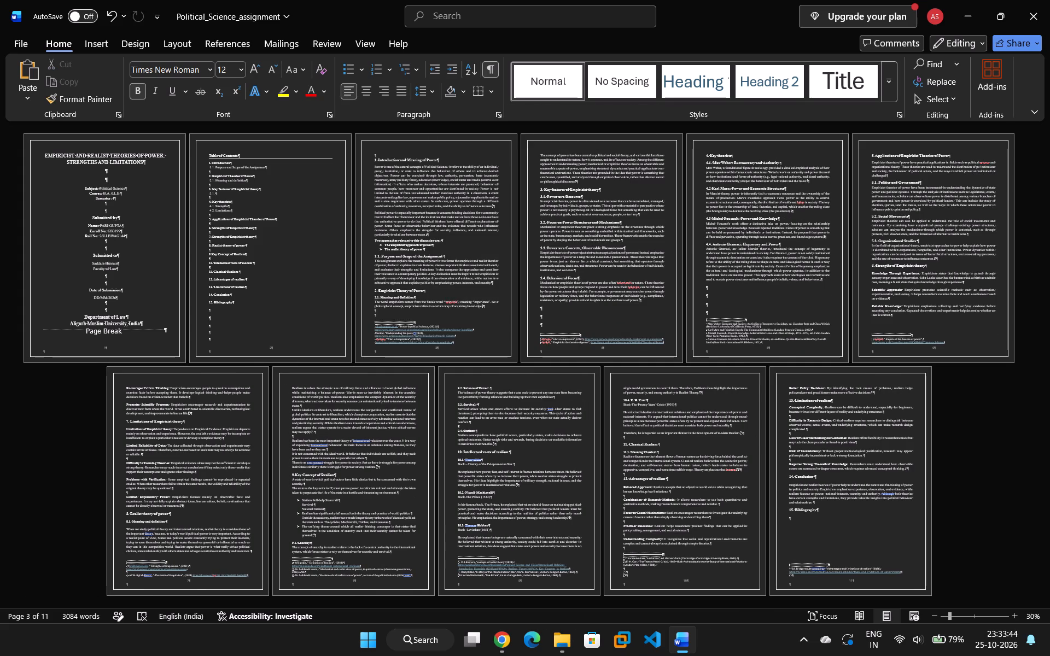
click(489, 71)
Examine the layout, headings and footnotes across the pages from the introduction through "15. Bibliography".
scroll(370, 194, down, 7)
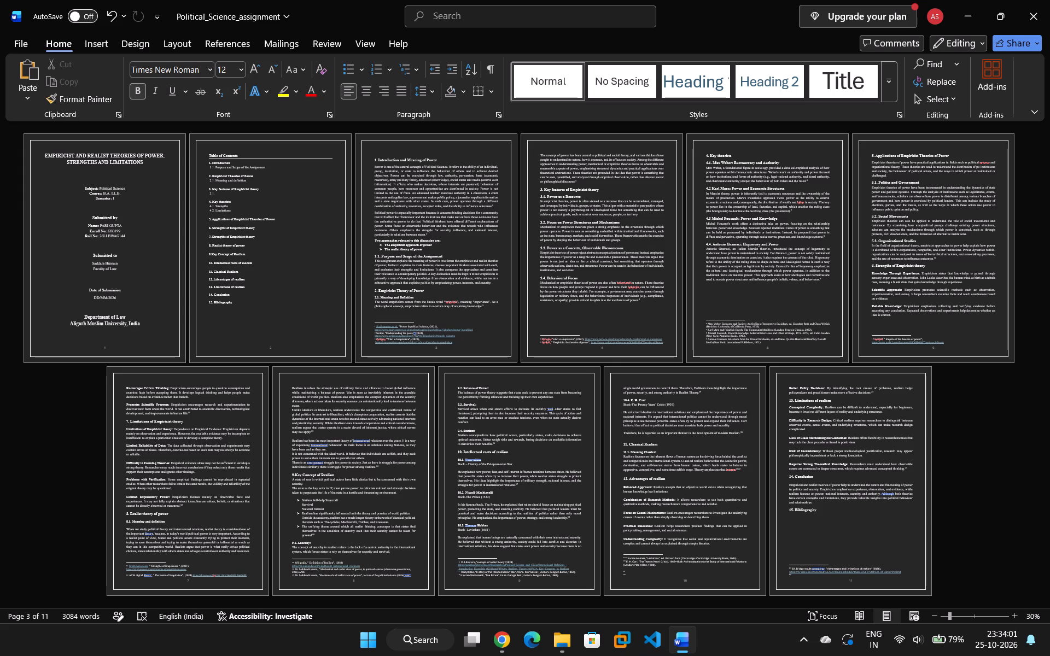
scroll(318, 239, up, 4)
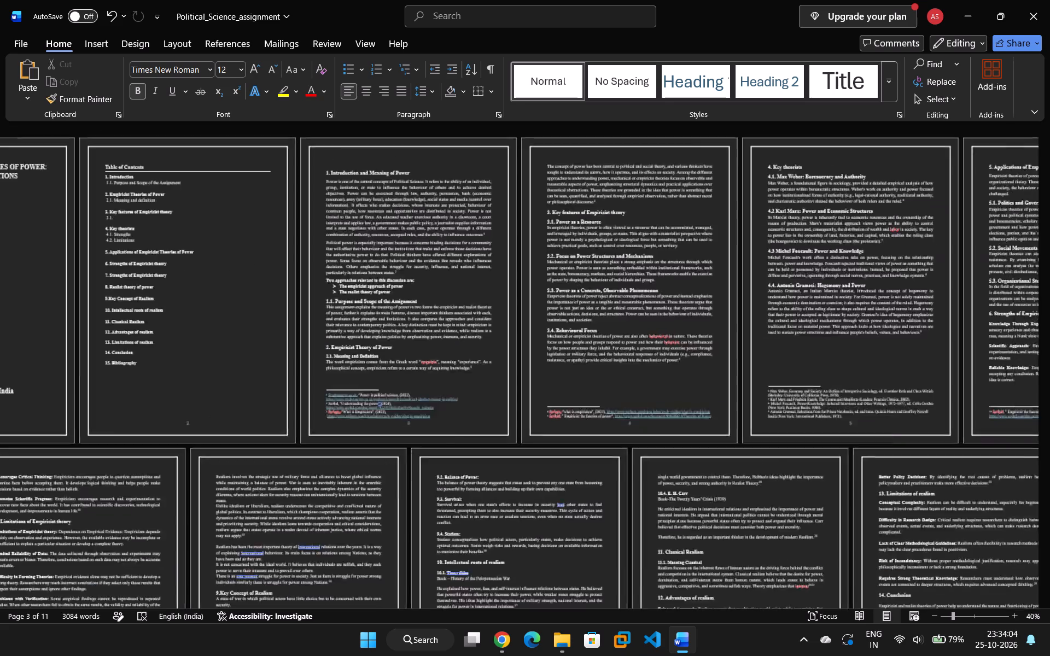
scroll(315, 241, up, 2)
scroll(315, 241, down, 9)
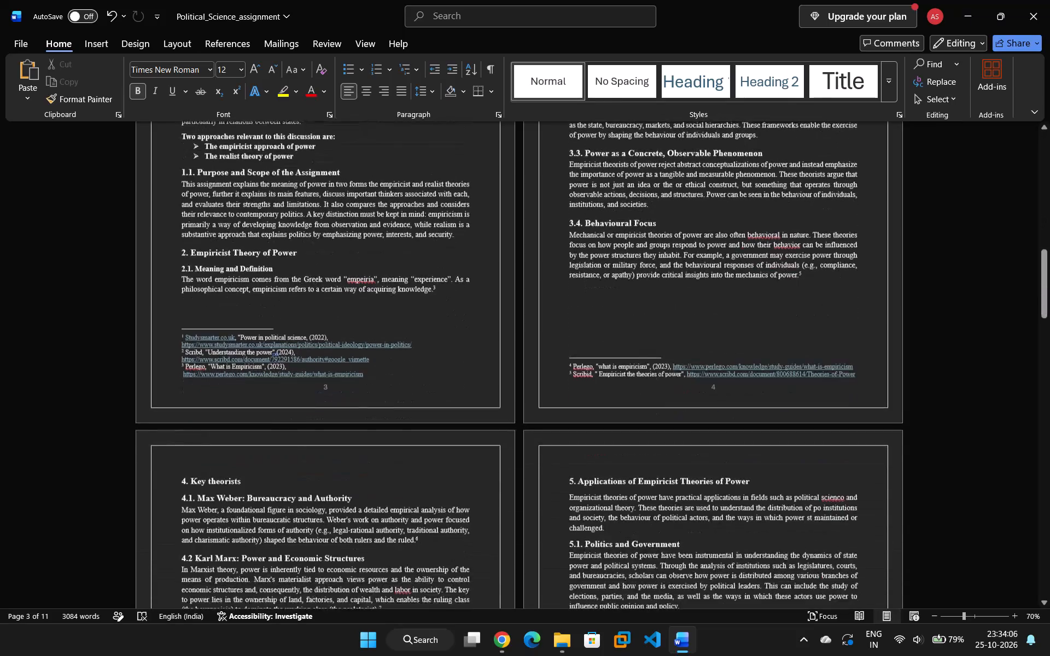
scroll(315, 241, down, 20)
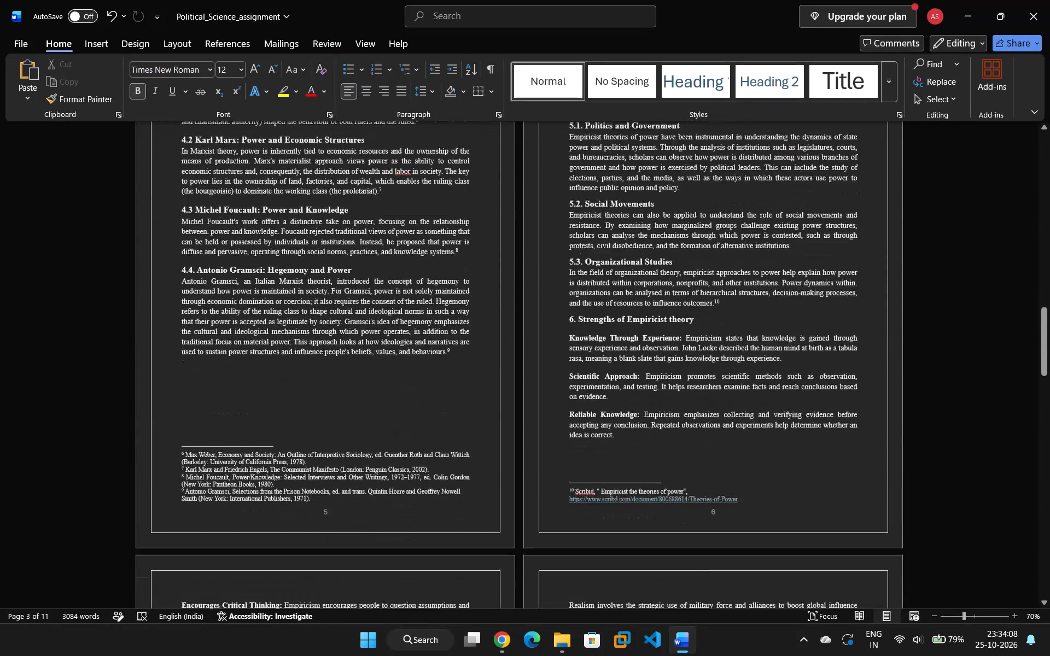
scroll(296, 254, up, 6)
scroll(296, 254, down, 7)
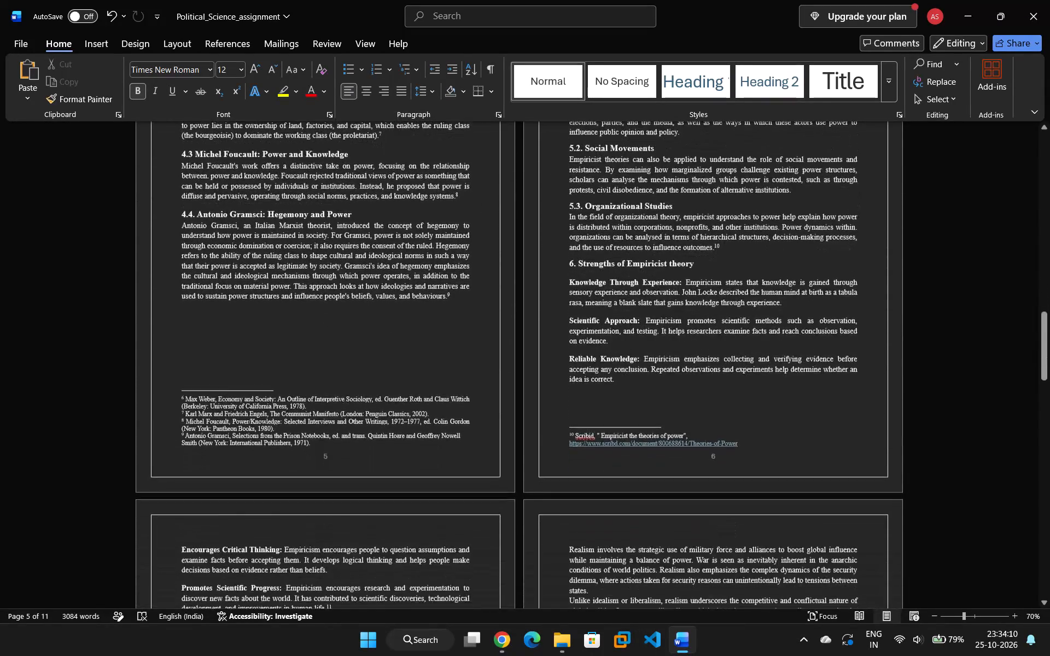
scroll(296, 254, down, 16)
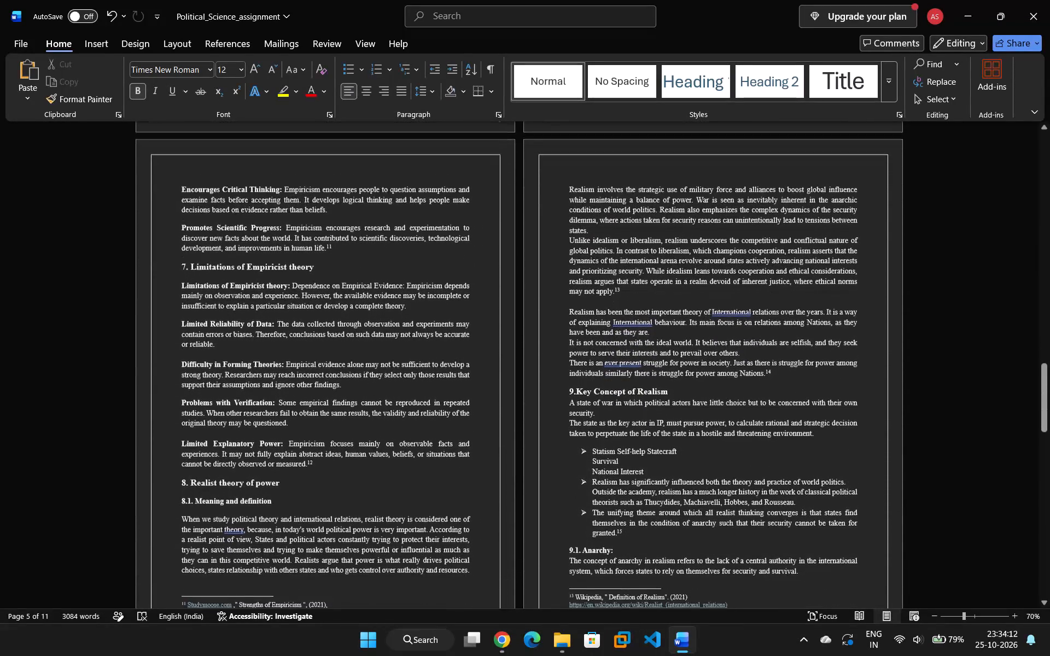
scroll(296, 255, down, 1)
scroll(296, 255, up, 11)
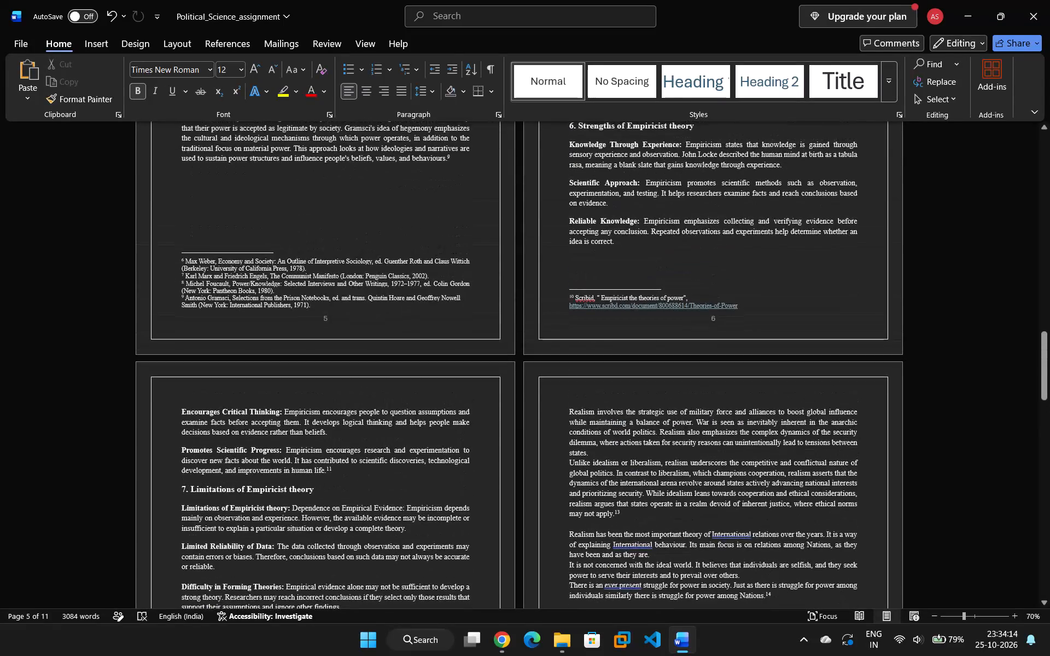
scroll(296, 255, down, 15)
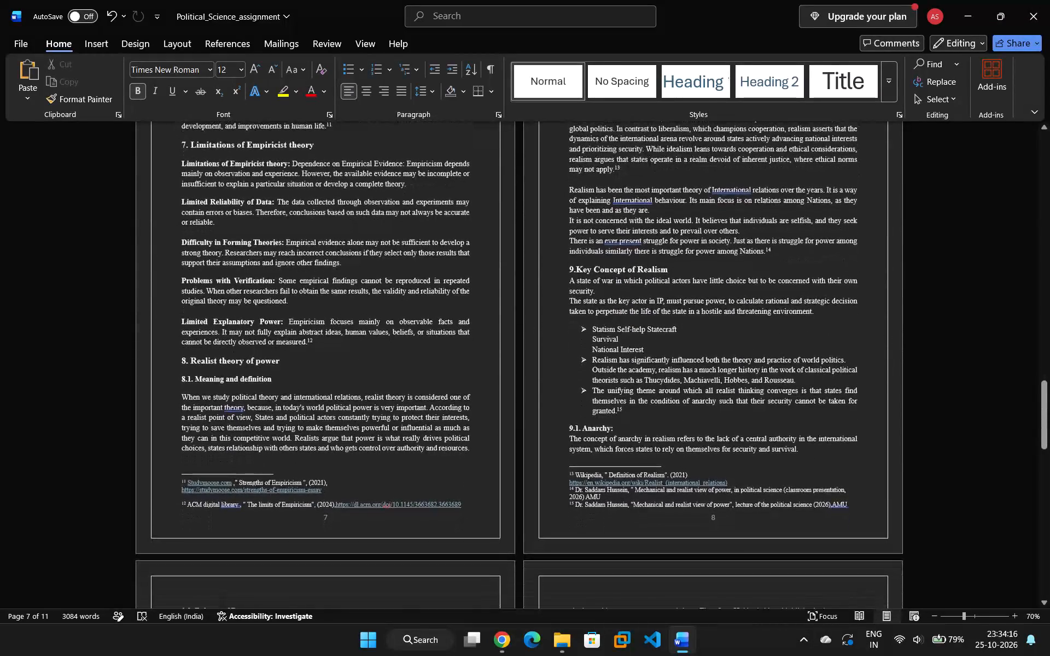
scroll(296, 255, down, 5)
scroll(296, 255, down, 17)
scroll(296, 258, up, 1)
scroll(296, 261, down, 18)
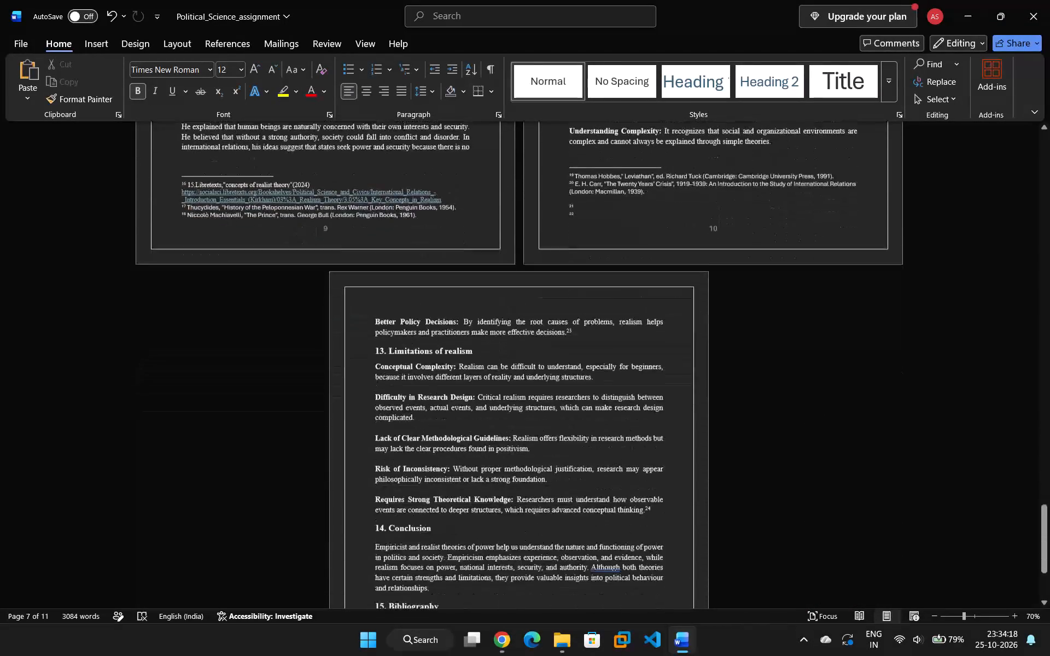
scroll(294, 331, down, 13)
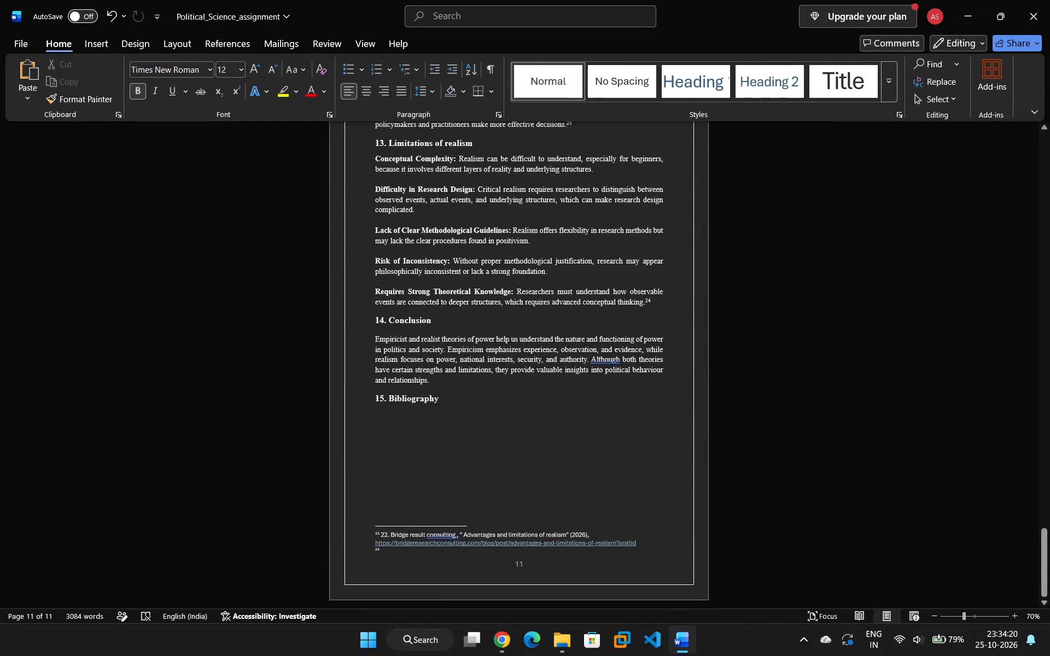
ctrl+scroll(318, 284, down, 7)
ctrl+scroll(318, 283, up, 7)
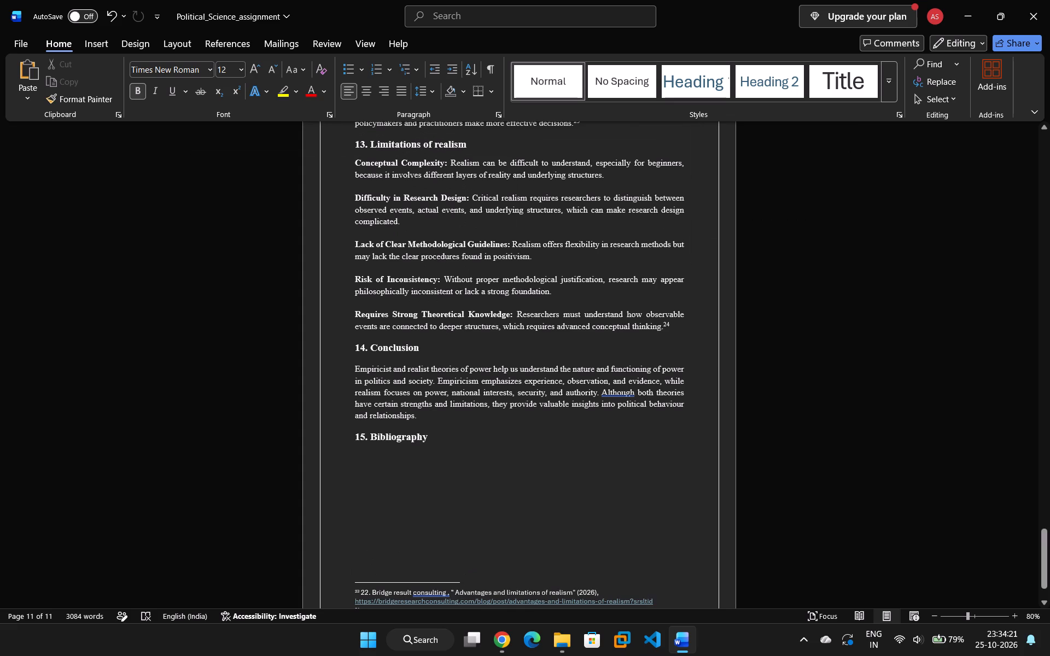
ctrl+scroll(318, 283, down, 2)
ctrl+scroll(318, 283, up, 1)
ctrl+scroll(318, 283, down, 4)
ctrl+scroll(317, 288, up, 7)
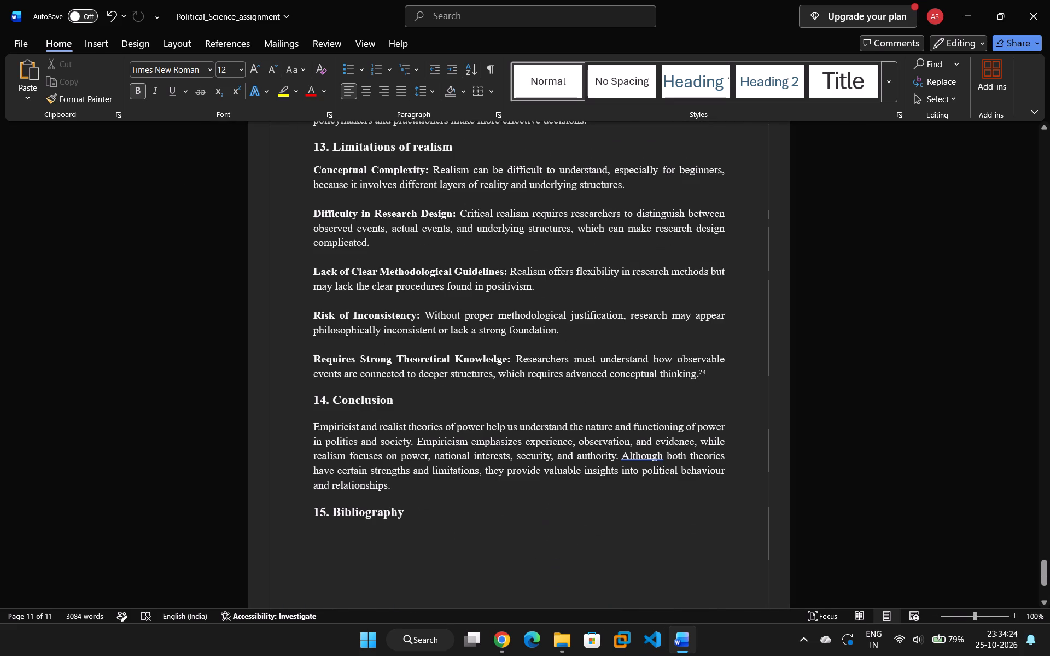
Remove the stray "22." and its following space from the start of footnote 23 on the last page.
scroll(317, 288, down, 18)
scroll(685, 438, down, 1)
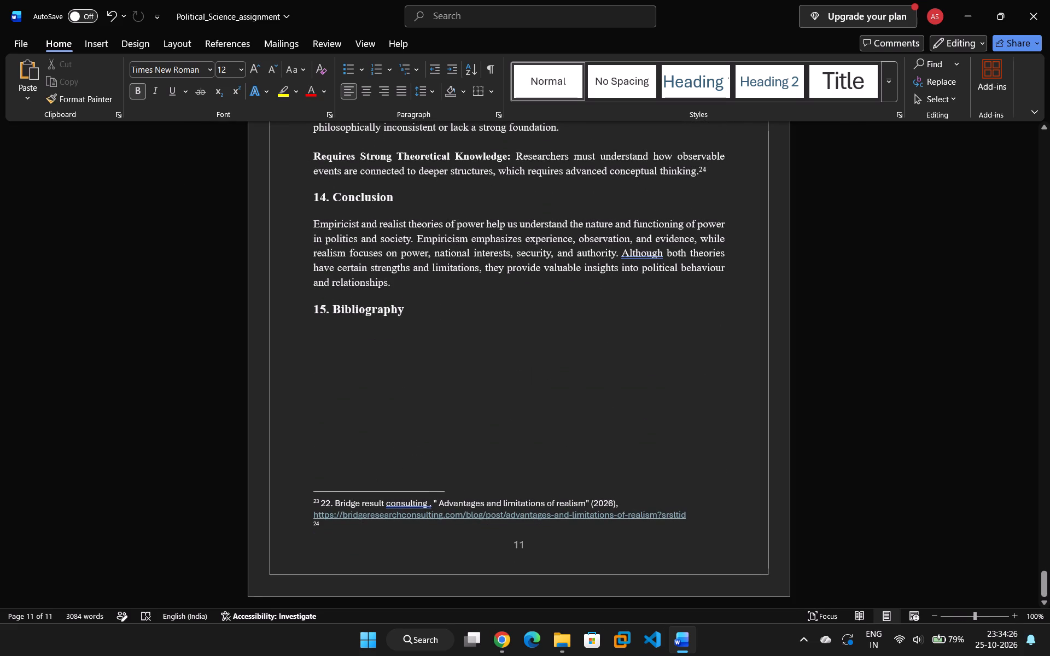
drag(696, 520, 309, 479)
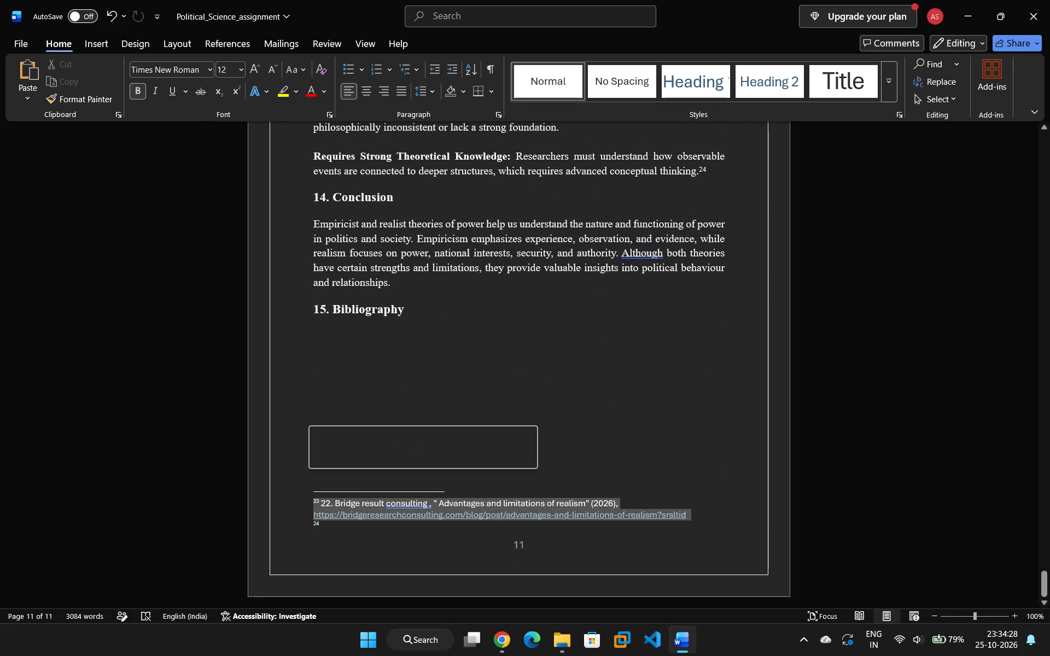
double_click(334, 502)
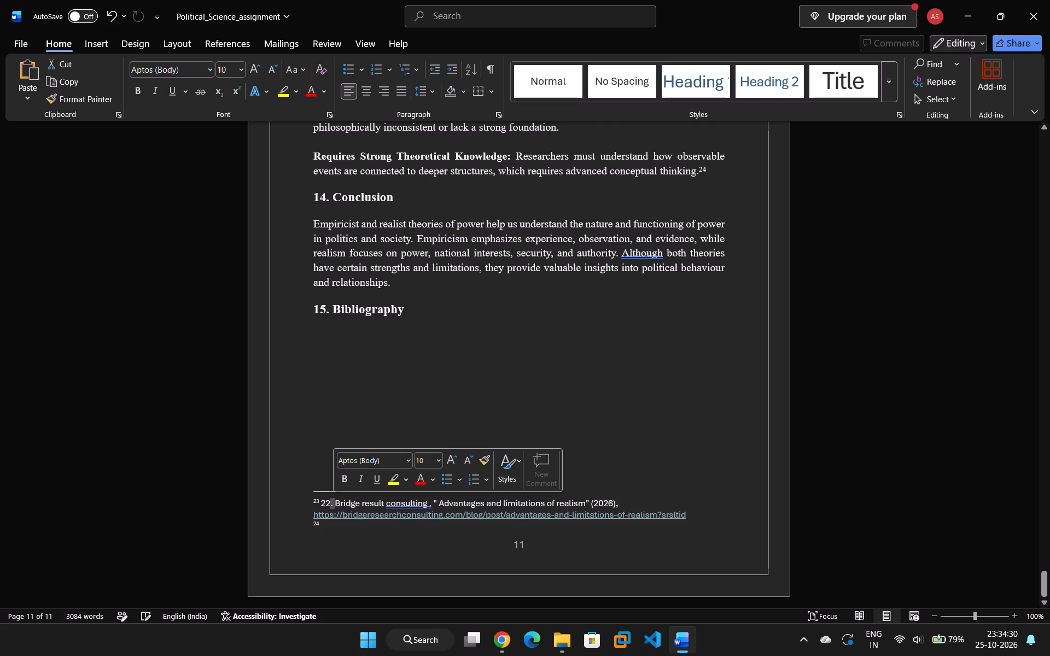
click(335, 507)
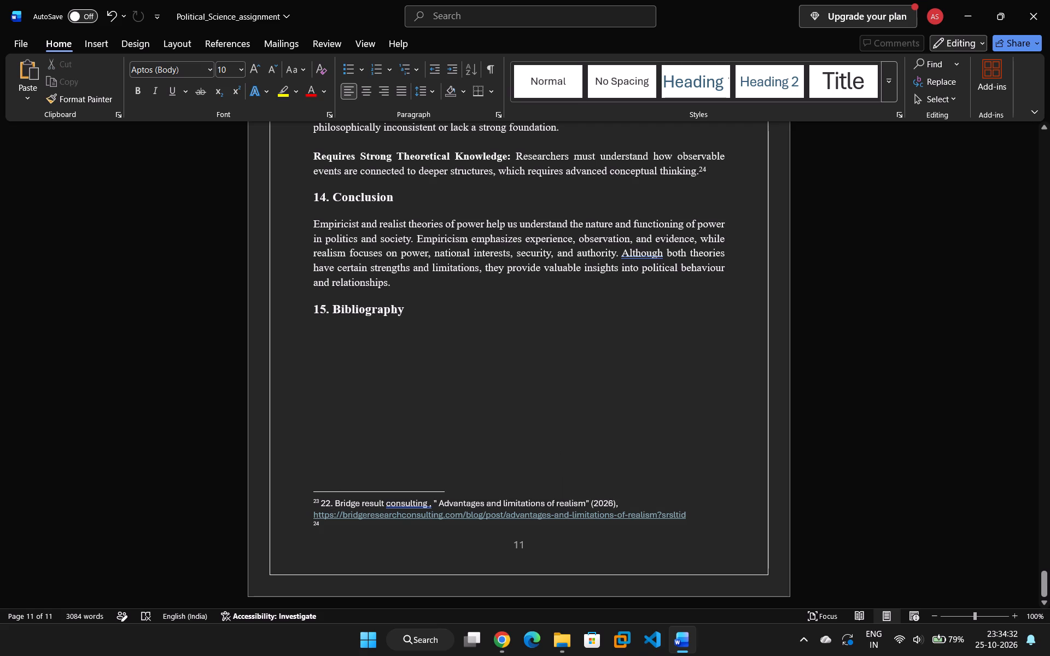
key(BackSpace)
key(BackSpace)
key(BackSpace)
key(BackSpace)
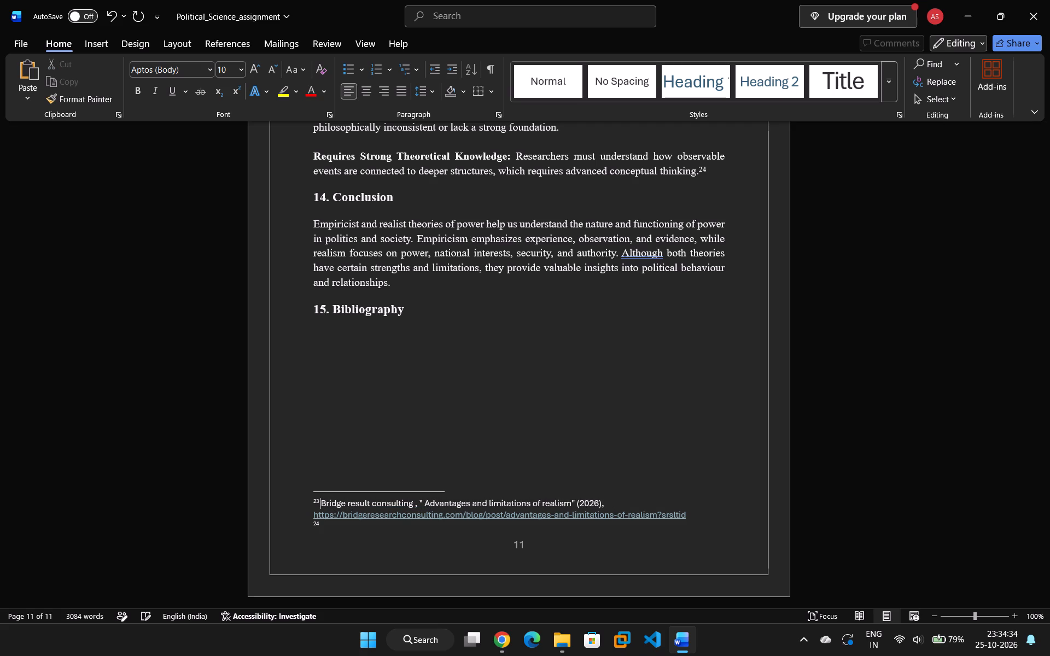
Change the font of footnotes 19 to 22 at the bottom of page 10 to Times New Roman.
scroll(370, 478, up, 8)
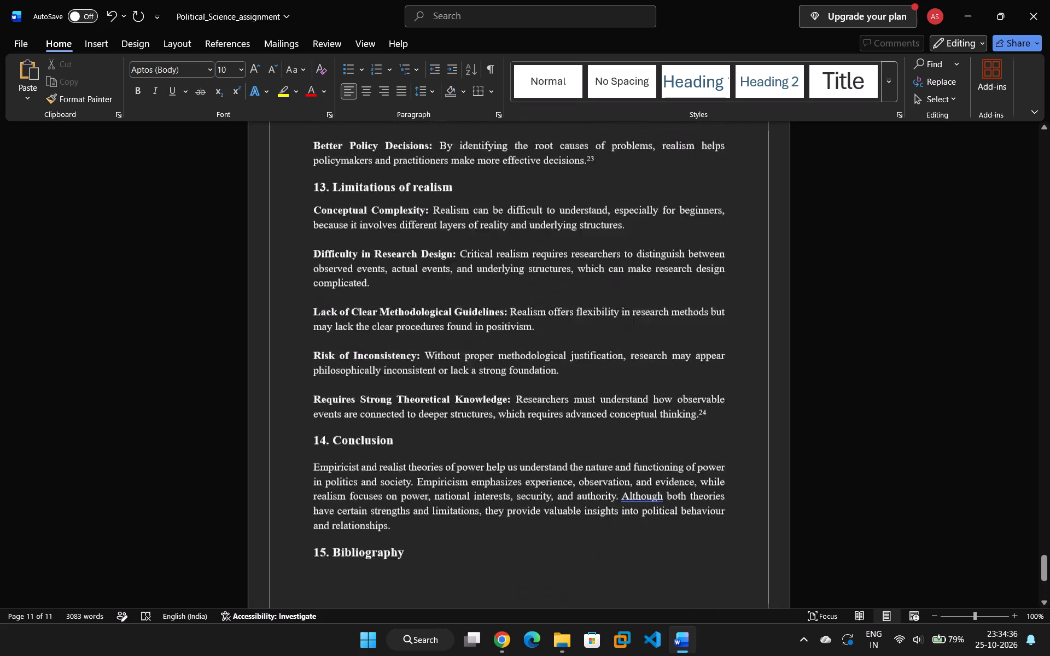
scroll(364, 465, up, 14)
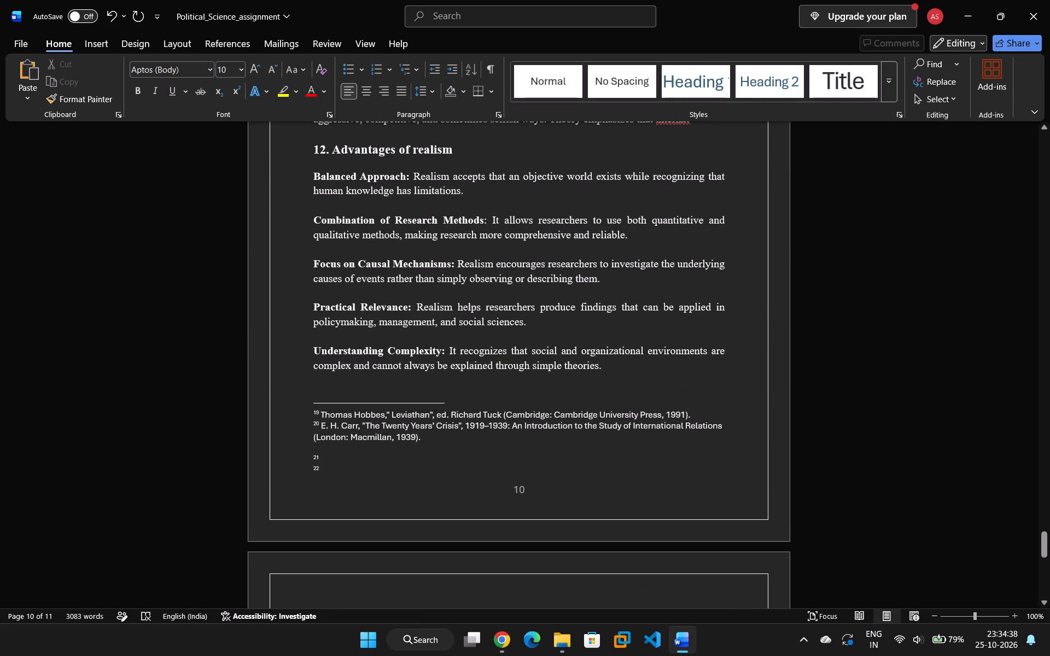
drag(294, 410, 446, 472)
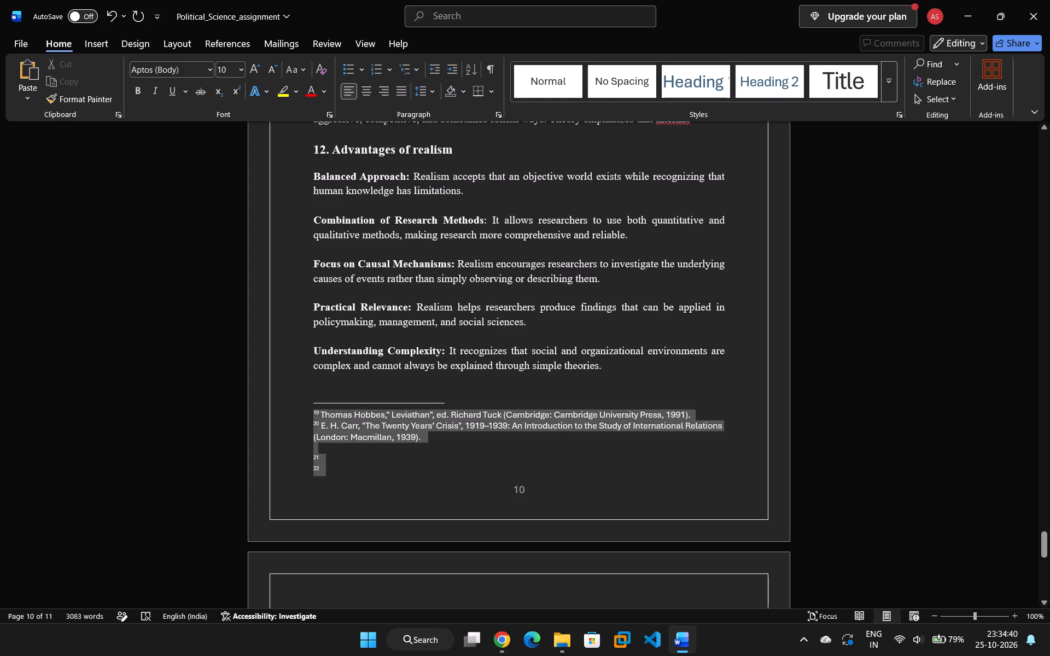
drag(446, 472, 452, 469)
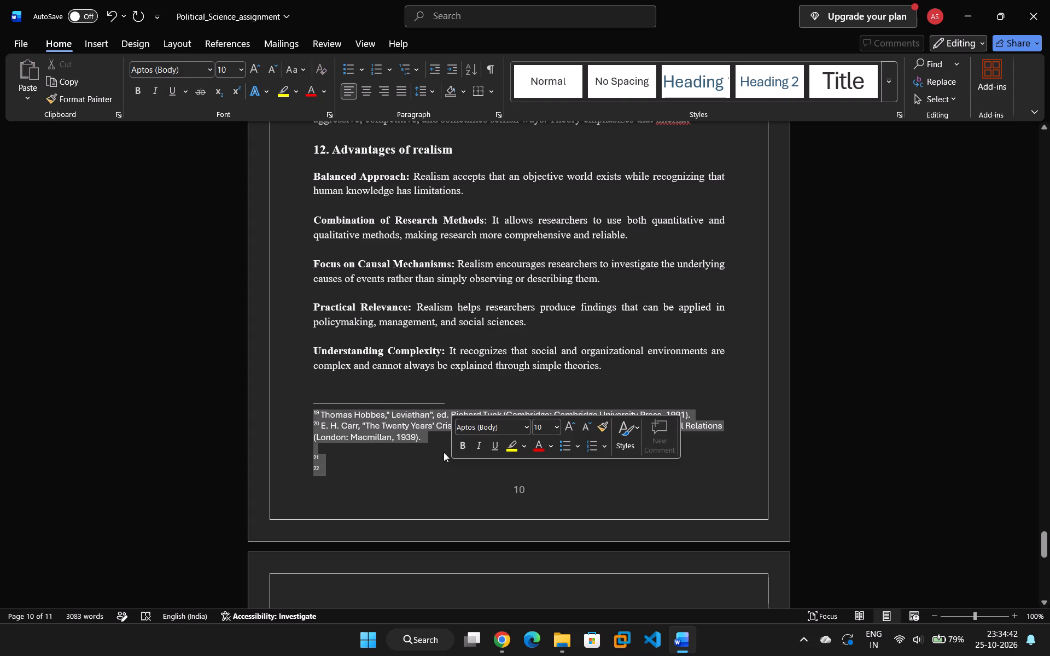
click(524, 423)
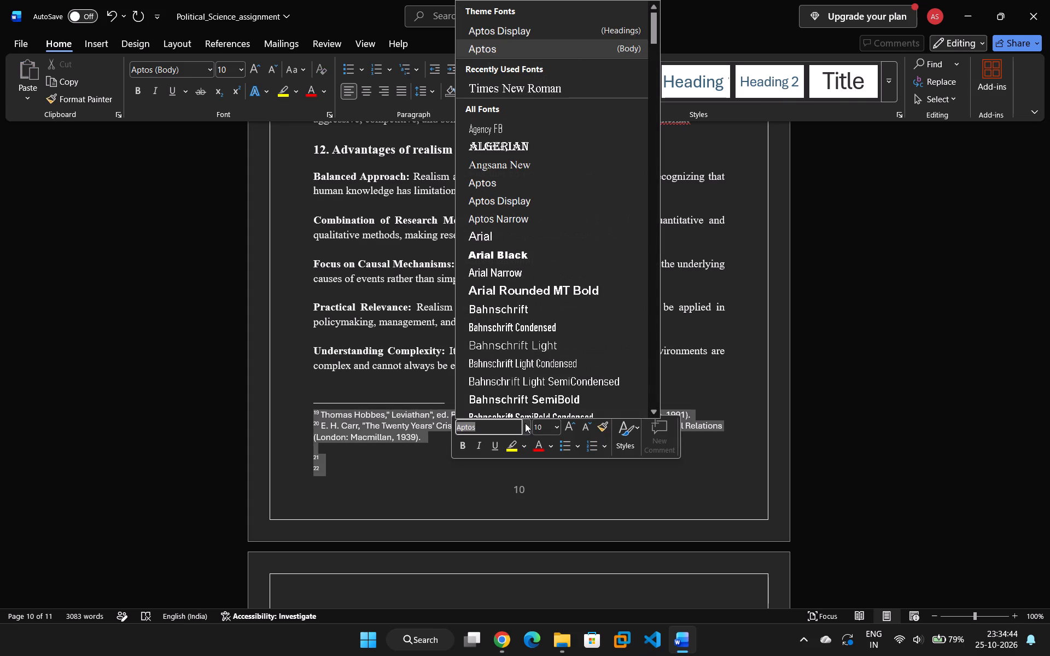
click(524, 87)
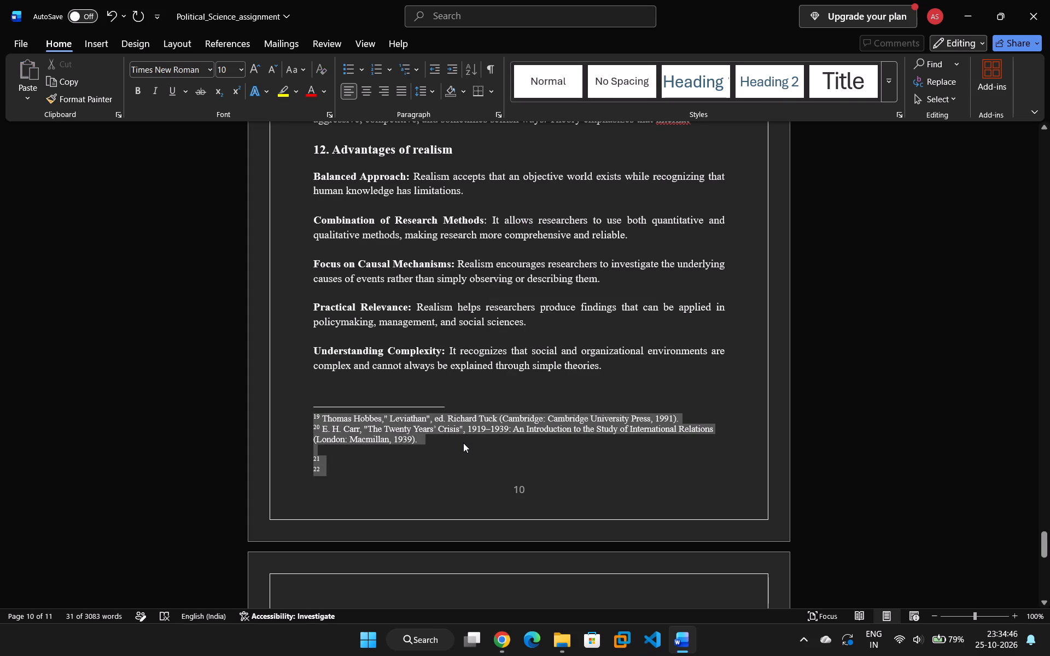
click(463, 443)
Change the font of footnotes 16 to 18 at the bottom of page 9 to Times New Roman.
scroll(463, 443, down, 6)
scroll(457, 437, up, 19)
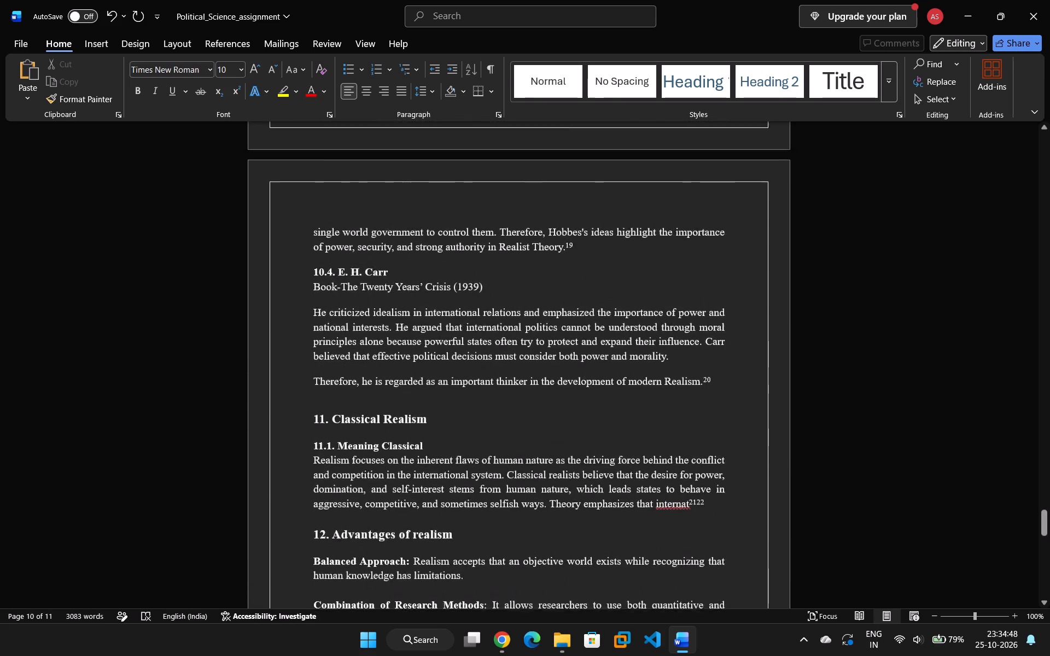
scroll(462, 424, up, 7)
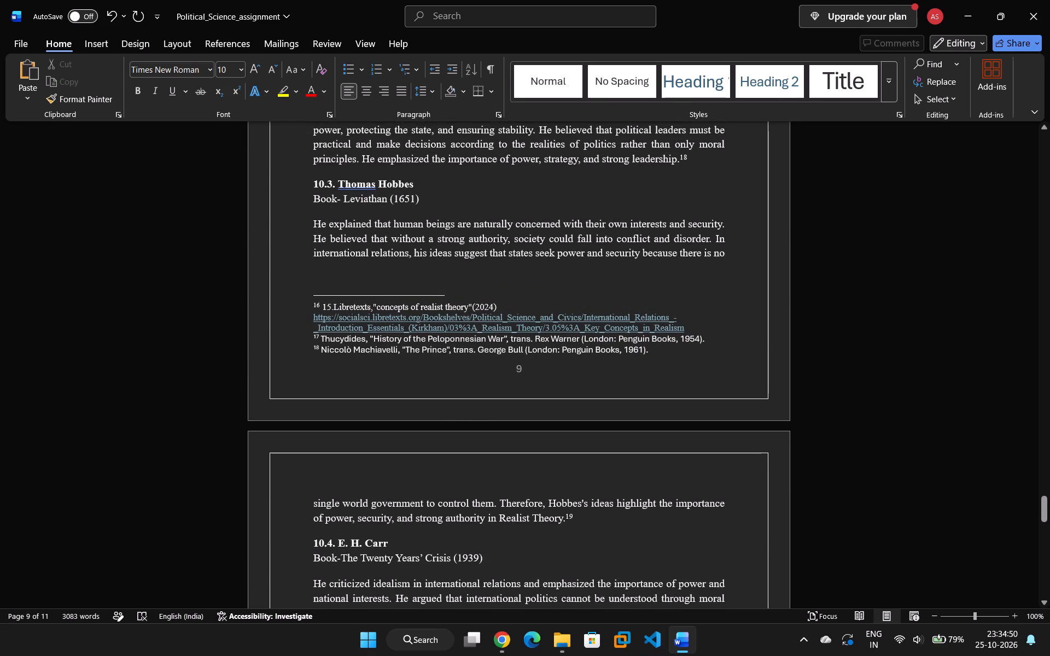
drag(648, 355, 289, 295)
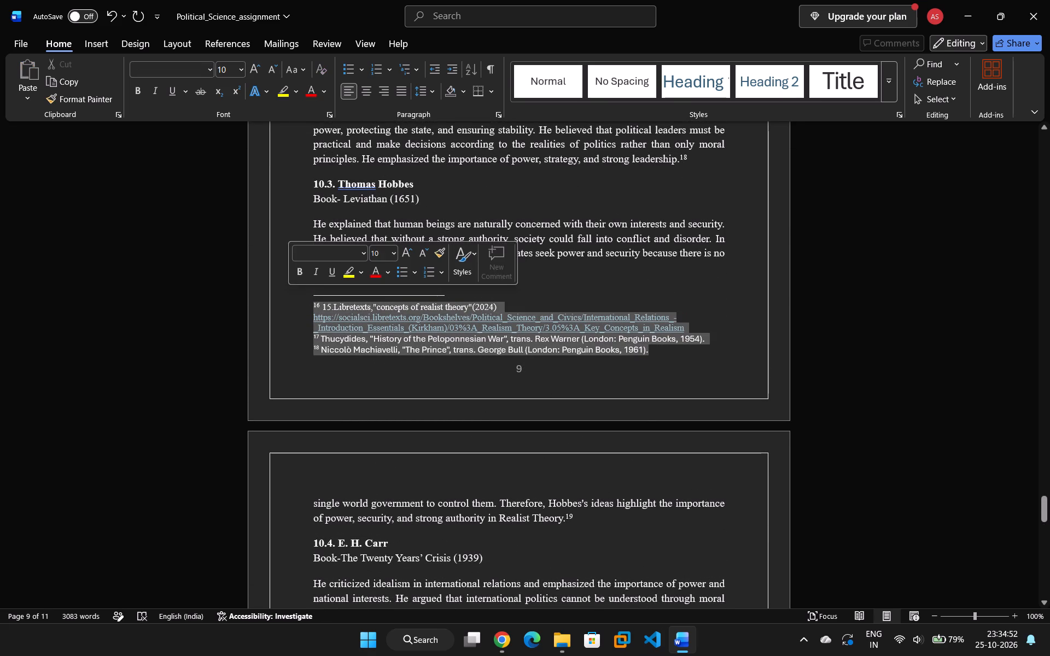
click(365, 254)
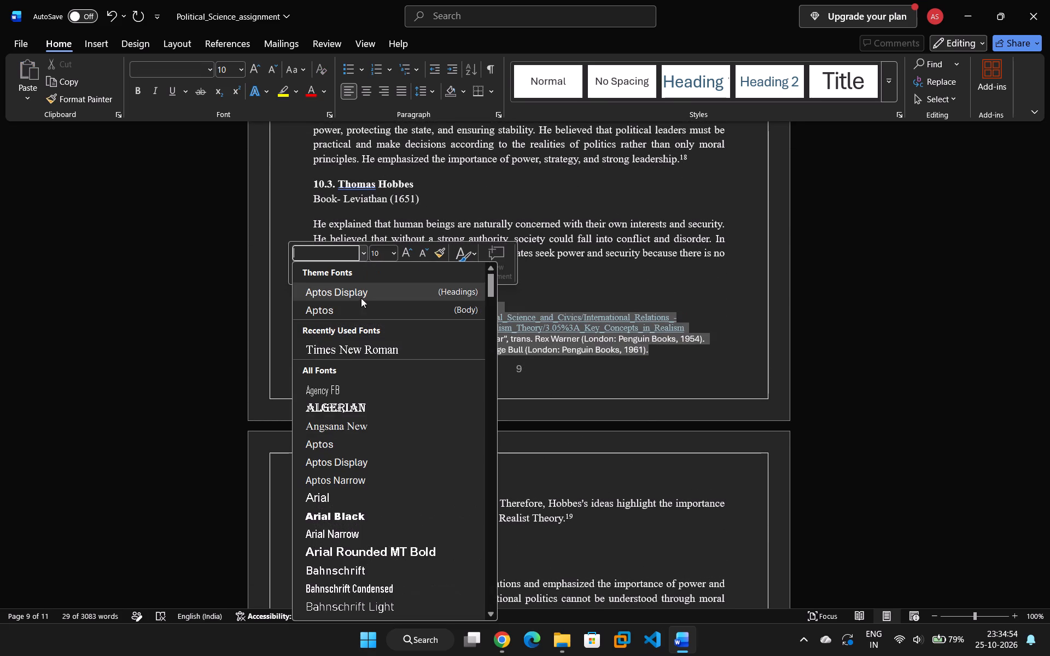
click(352, 352)
click(399, 375)
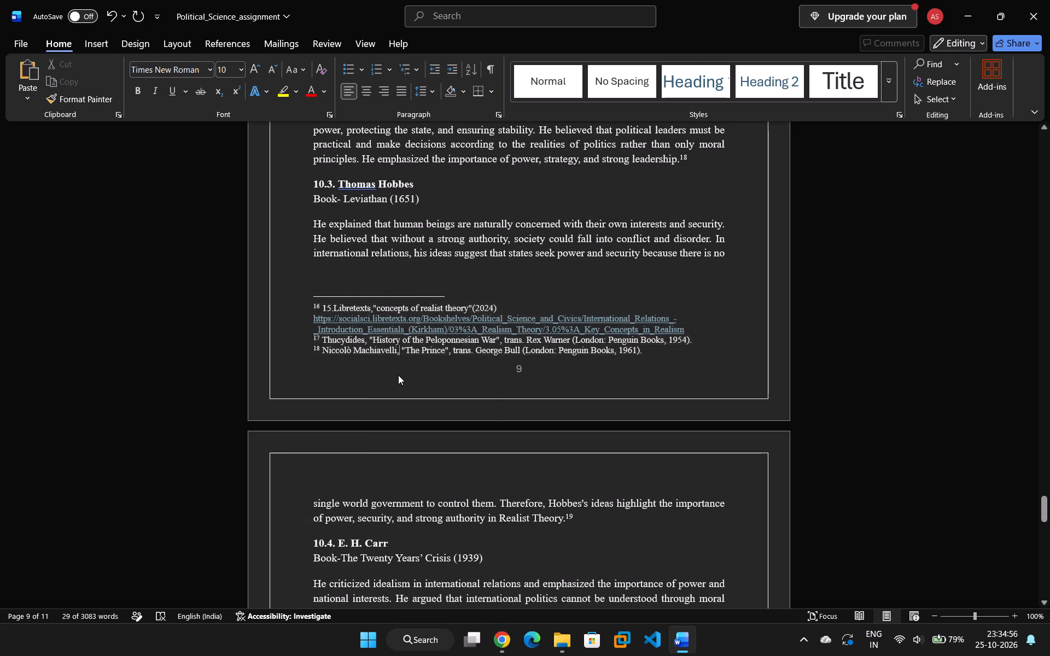
Apply Times New Roman to footnotes 13 to 15 at the bottom of page 8.
scroll(391, 375, up, 20)
scroll(391, 375, up, 4)
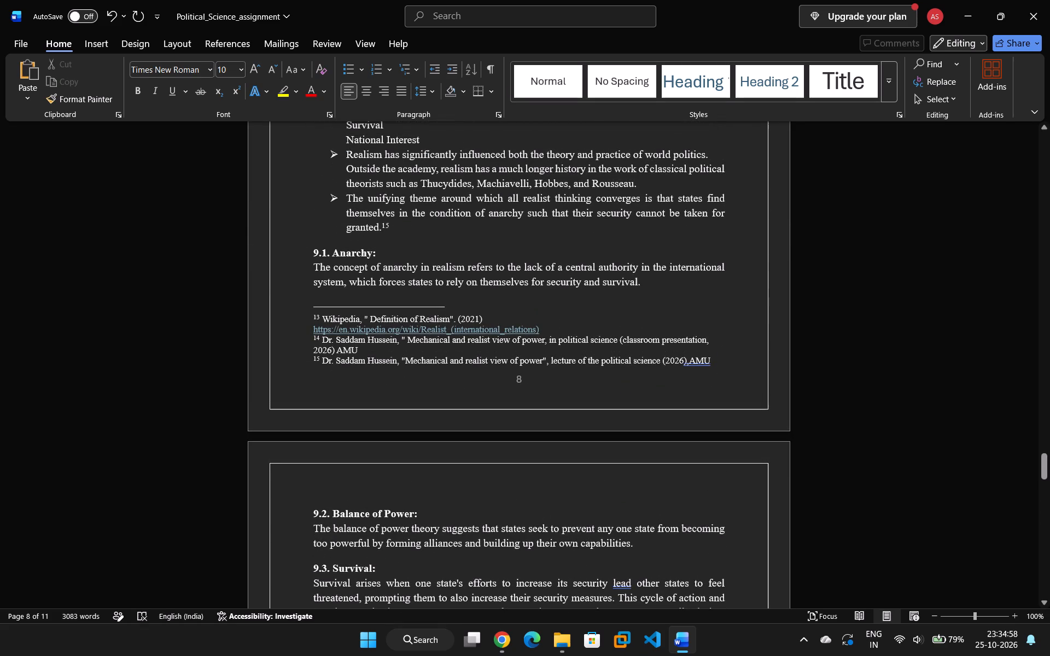
drag(716, 361, 307, 306)
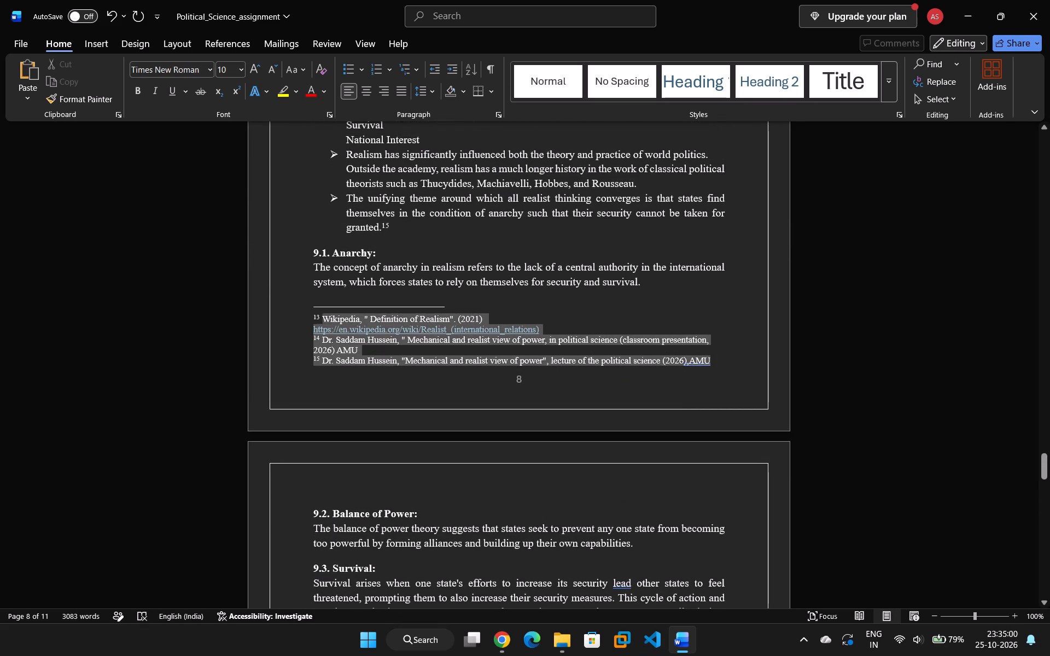
drag(307, 306, 295, 311)
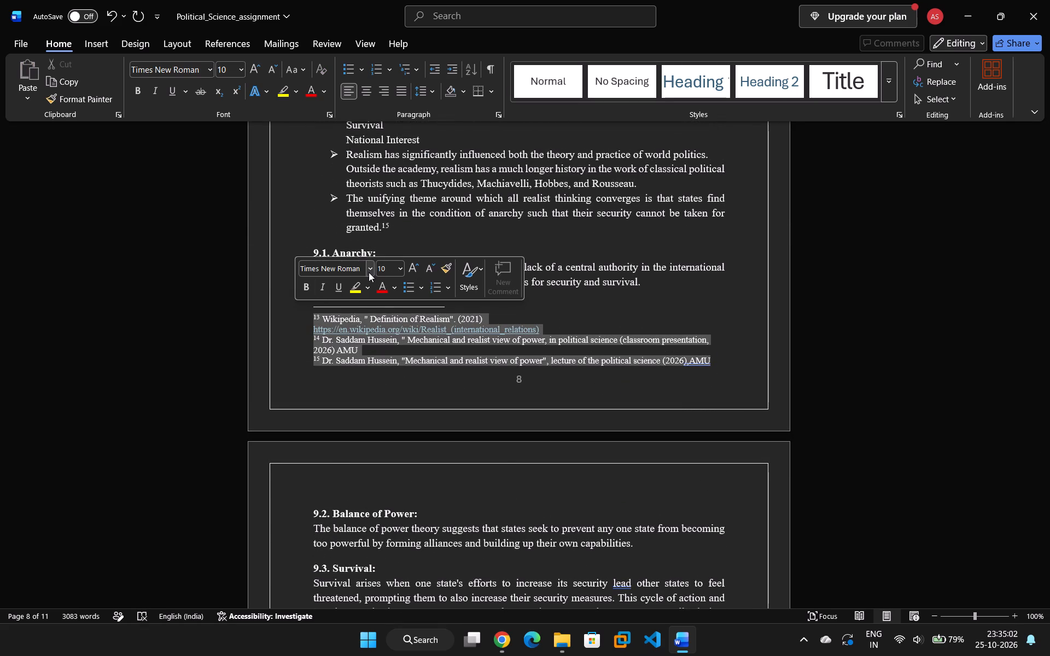
click(369, 272)
click(358, 363)
Check the font and size of footnotes 16 to 18 on page 9 and 19 to 22 on page 10.
scroll(398, 372, down, 2)
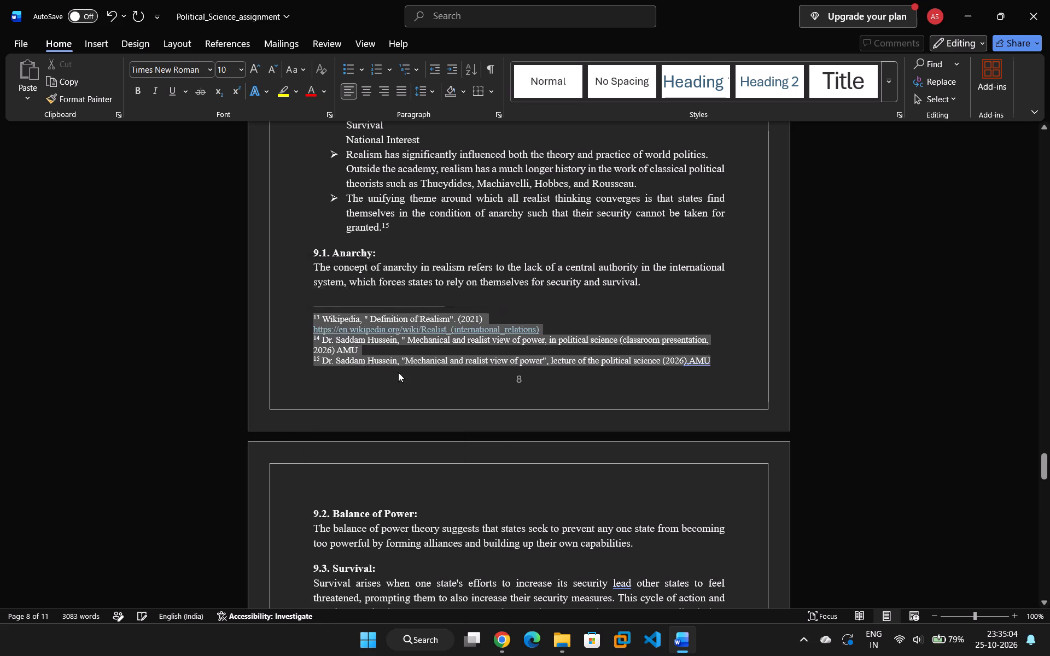
scroll(398, 372, down, 20)
scroll(398, 372, down, 4)
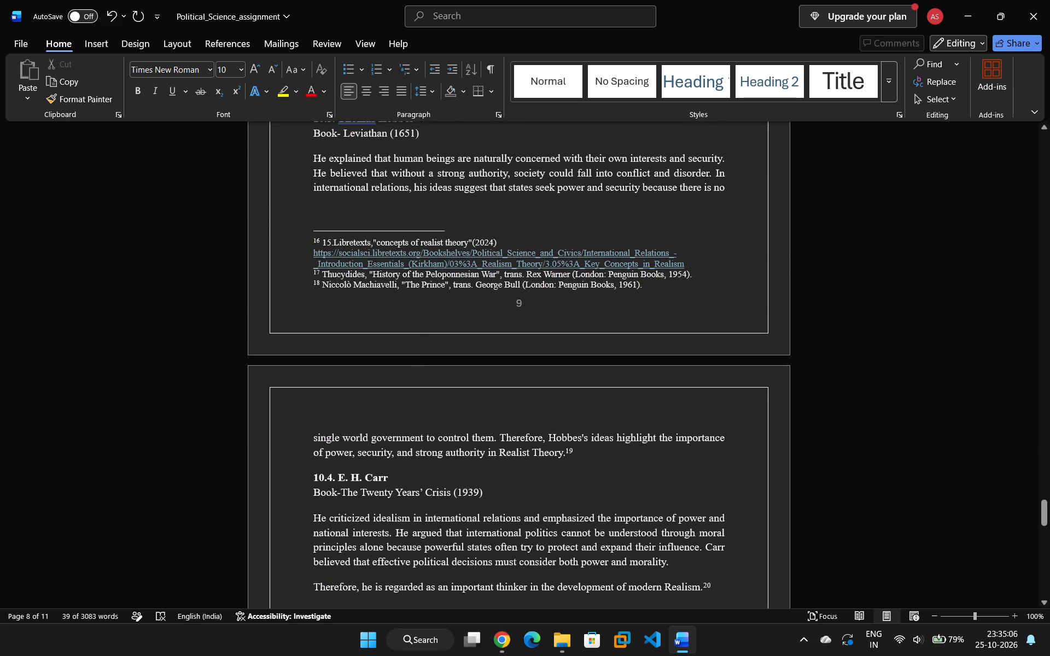
drag(659, 288, 269, 237)
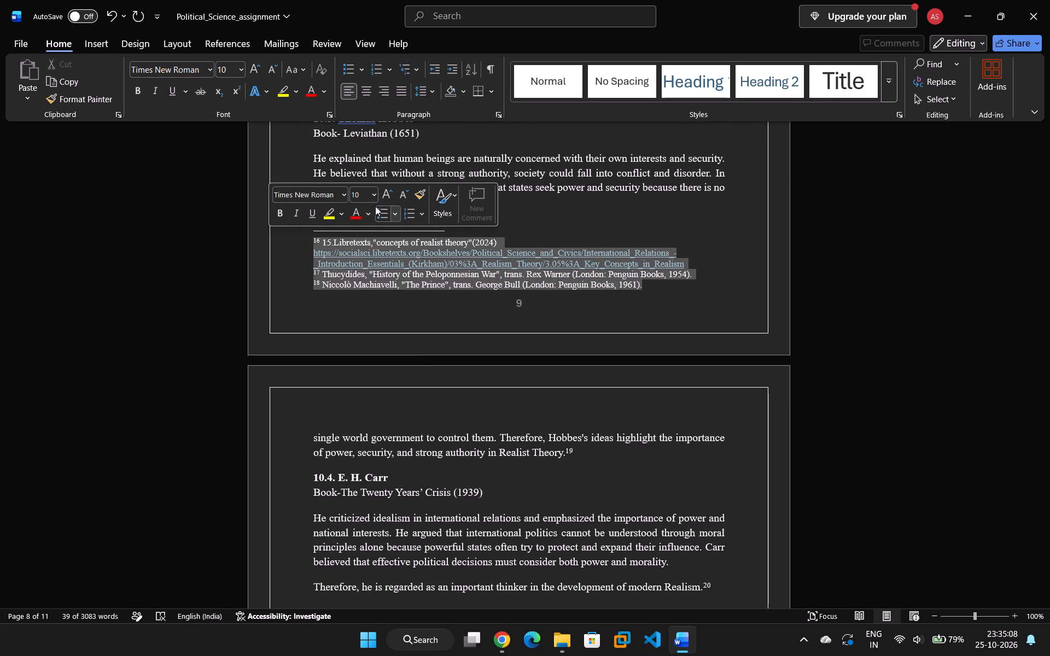
click(374, 198)
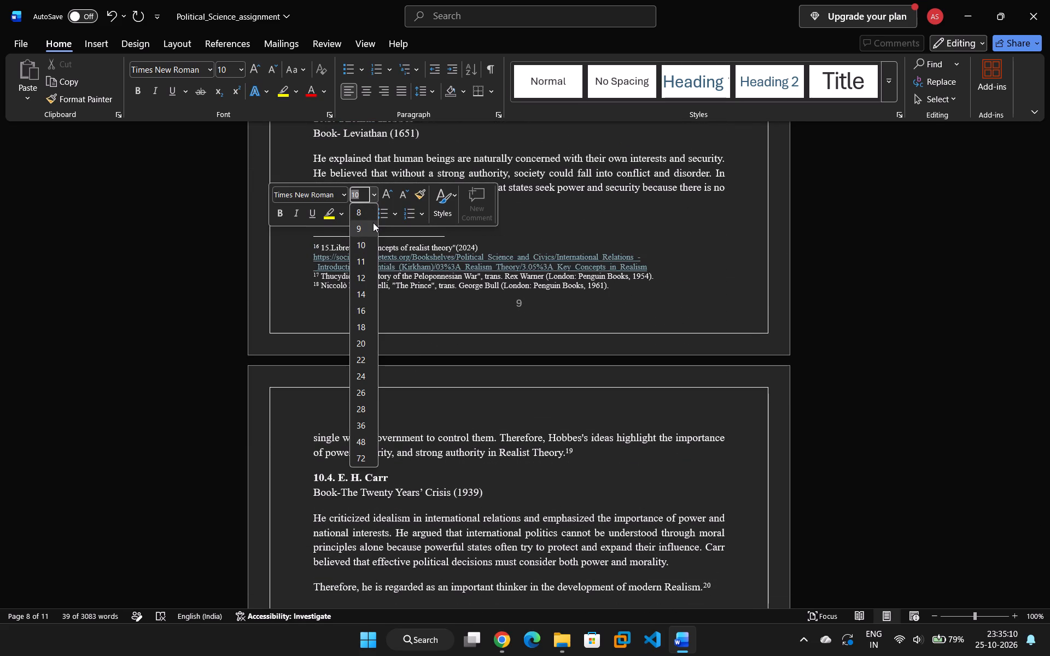
double_click(640, 202)
scroll(593, 233, down, 18)
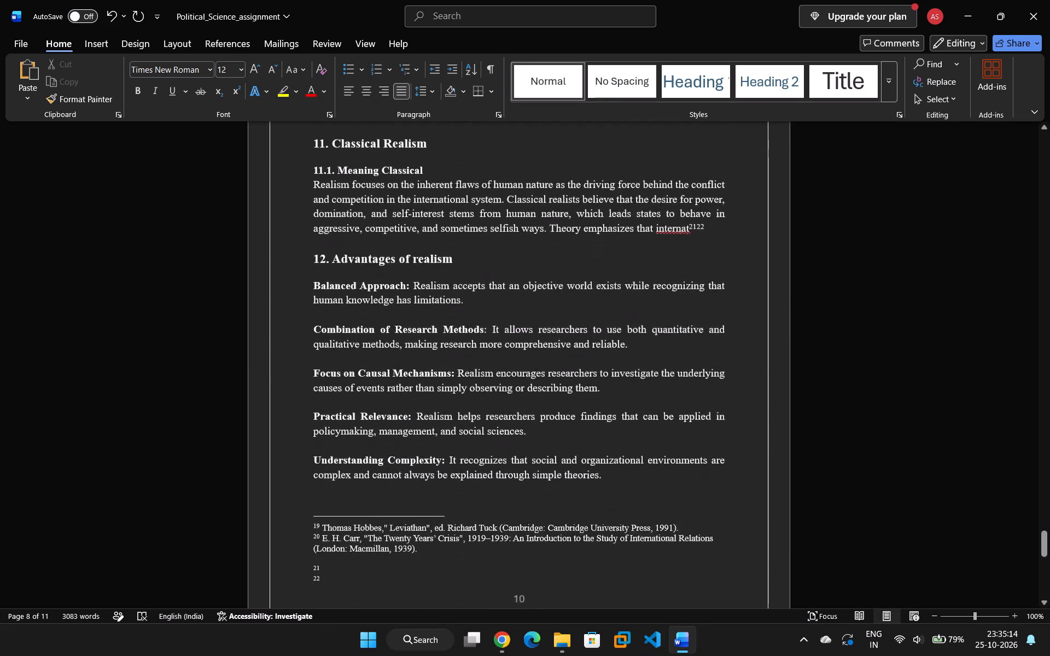
scroll(440, 266, down, 5)
drag(434, 284, 325, 265)
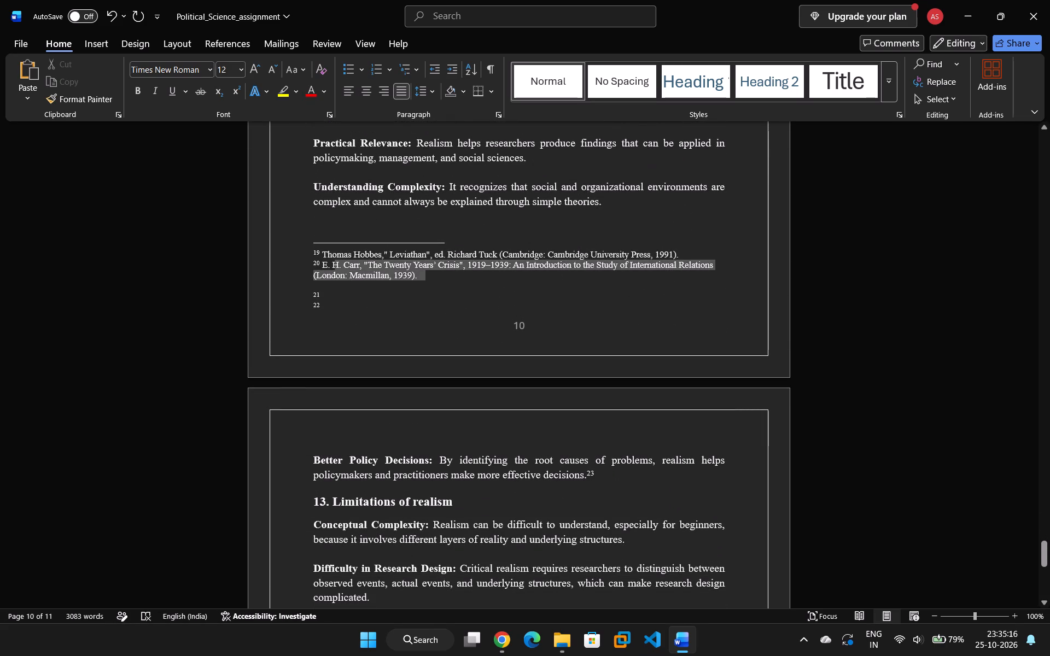
drag(325, 265, 311, 257)
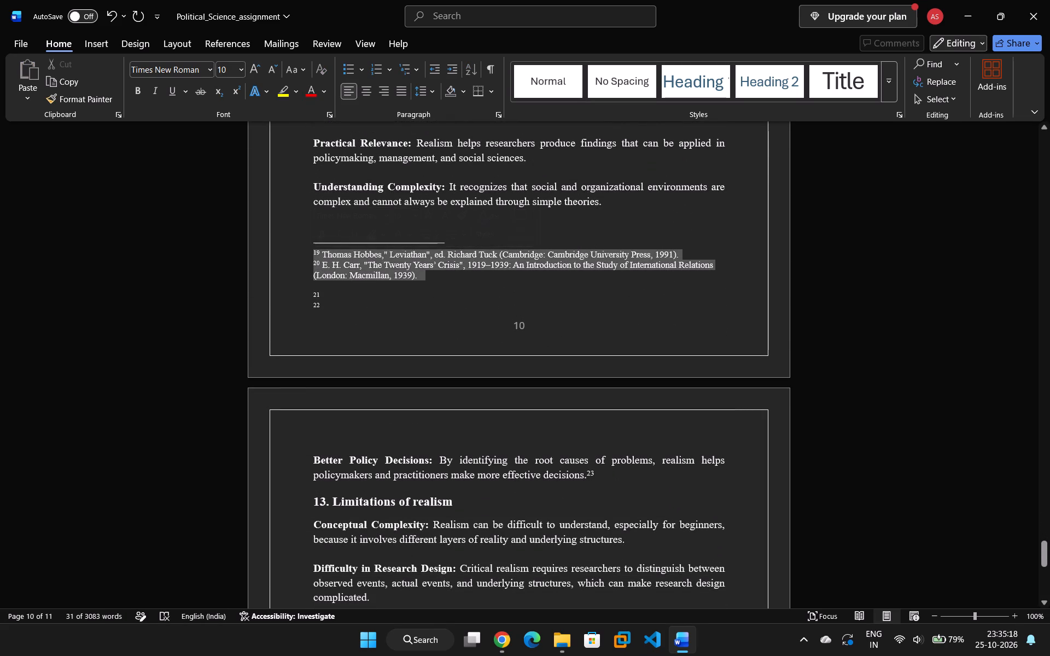
click(366, 308)
drag(368, 308, 299, 267)
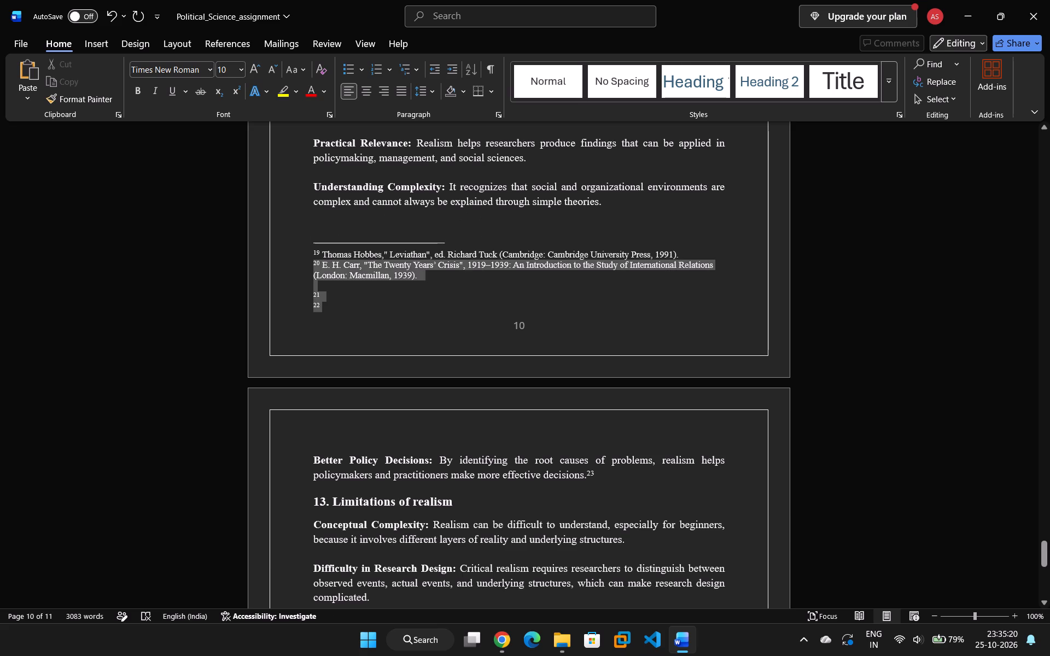
drag(299, 267, 299, 257)
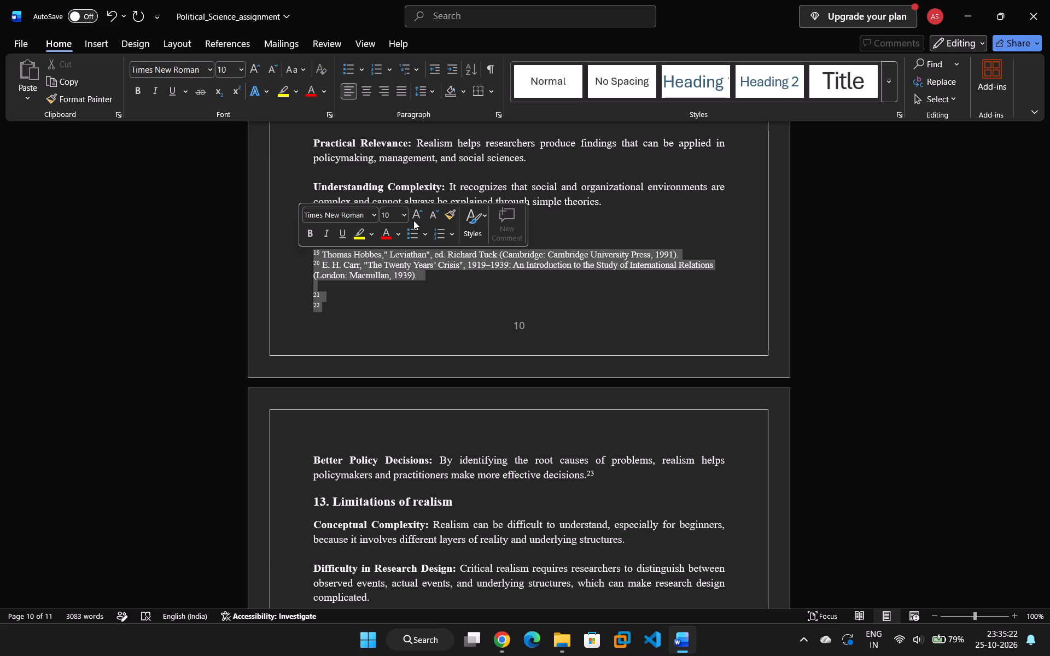
click(437, 311)
Change the font of footnotes 23 and 24 at the bottom of page 11 to Times New Roman.
scroll(421, 311, down, 12)
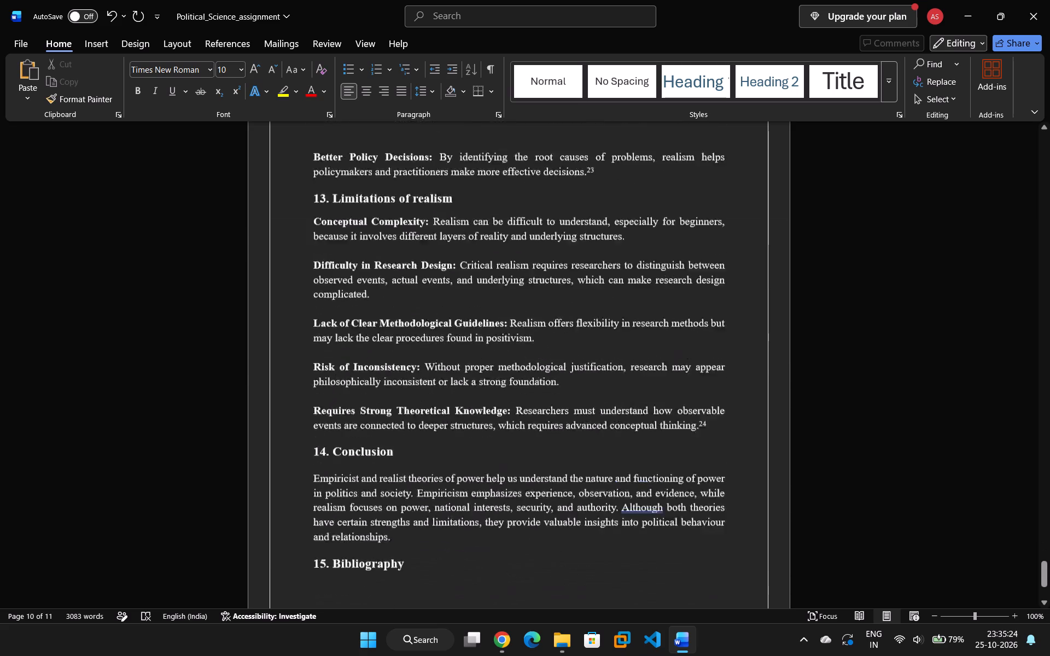
scroll(419, 300, down, 12)
scroll(414, 297, up, 1)
scroll(414, 297, down, 7)
drag(343, 522, 342, 522)
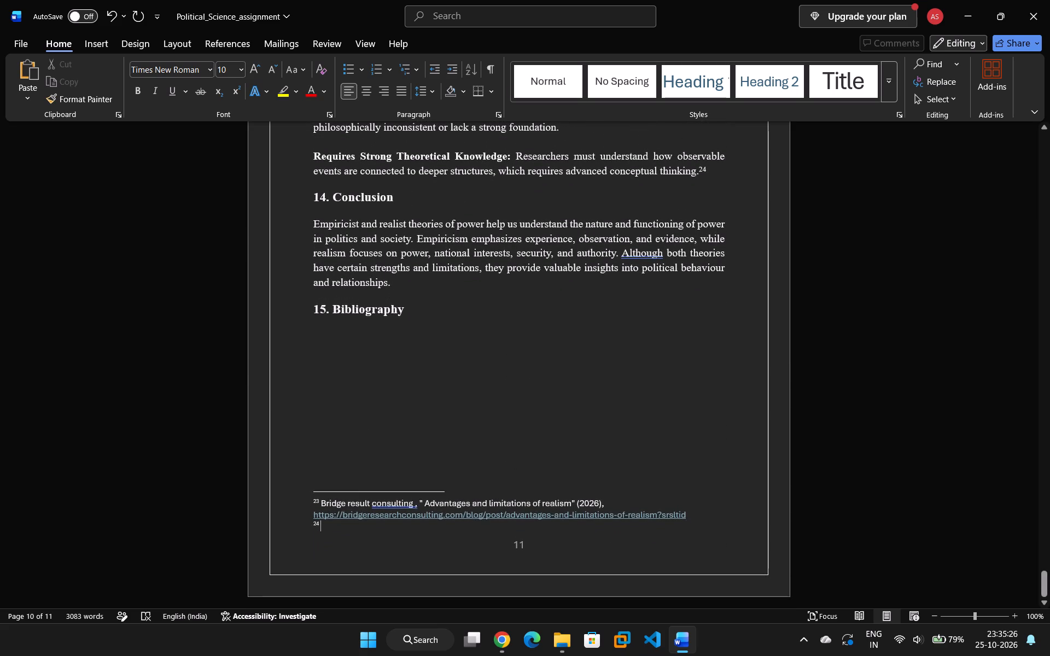
drag(342, 522, 318, 485)
click(395, 446)
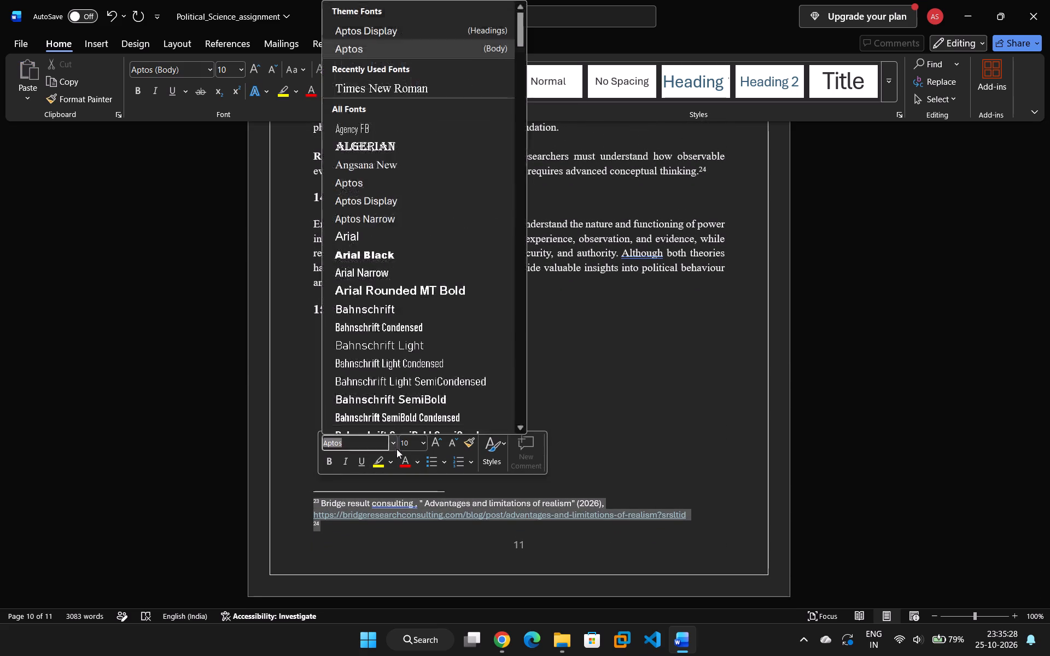
click(388, 90)
scroll(328, 315, down, 4)
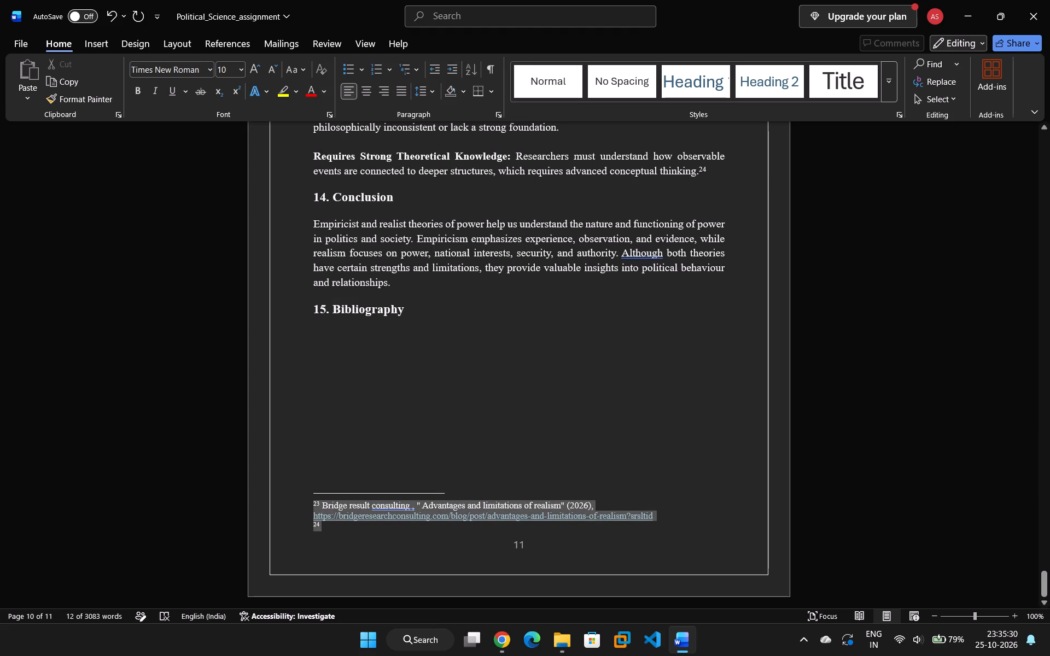
scroll(313, 330, down, 10)
click(386, 368)
Review the pages from "15. Bibliography" back to "1. Introduction and Meaning of Power", checking text, headings and footnotes.
scroll(398, 371, down, 9)
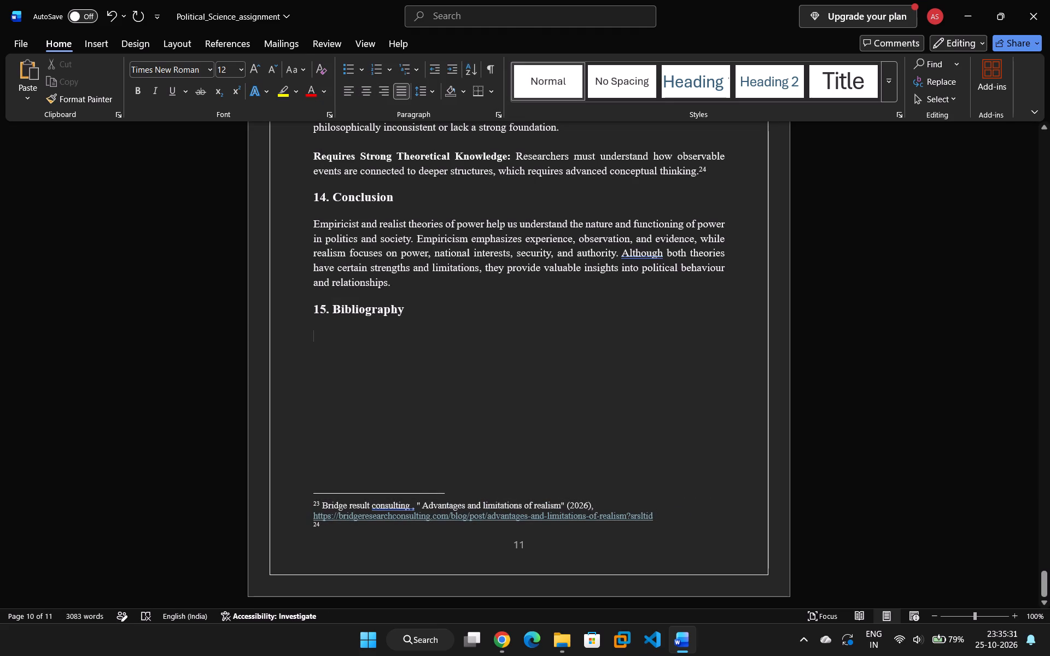
scroll(420, 370, down, 2)
scroll(421, 370, up, 8)
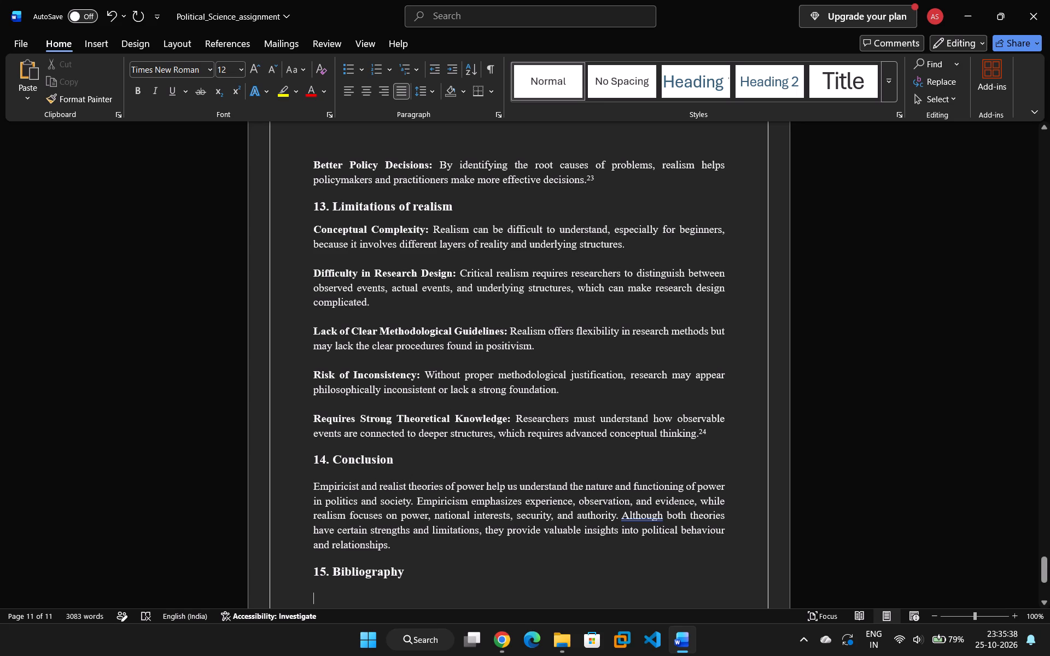
scroll(419, 369, down, 3)
scroll(419, 369, up, 7)
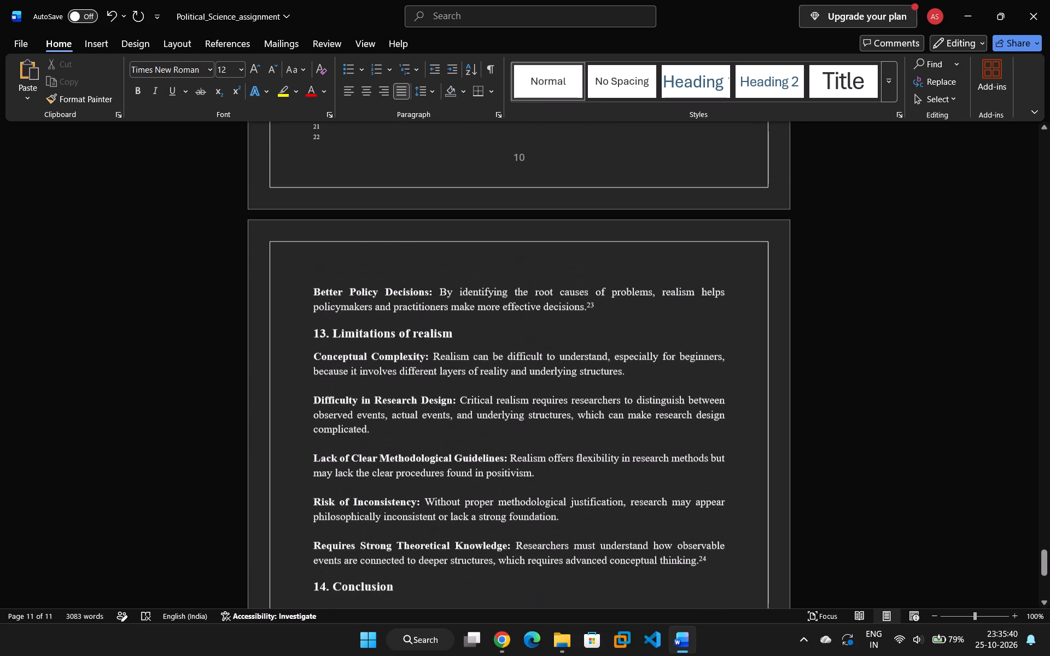
scroll(419, 369, up, 11)
scroll(419, 369, down, 1)
scroll(419, 369, up, 10)
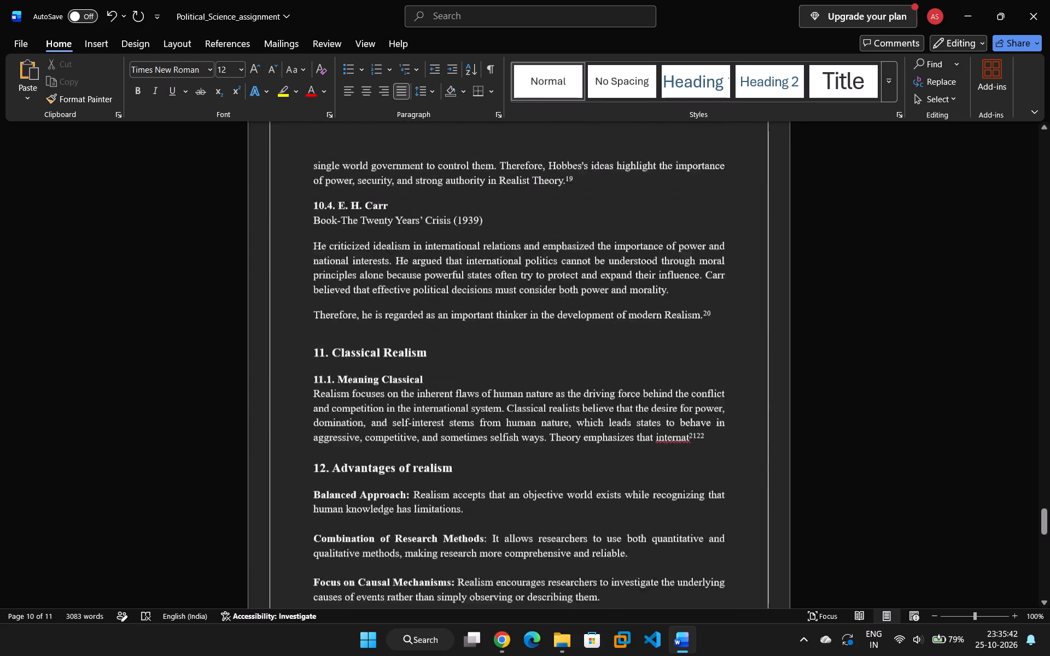
scroll(419, 369, up, 7)
scroll(419, 369, up, 20)
scroll(419, 369, up, 20)
scroll(419, 369, up, 7)
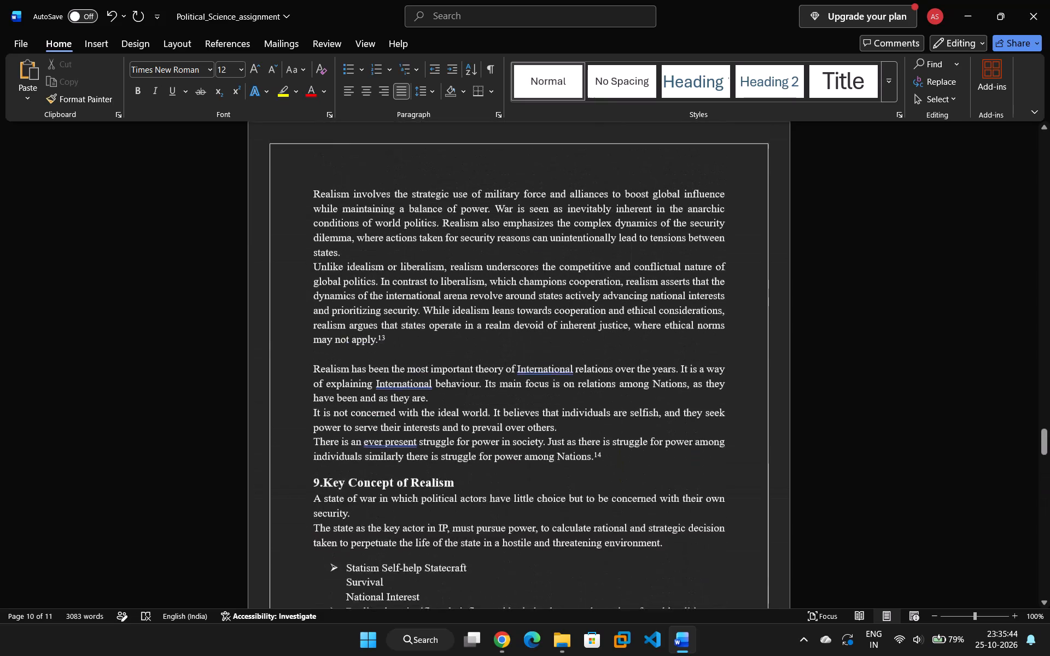
scroll(419, 369, up, 14)
scroll(419, 369, down, 1)
scroll(419, 369, up, 20)
scroll(419, 369, up, 20)
scroll(419, 369, up, 10)
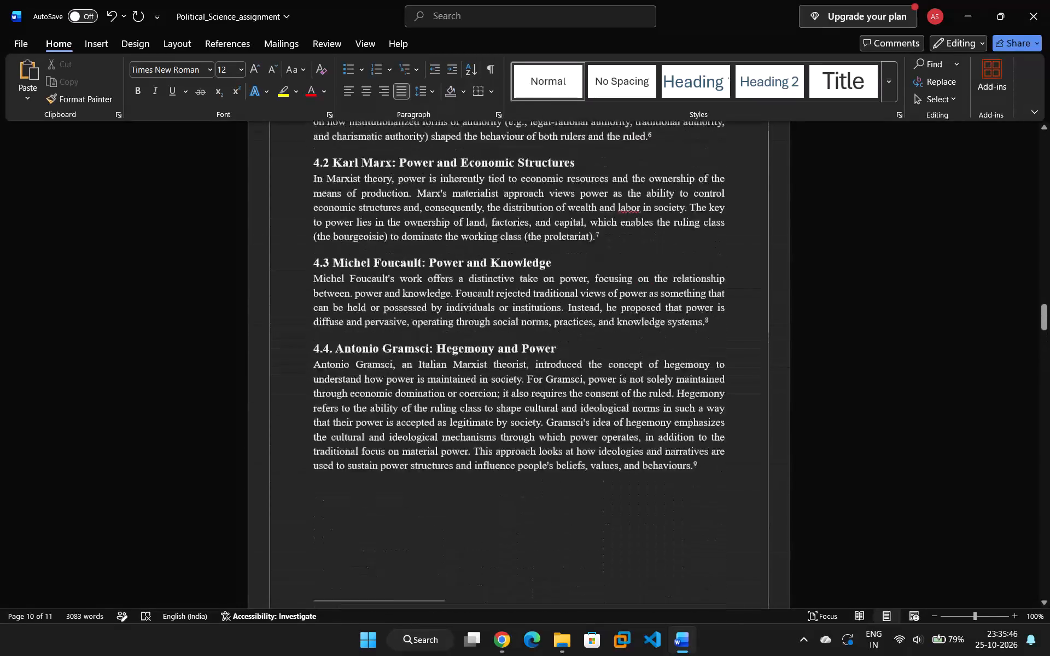
scroll(419, 370, up, 20)
scroll(419, 370, up, 20)
scroll(419, 370, up, 11)
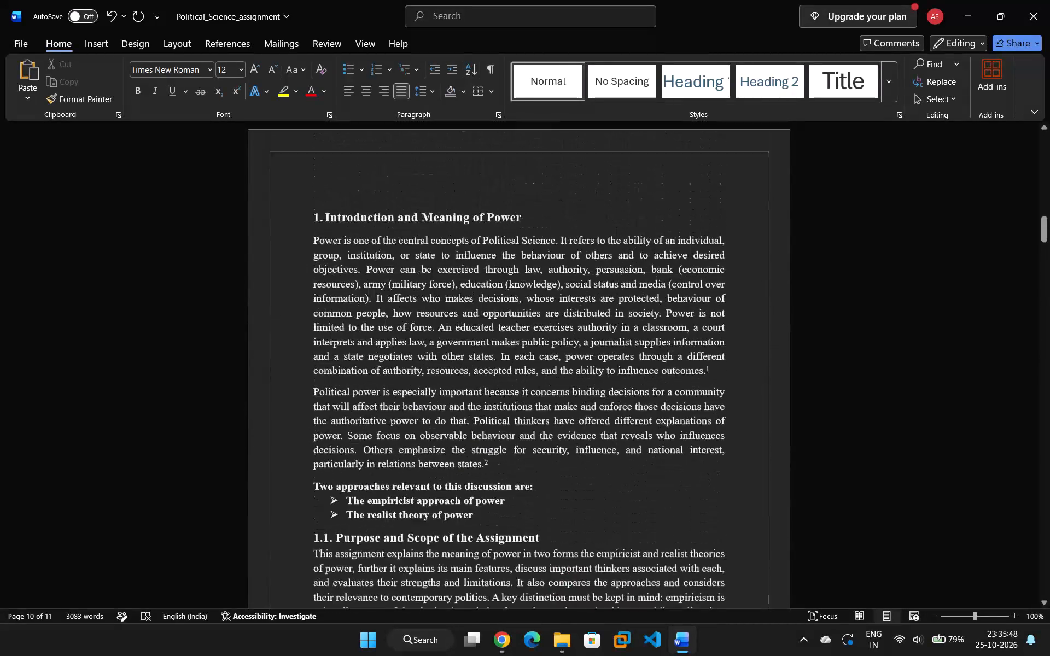
Review the introduction page, the table of contents and the cover page, checking the contents entries and their subentries.
scroll(421, 370, down, 20)
scroll(421, 370, down, 1)
scroll(426, 395, up, 14)
scroll(427, 374, down, 3)
scroll(427, 374, up, 7)
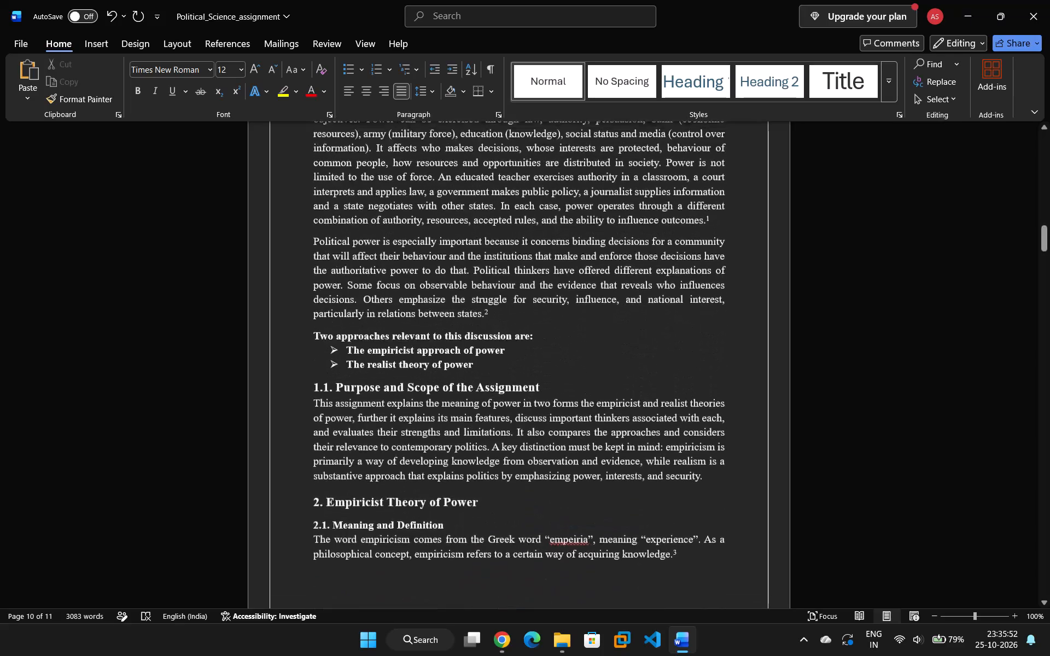
scroll(427, 374, up, 20)
scroll(427, 374, up, 5)
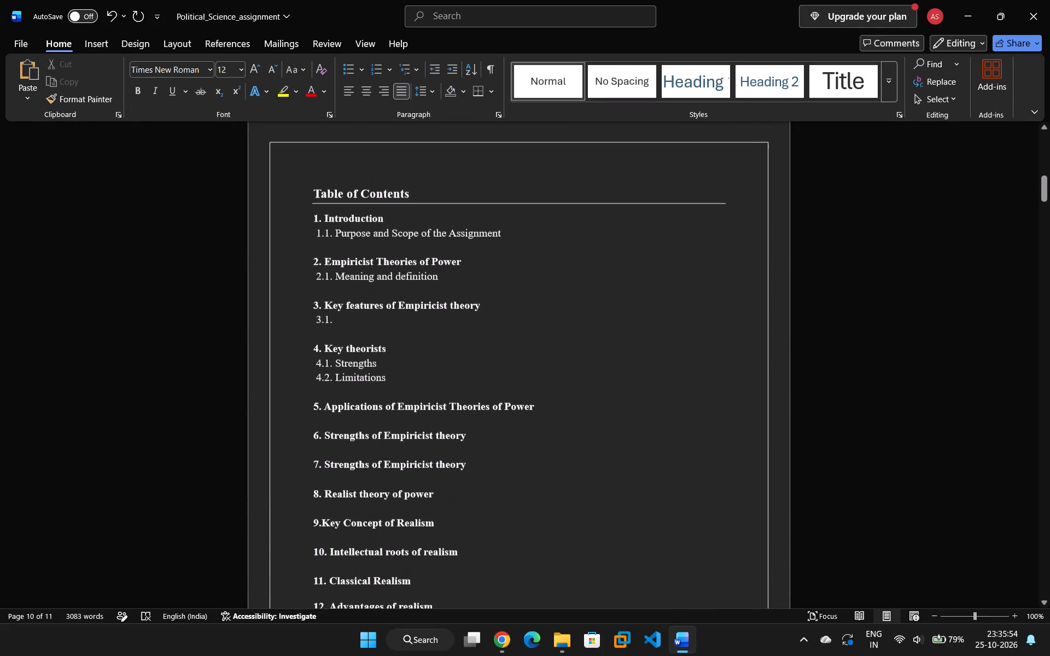
scroll(427, 374, up, 1)
scroll(427, 374, down, 8)
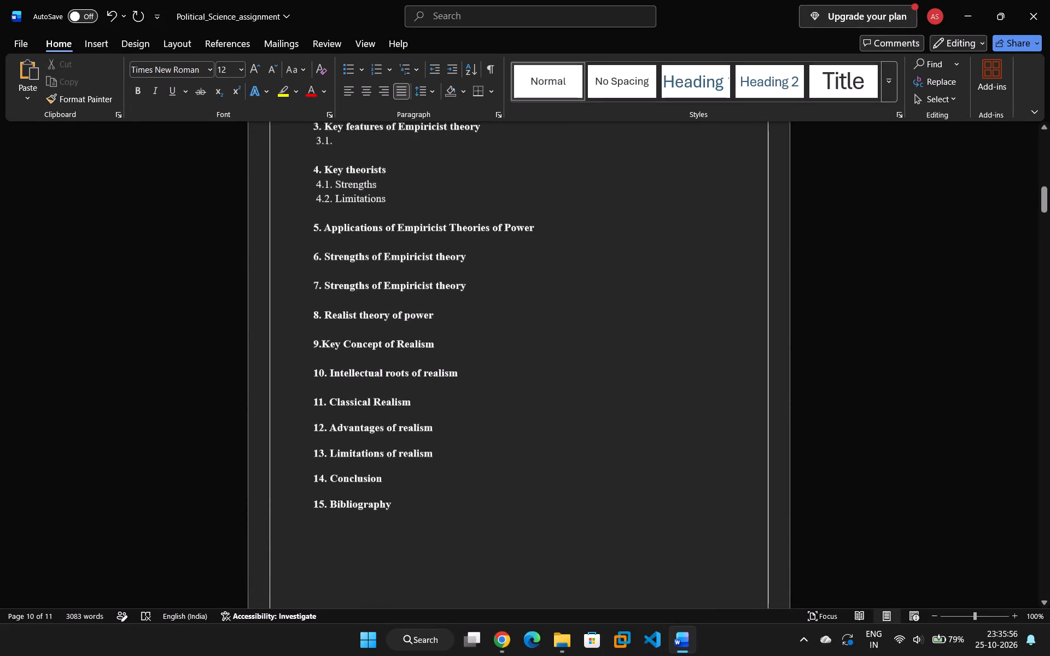
scroll(426, 375, down, 1)
scroll(426, 375, up, 8)
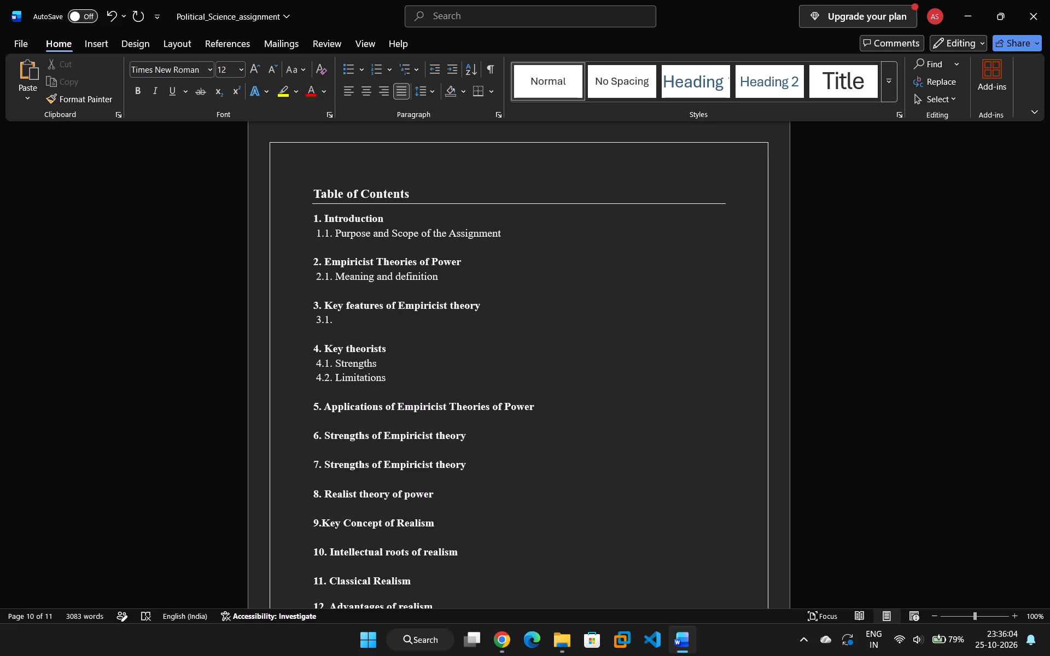
scroll(414, 333, up, 14)
scroll(414, 333, up, 12)
scroll(414, 333, down, 1)
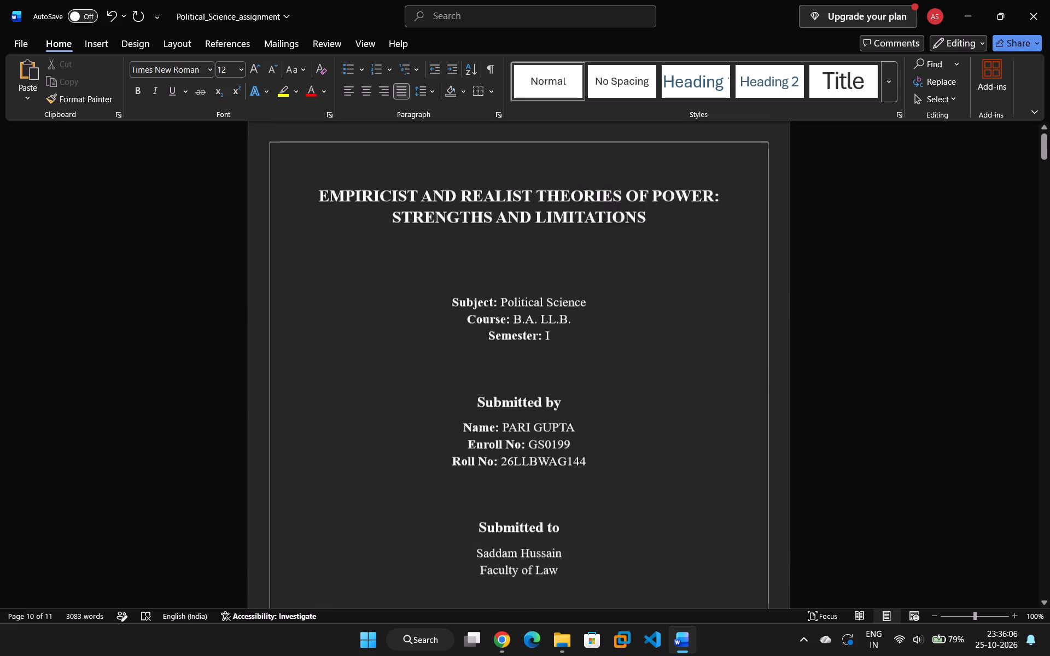
scroll(414, 333, down, 16)
scroll(414, 334, down, 5)
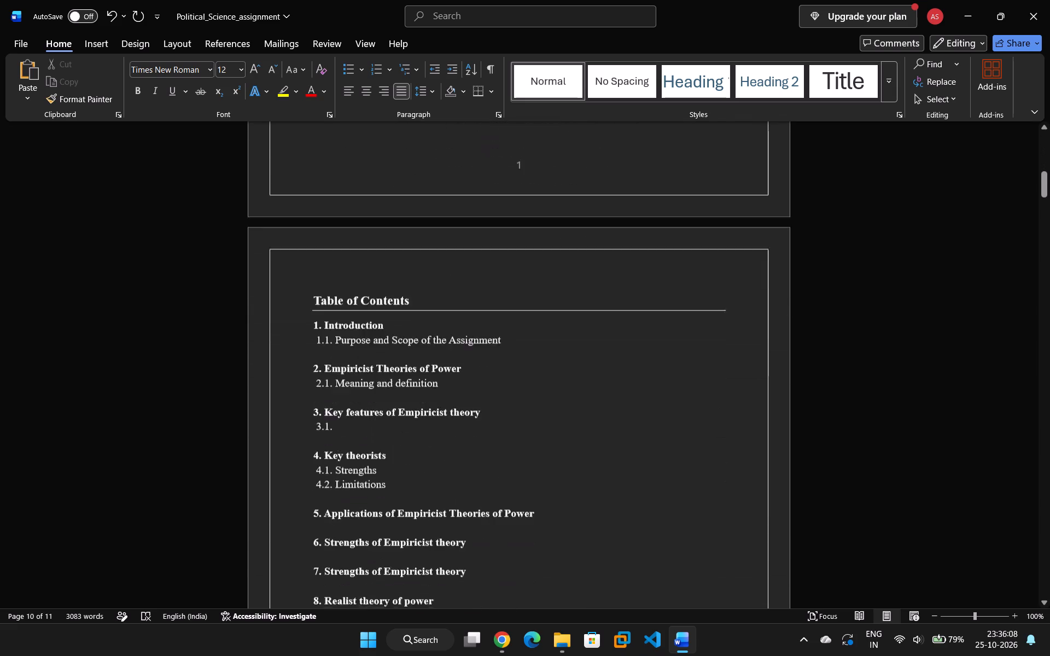
scroll(414, 382, down, 15)
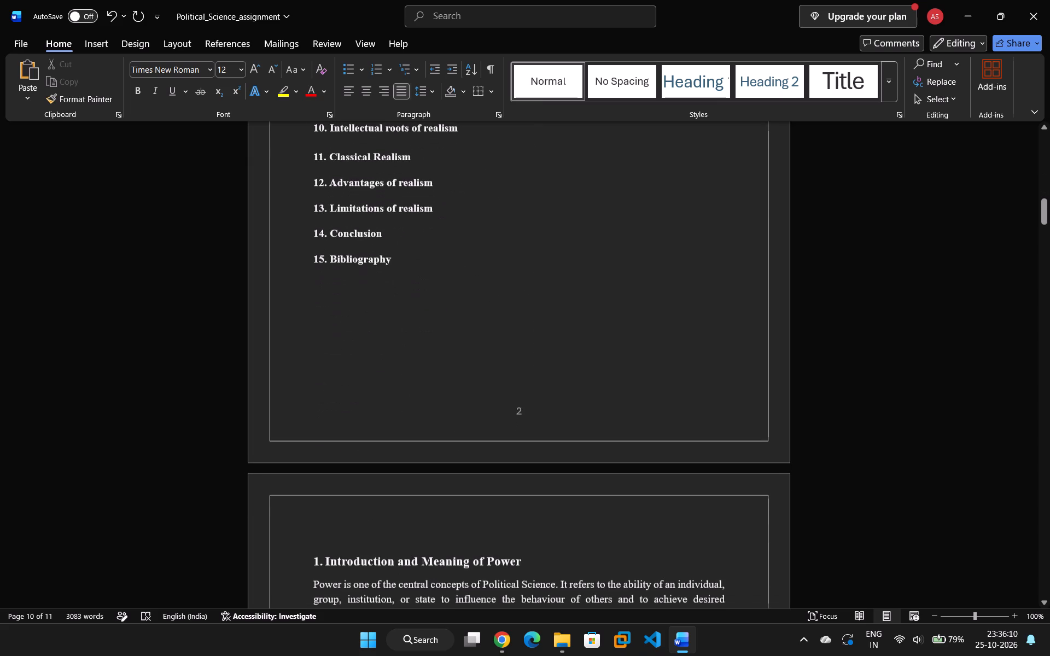
scroll(394, 401, down, 3)
scroll(394, 402, up, 8)
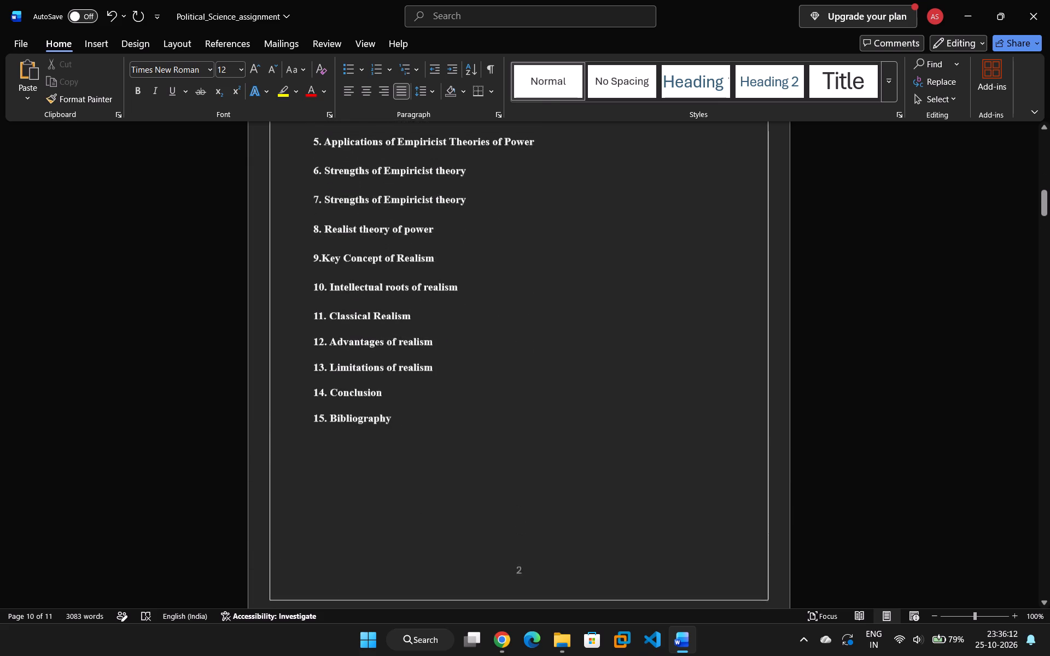
scroll(394, 402, up, 3)
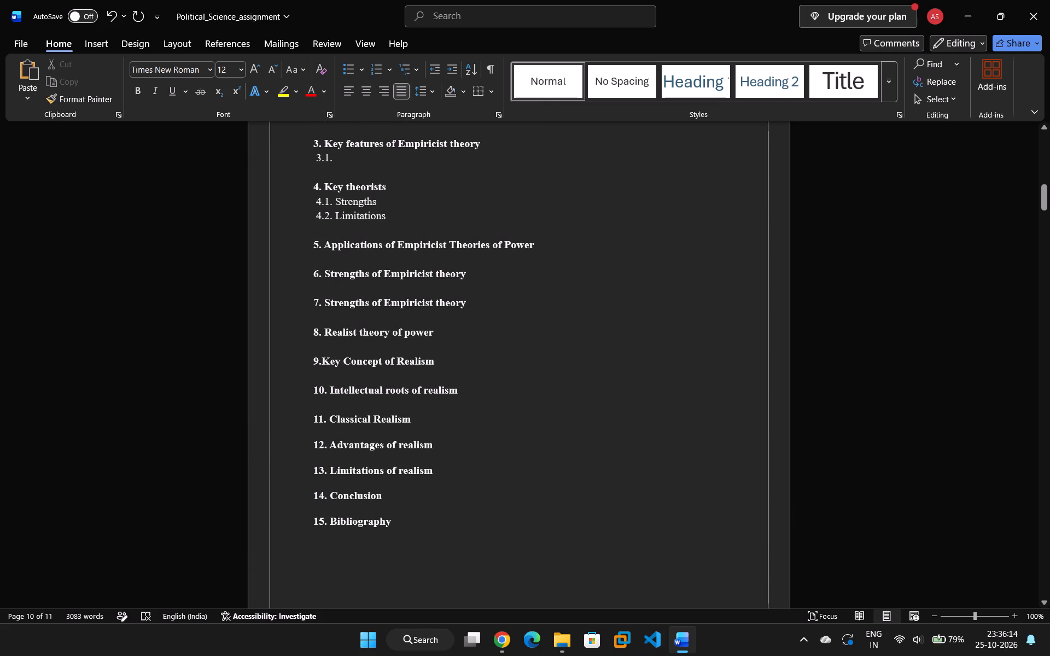
Delete the text "Limitations" and "Strengths" from entries 4.2 and 4.1 under "4. Key theorists" in the table of contents, keeping the numbers.
click(535, 241)
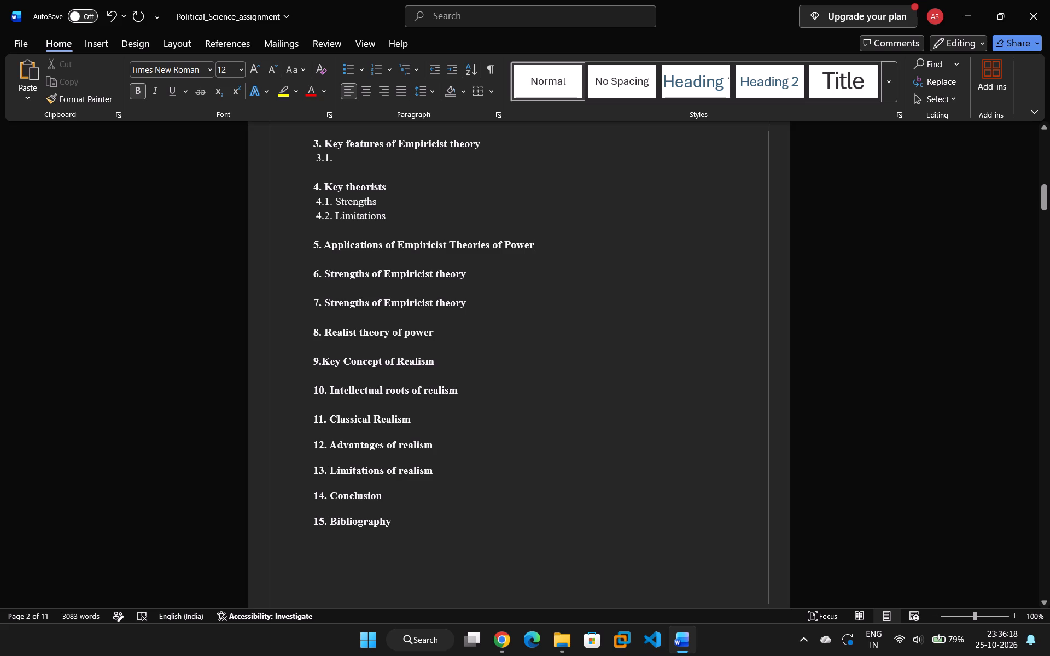
scroll(469, 345, up, 3)
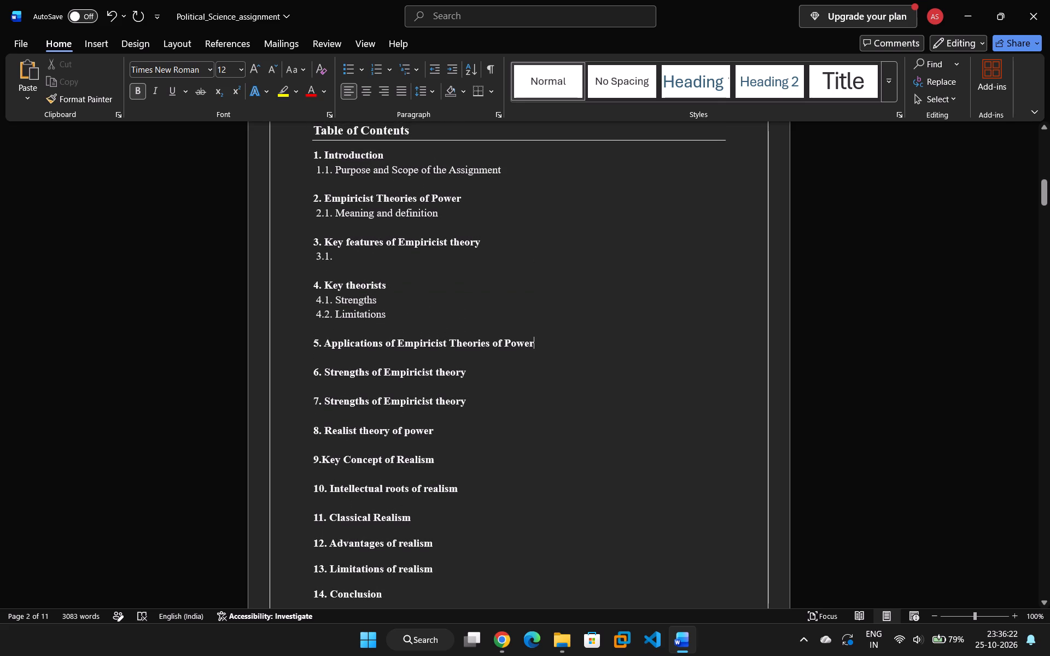
drag(389, 318, 338, 314)
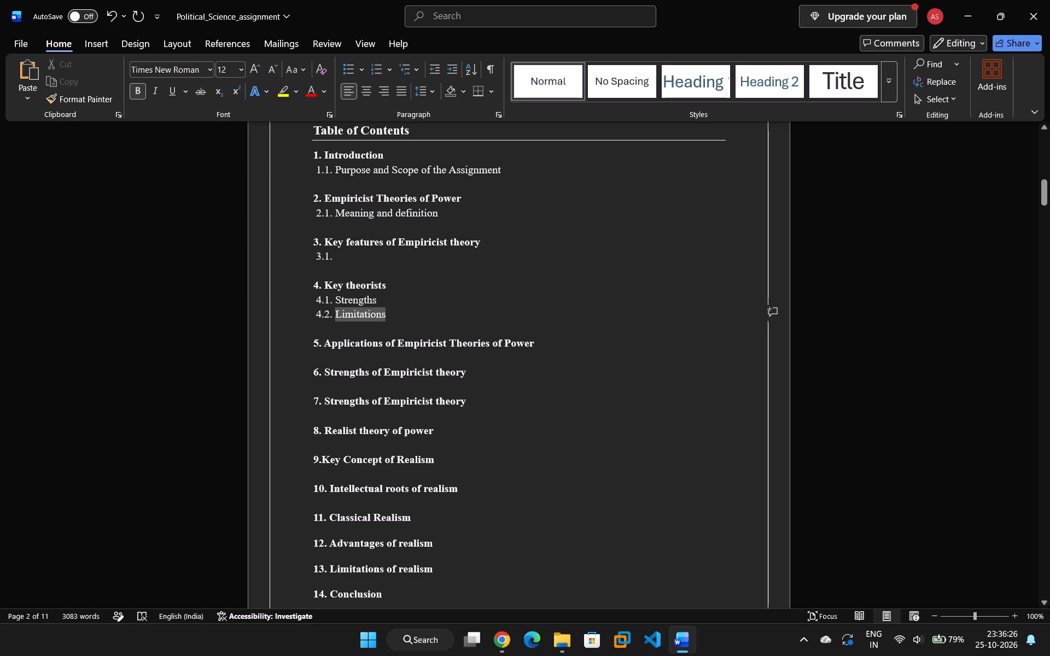
drag(338, 314, 335, 315)
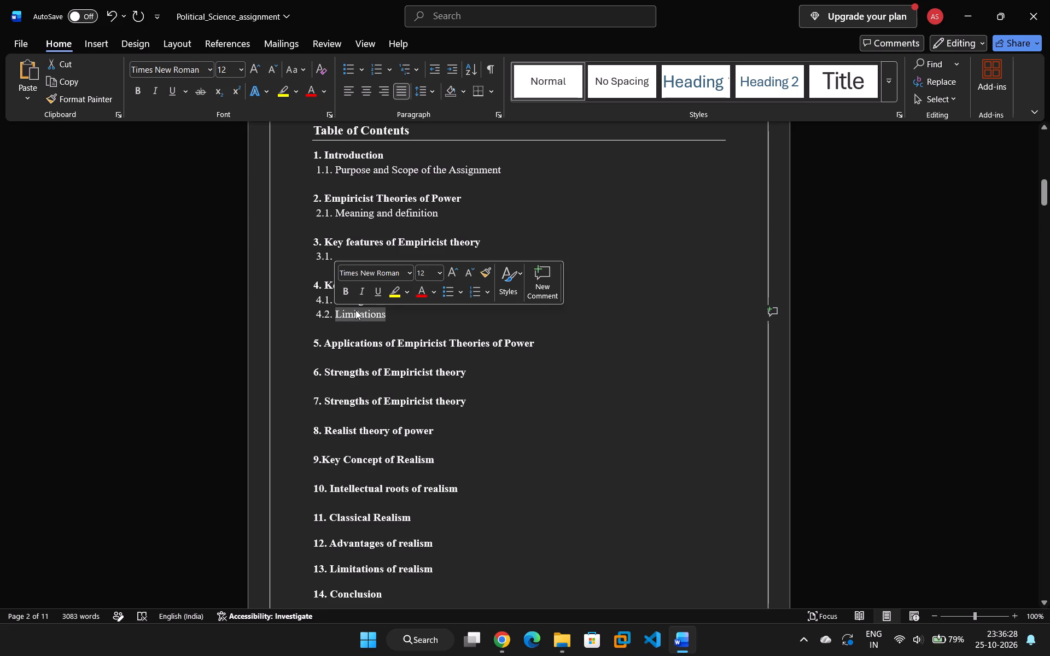
key(BackSpace)
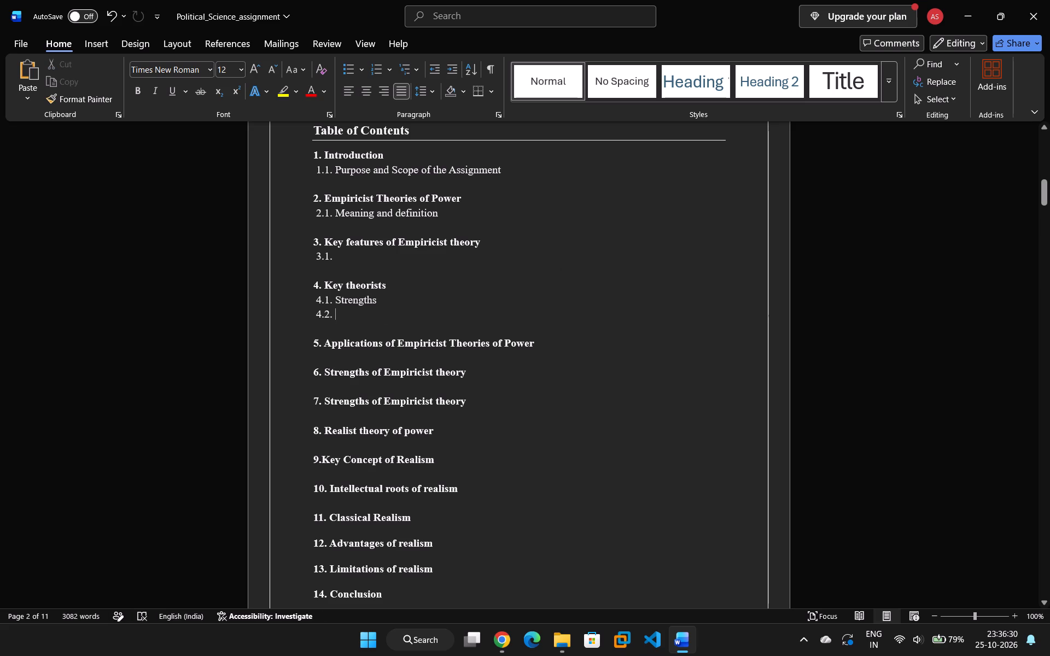
drag(386, 301, 338, 299)
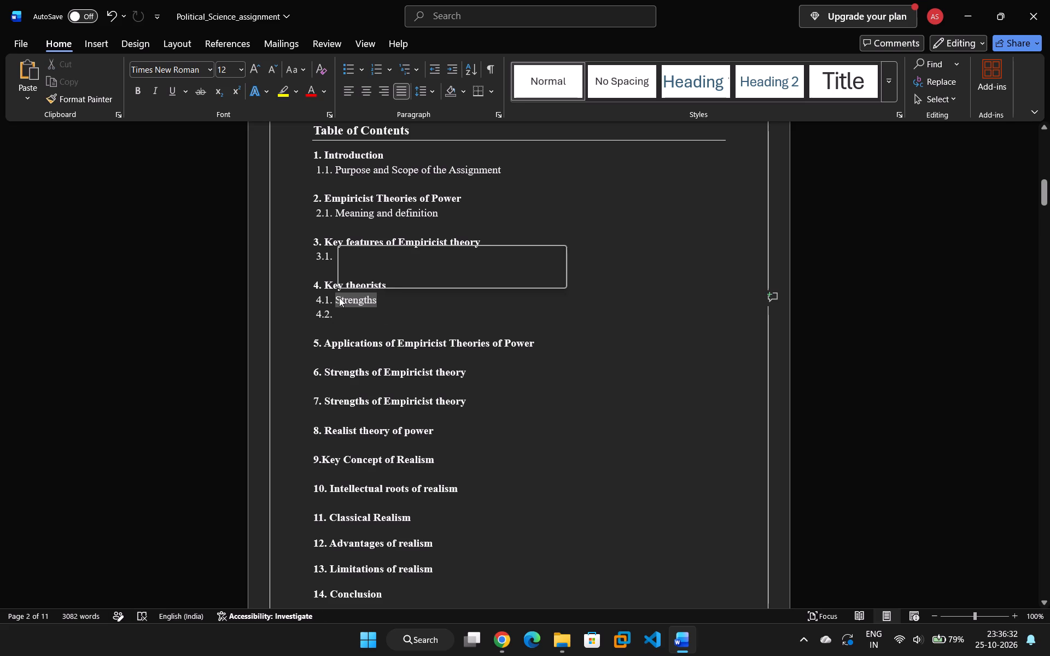
key(BackSpace)
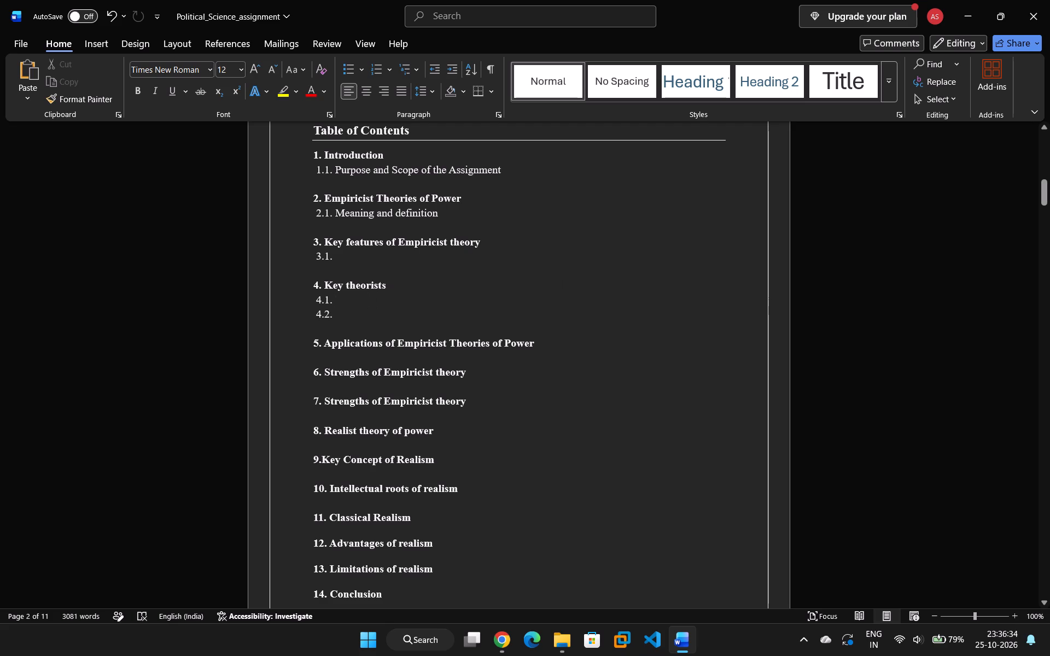
Add a new line below "5. Applications of Empiricist Theories of Power" in the table of contents.
scroll(358, 327, down, 5)
scroll(354, 336, up, 2)
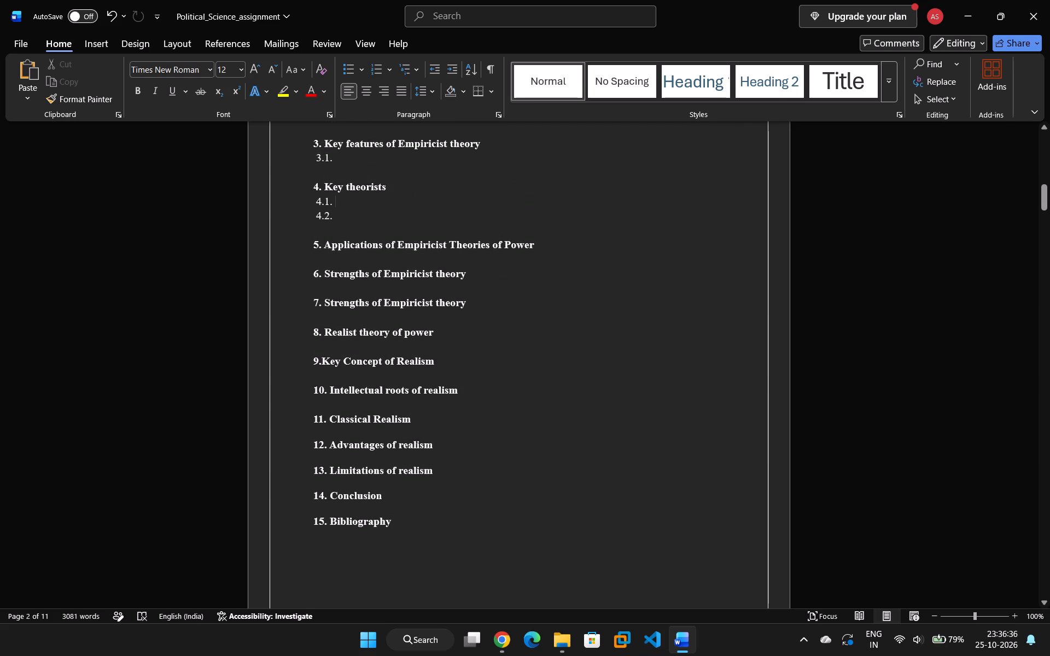
click(543, 245)
key(Return)
Examine the body's numbered headings and subheadings through "8. Realist theory of power" for the table of contents.
scroll(478, 274, down, 7)
scroll(483, 292, up, 2)
scroll(483, 292, down, 4)
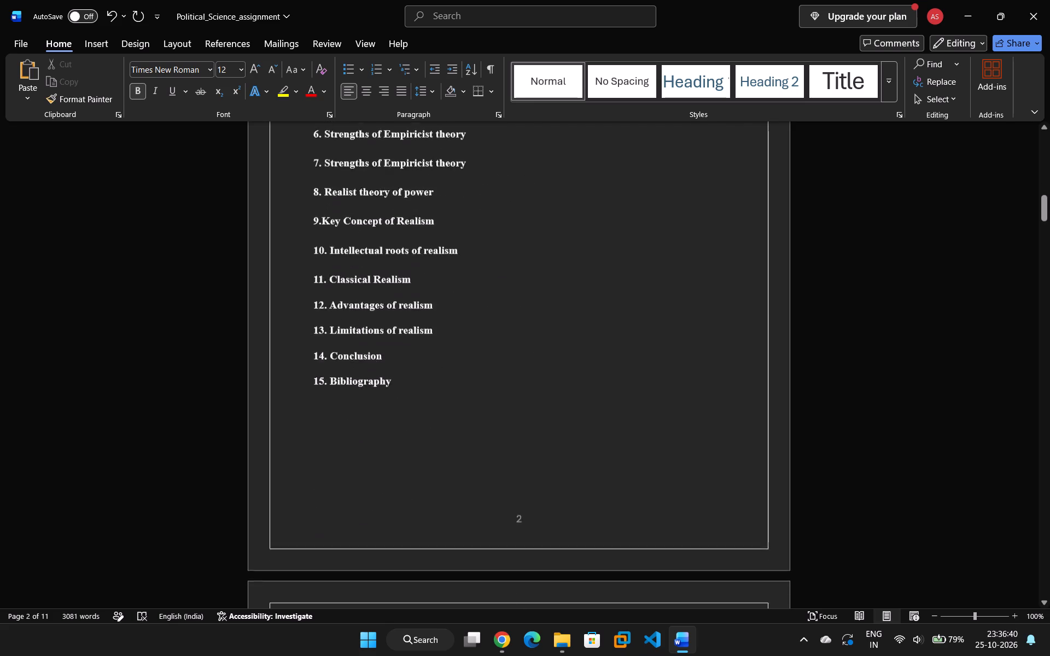
scroll(484, 292, down, 12)
scroll(533, 436, up, 1)
scroll(532, 440, down, 16)
scroll(514, 461, down, 9)
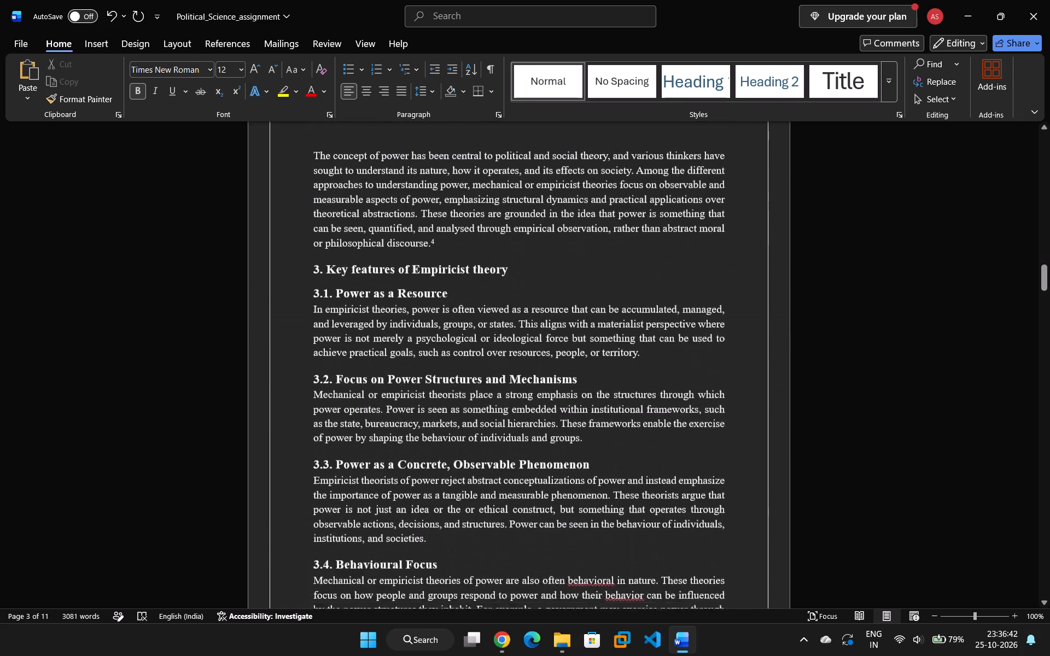
scroll(514, 462, down, 17)
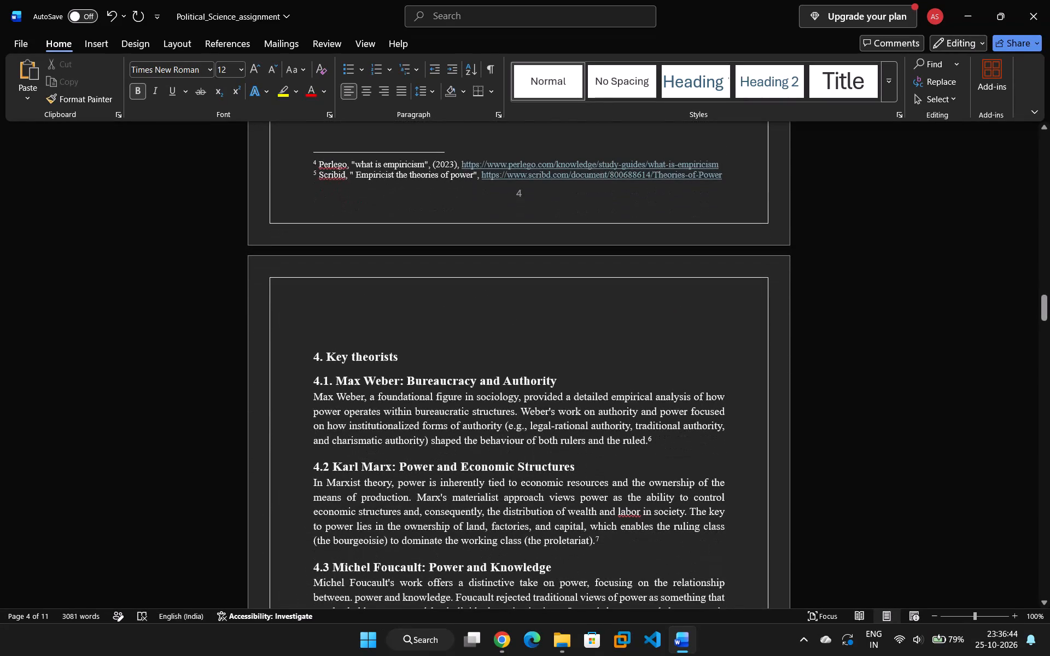
scroll(502, 472, down, 17)
scroll(499, 486, down, 13)
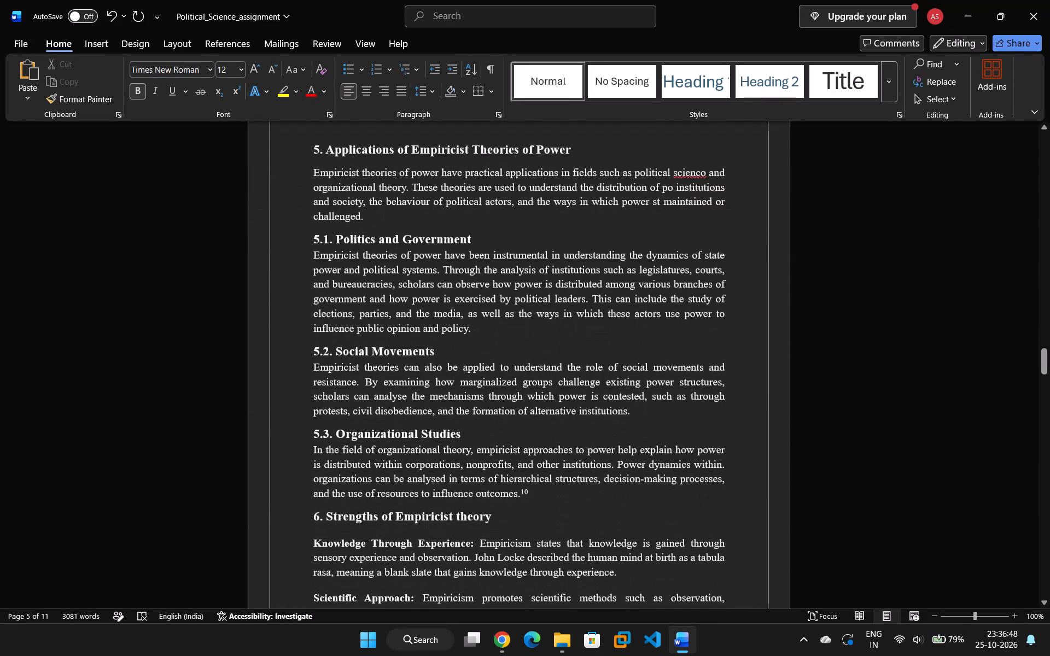
scroll(504, 487, down, 10)
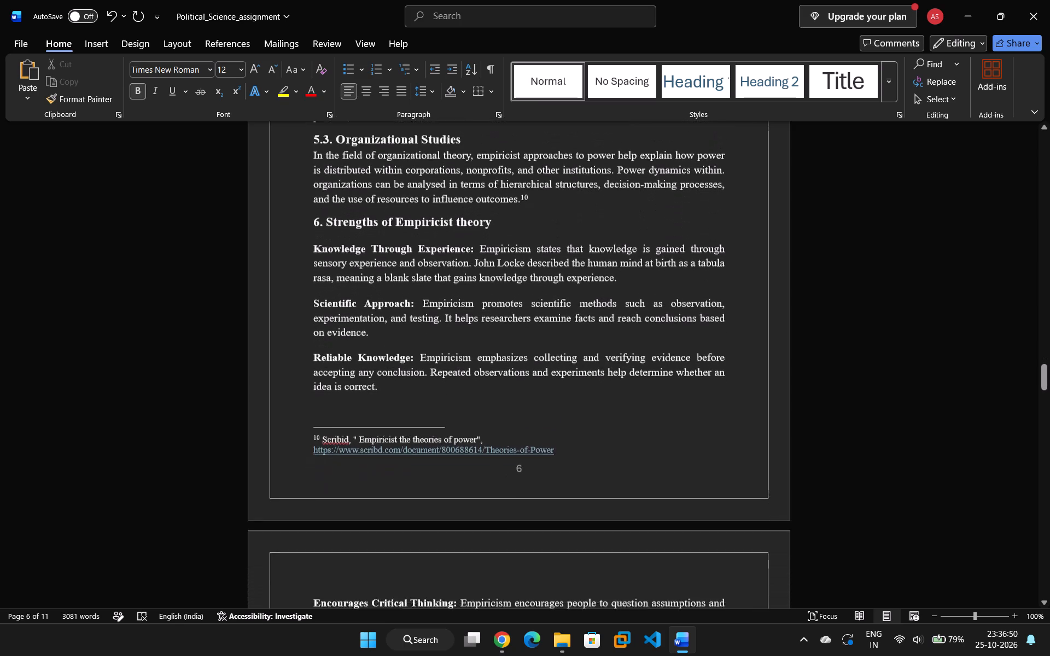
scroll(504, 489, down, 6)
scroll(515, 493, up, 6)
scroll(518, 491, down, 4)
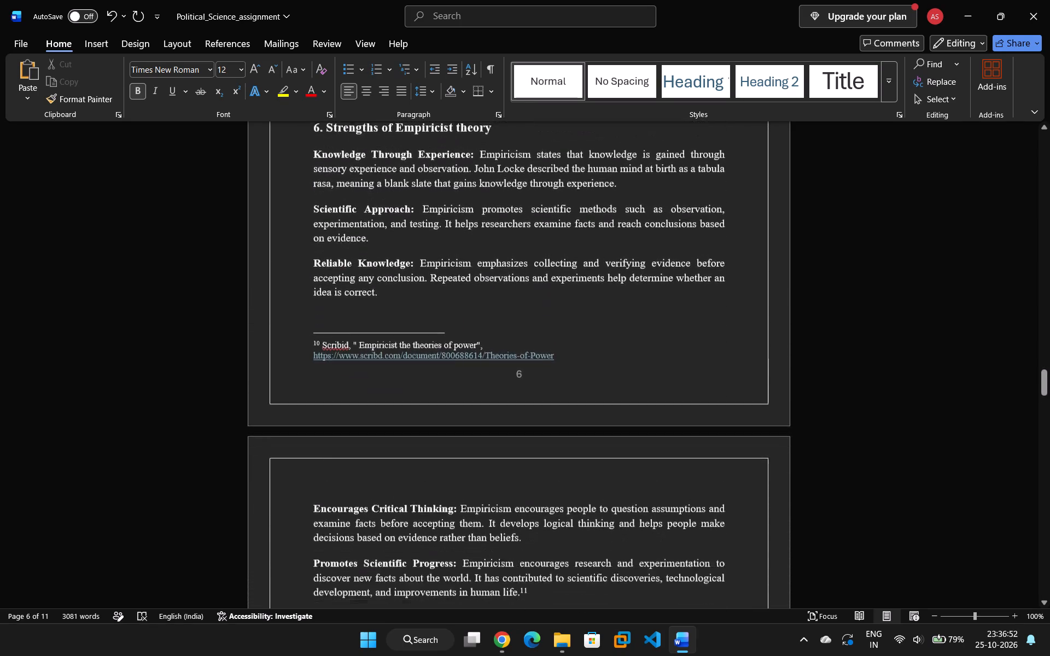
scroll(518, 491, down, 11)
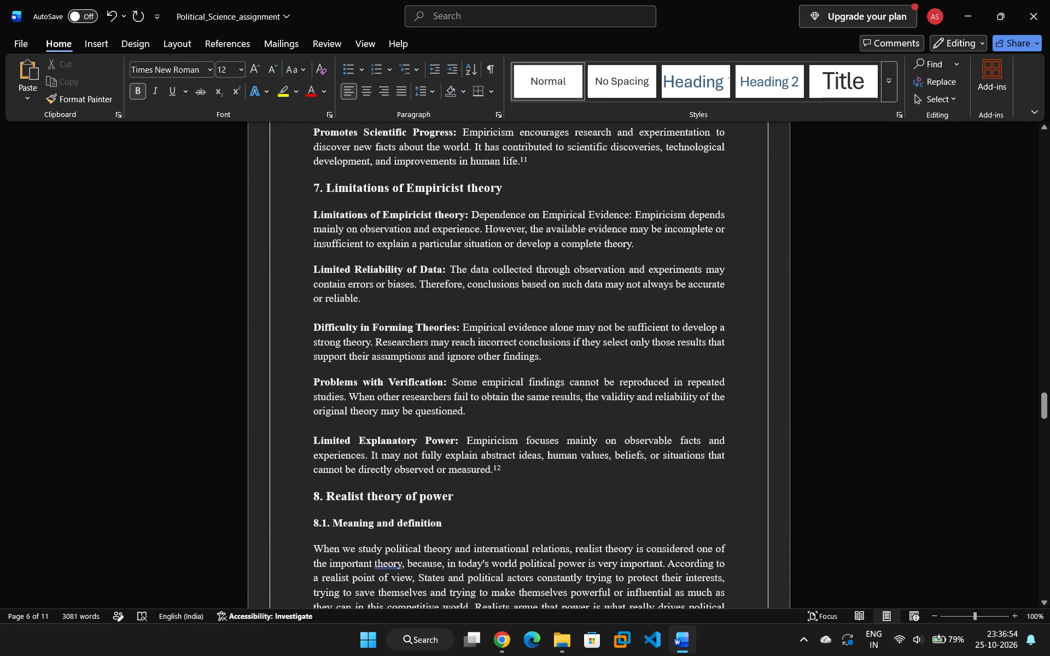
Examine the body sections from "6. Strengths of Empiricist theory" through "8.1. Meaning and definition" for their headings and subheadings.
scroll(540, 475, up, 7)
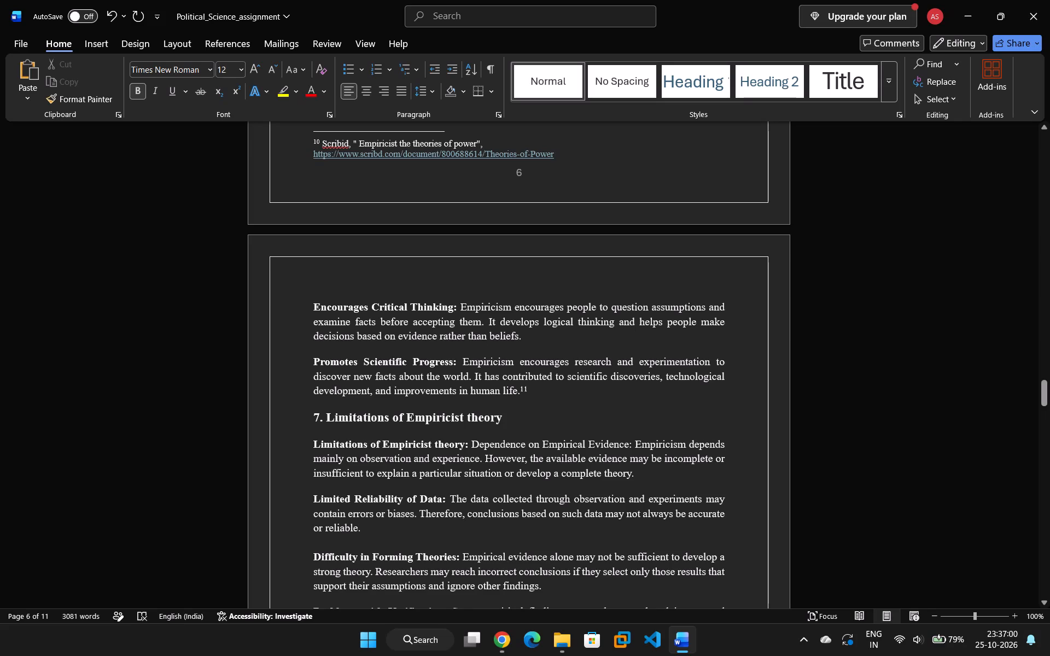
scroll(515, 479, up, 5)
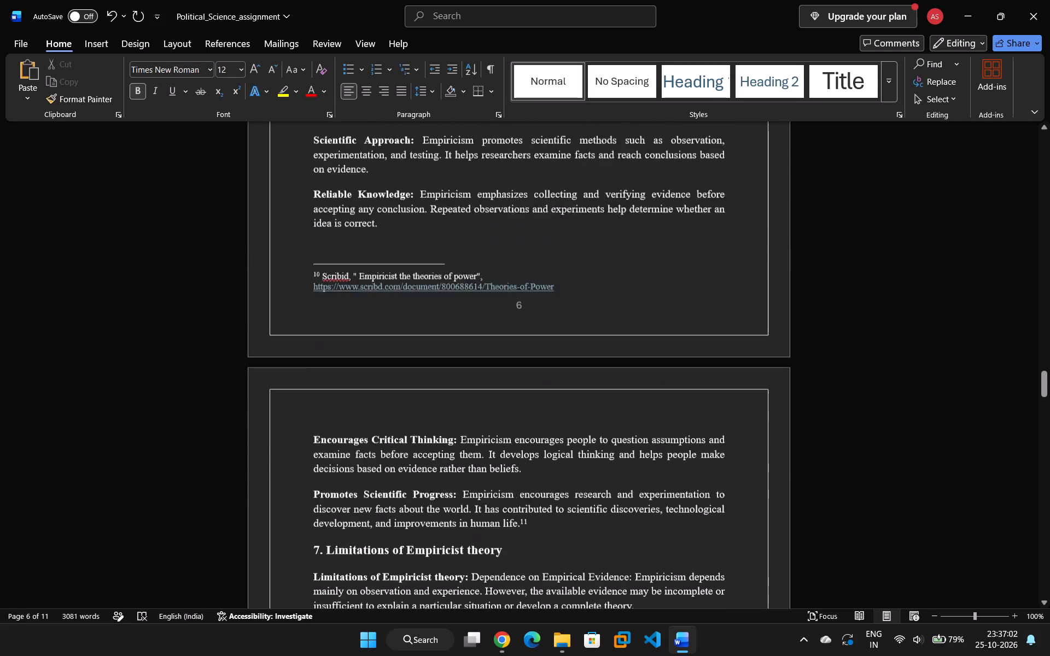
scroll(515, 479, up, 3)
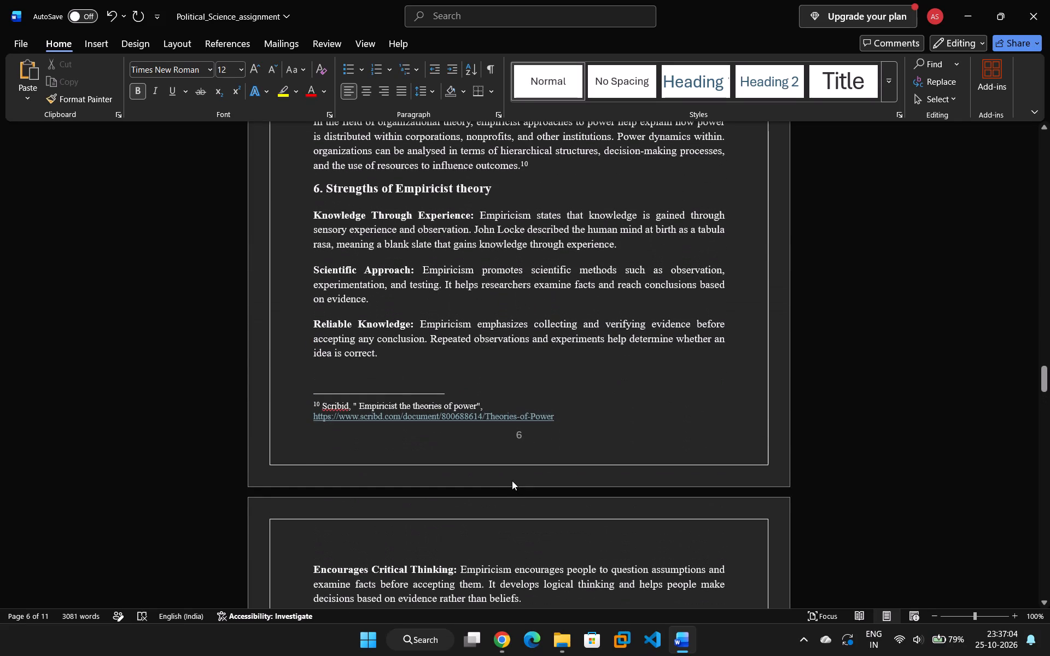
scroll(512, 481, down, 1)
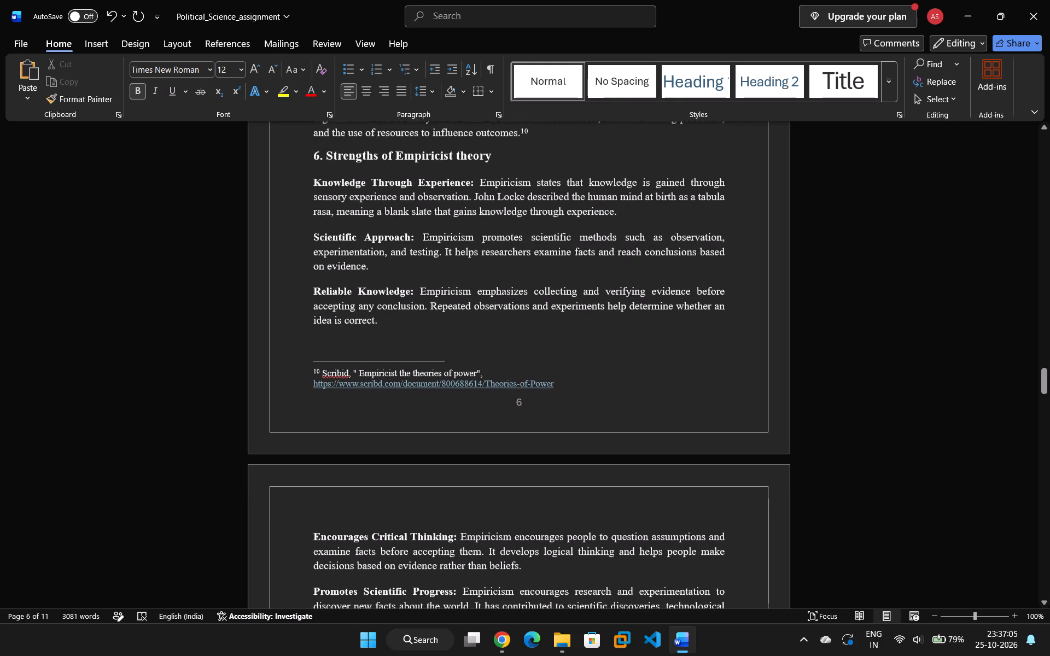
scroll(515, 481, down, 8)
scroll(517, 481, up, 2)
scroll(518, 479, down, 11)
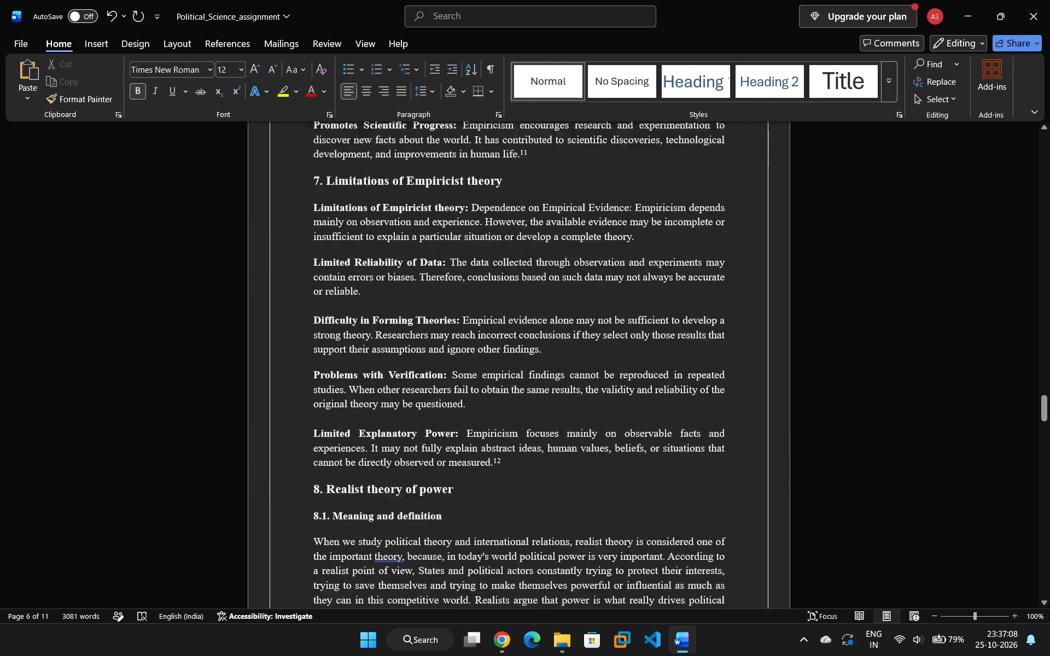
scroll(513, 481, down, 5)
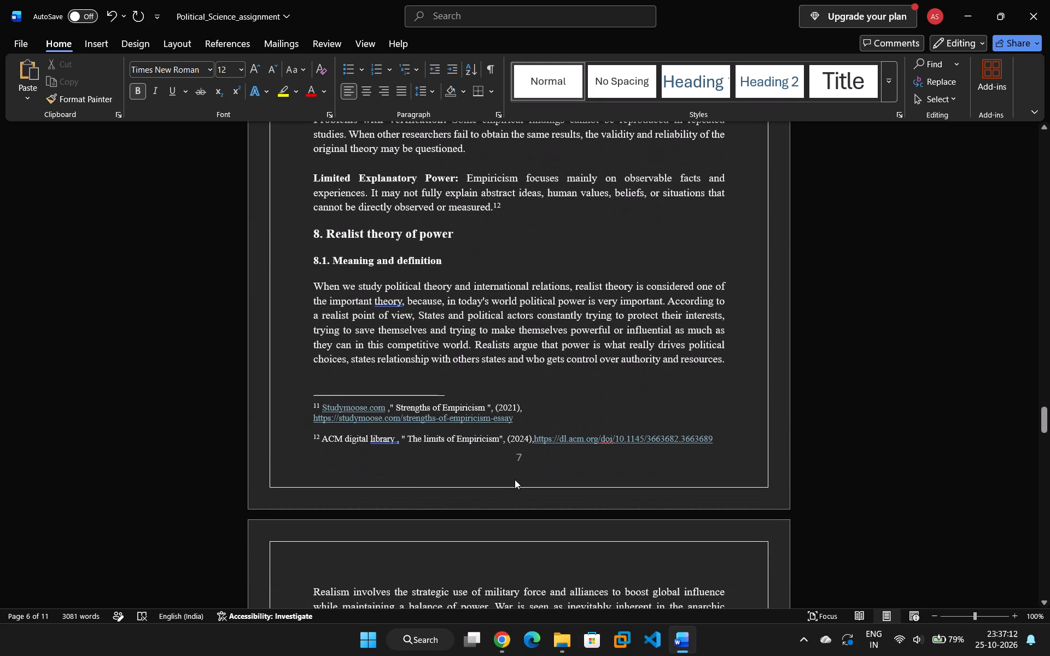
scroll(512, 478, down, 3)
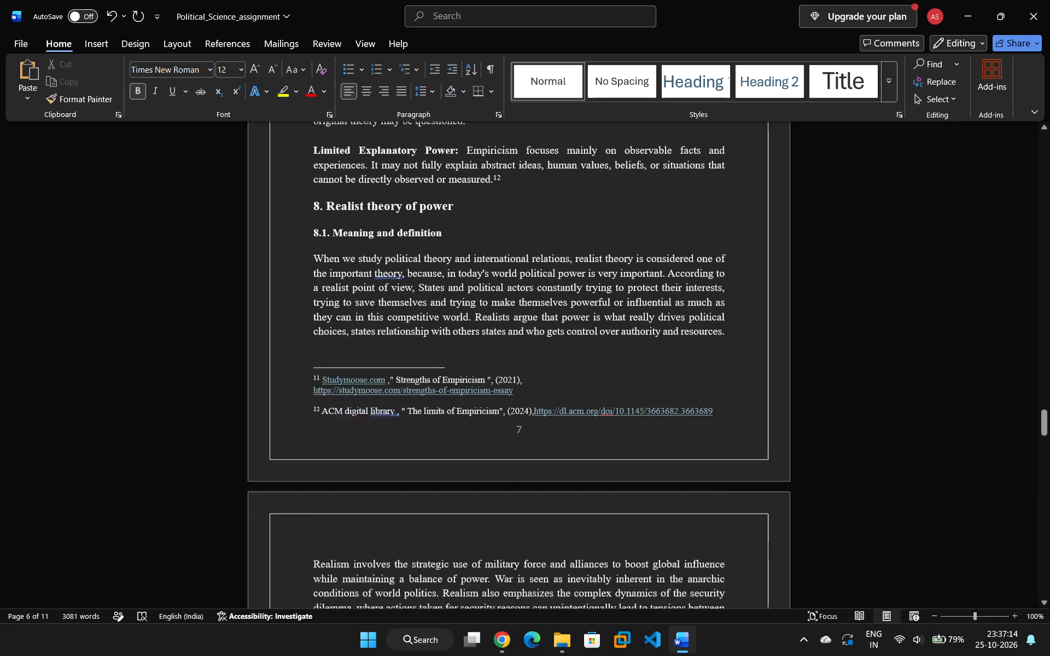
Examine the rest of section 8 and "9. Key Concept of Realism" for numbered headings and subheadings to list in the contents.
scroll(512, 478, down, 9)
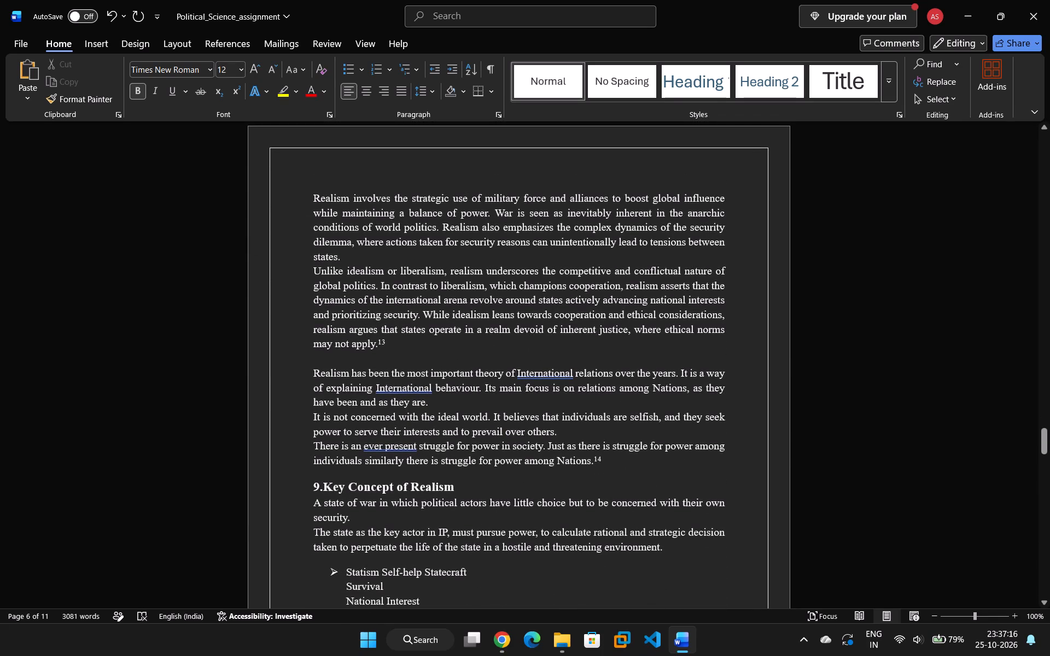
scroll(502, 482, down, 6)
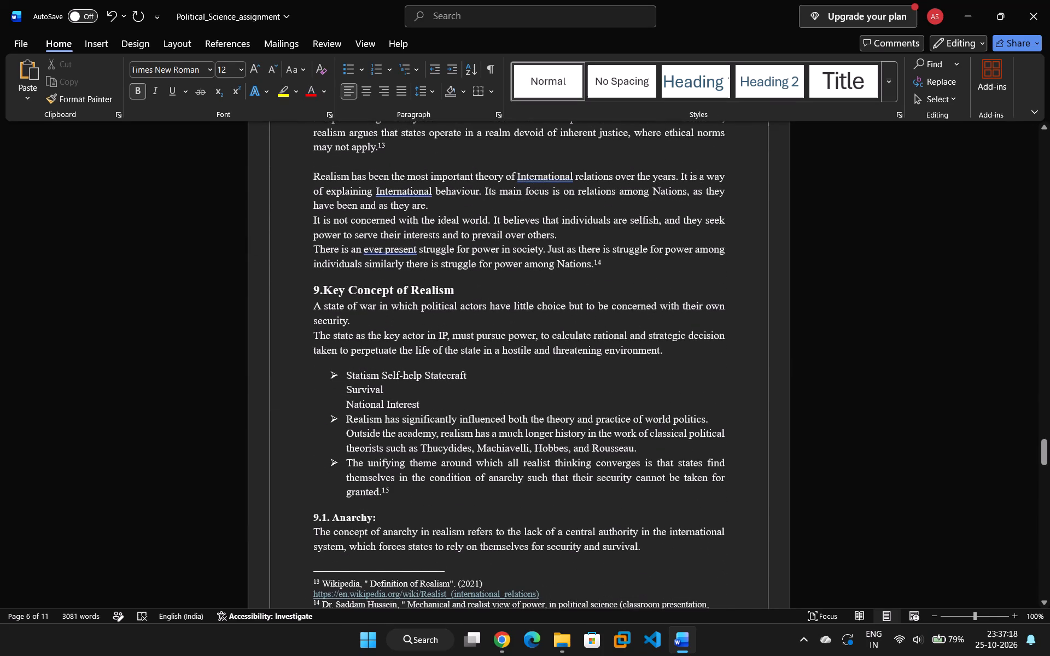
scroll(503, 482, up, 13)
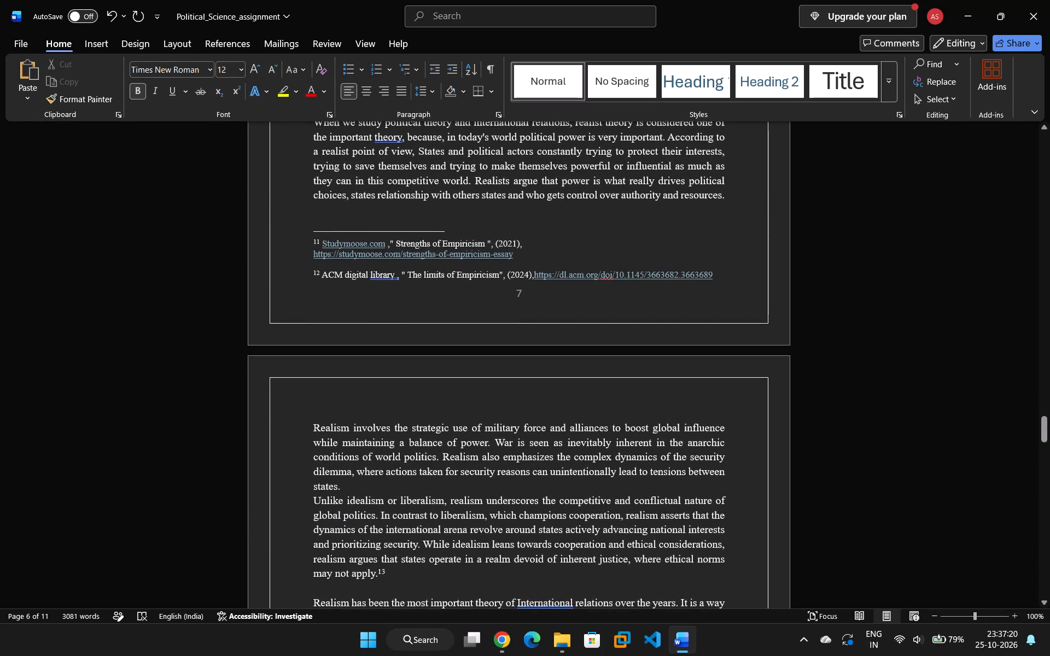
scroll(500, 485, up, 3)
scroll(495, 486, down, 4)
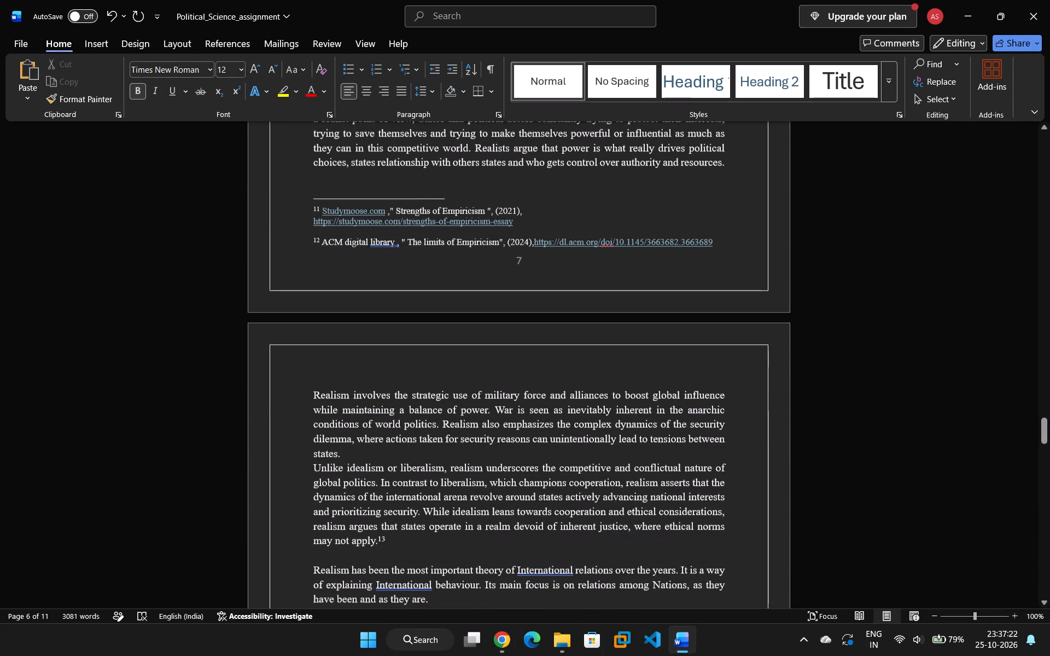
scroll(492, 487, down, 4)
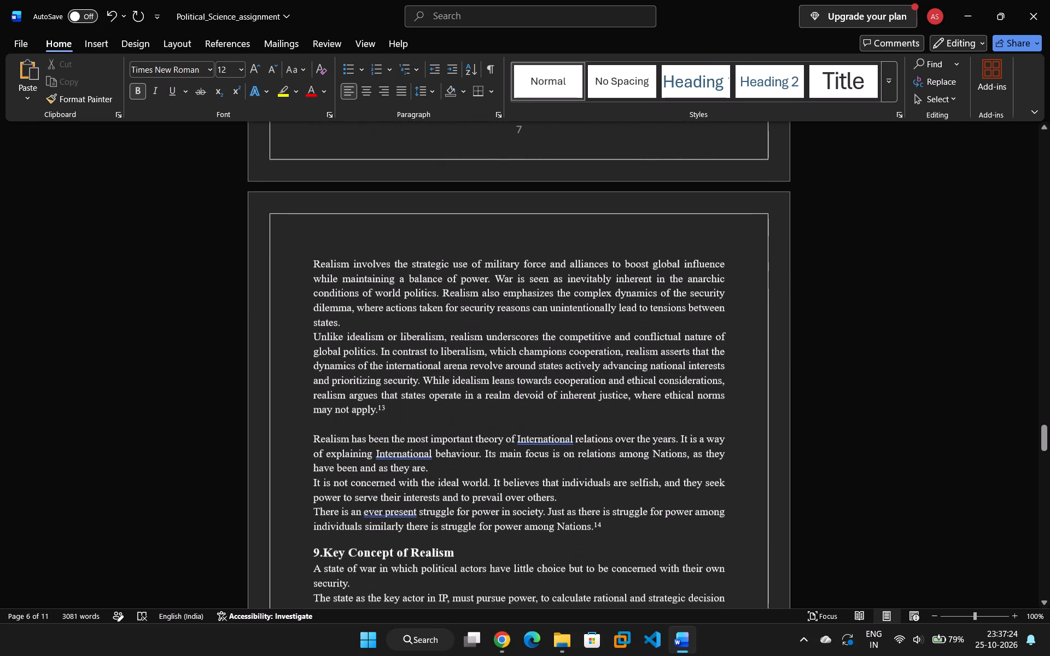
scroll(483, 491, down, 8)
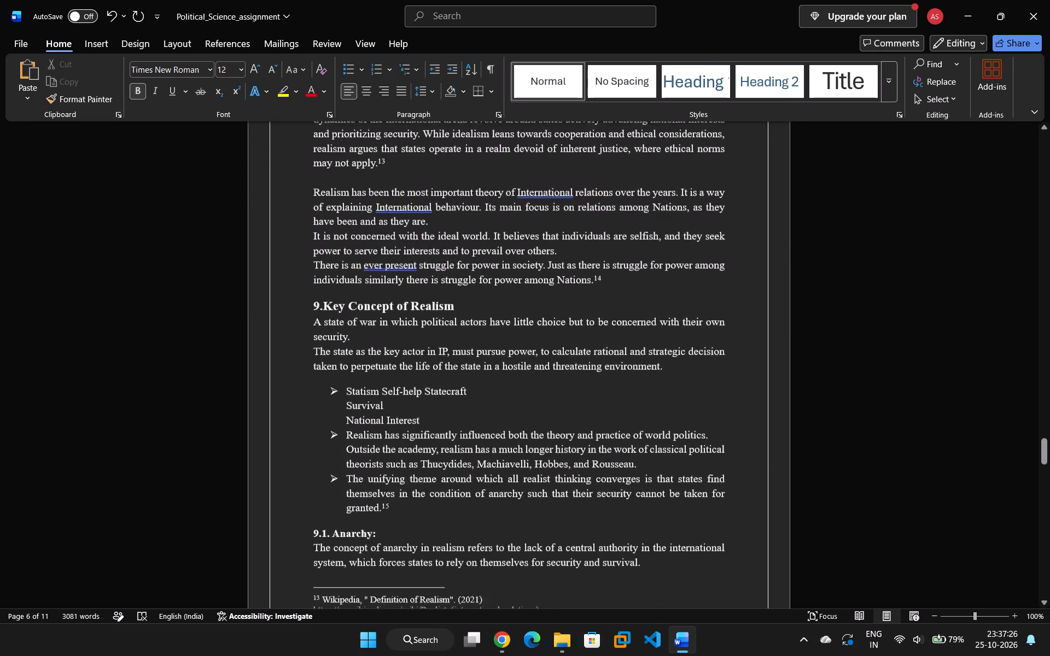
scroll(485, 494, down, 4)
scroll(485, 491, up, 10)
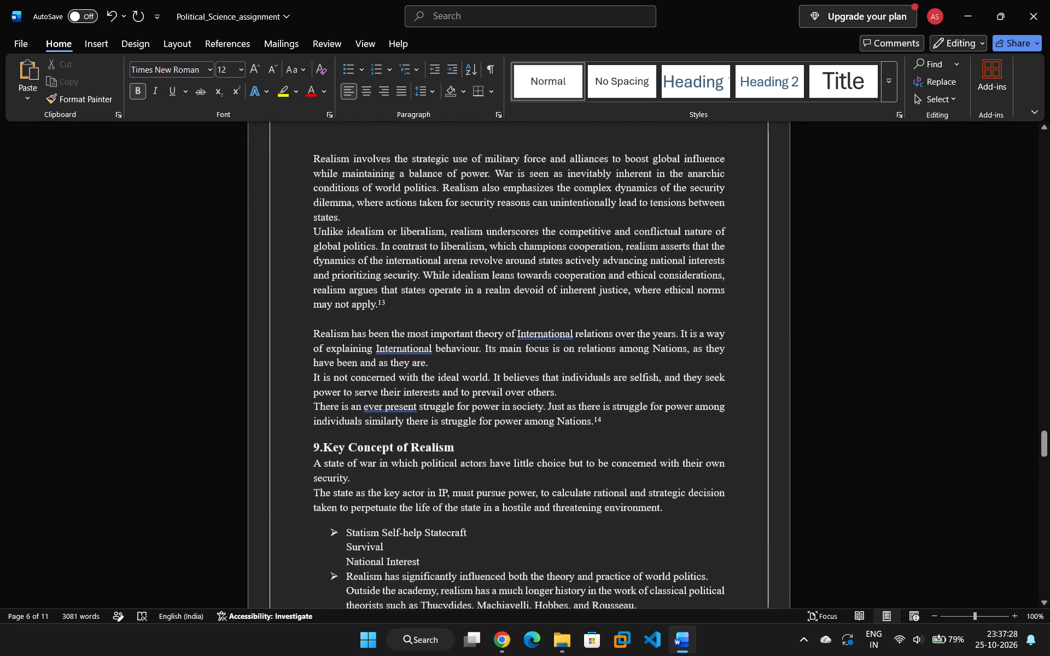
scroll(491, 491, up, 12)
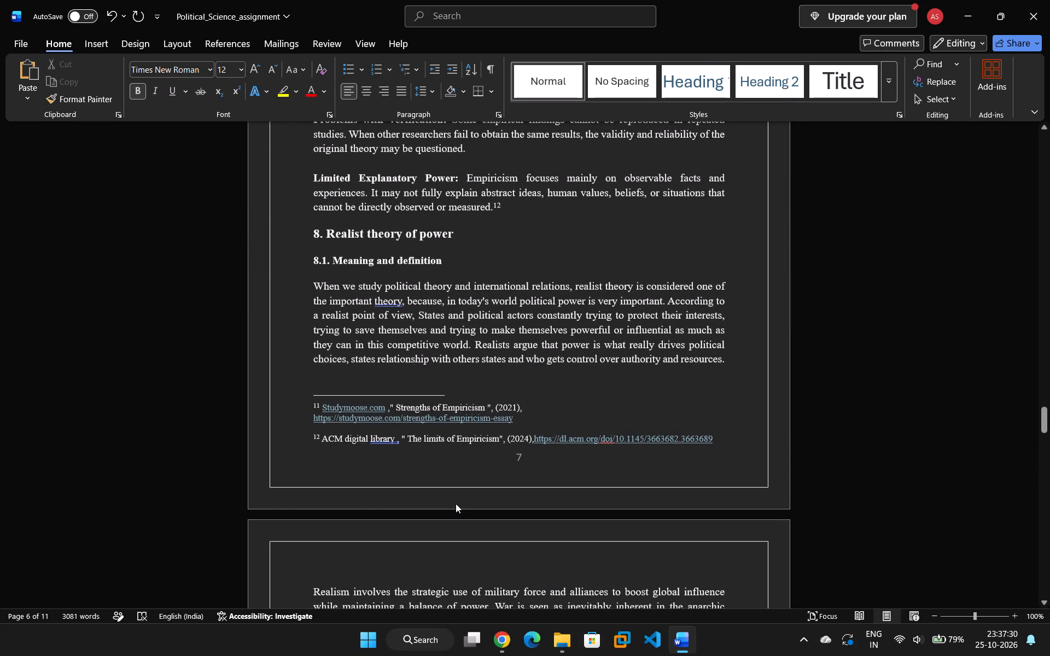
scroll(454, 503, up, 1)
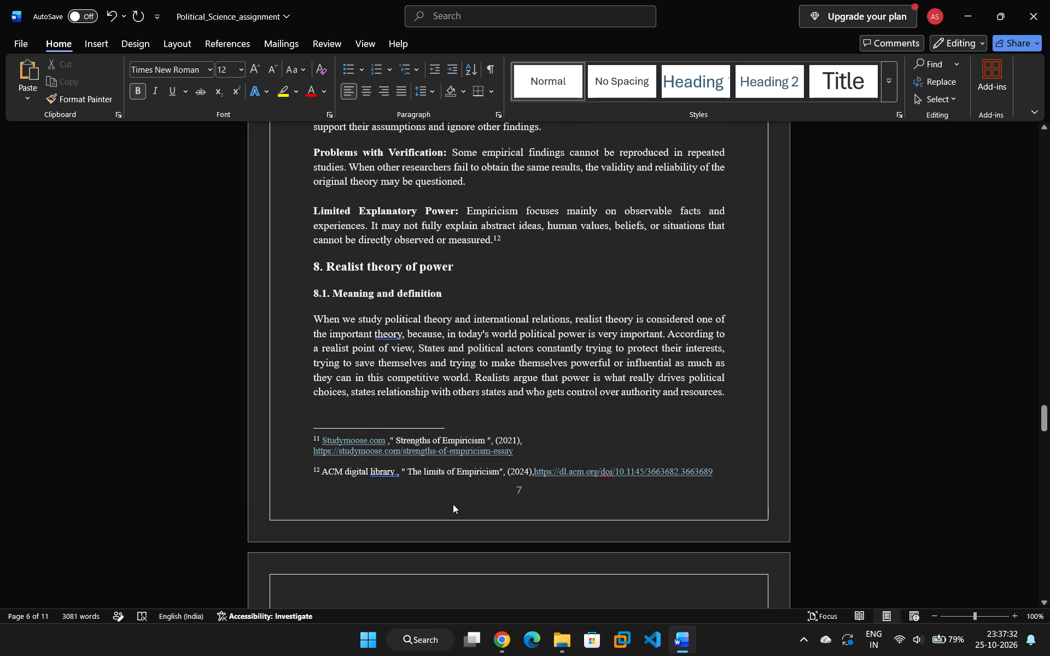
scroll(454, 504, down, 3)
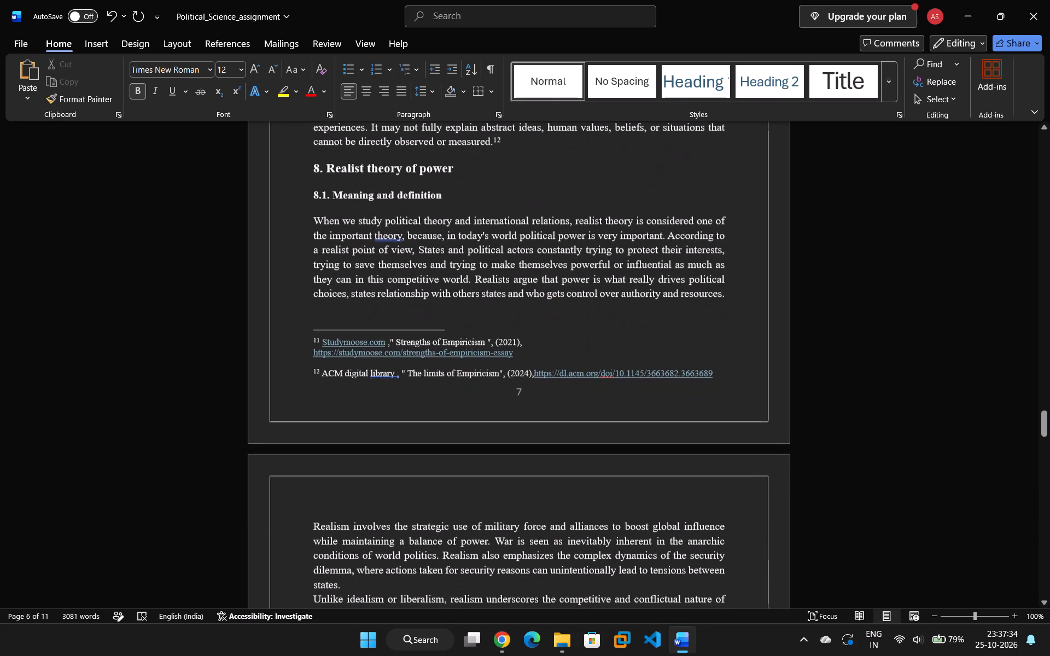
scroll(454, 504, down, 1)
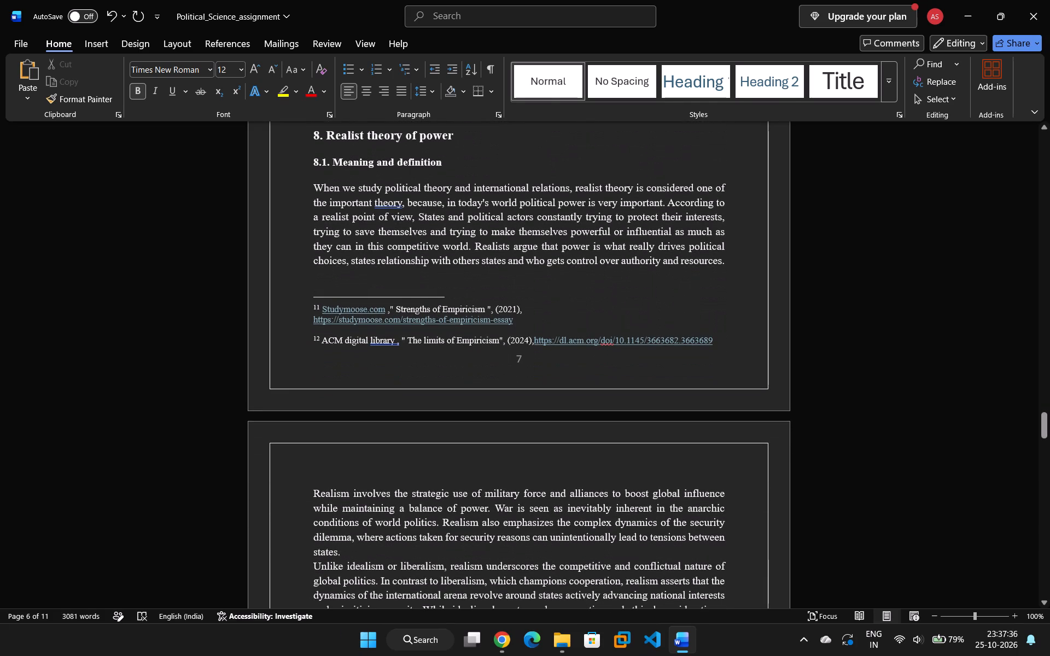
scroll(456, 506, down, 2)
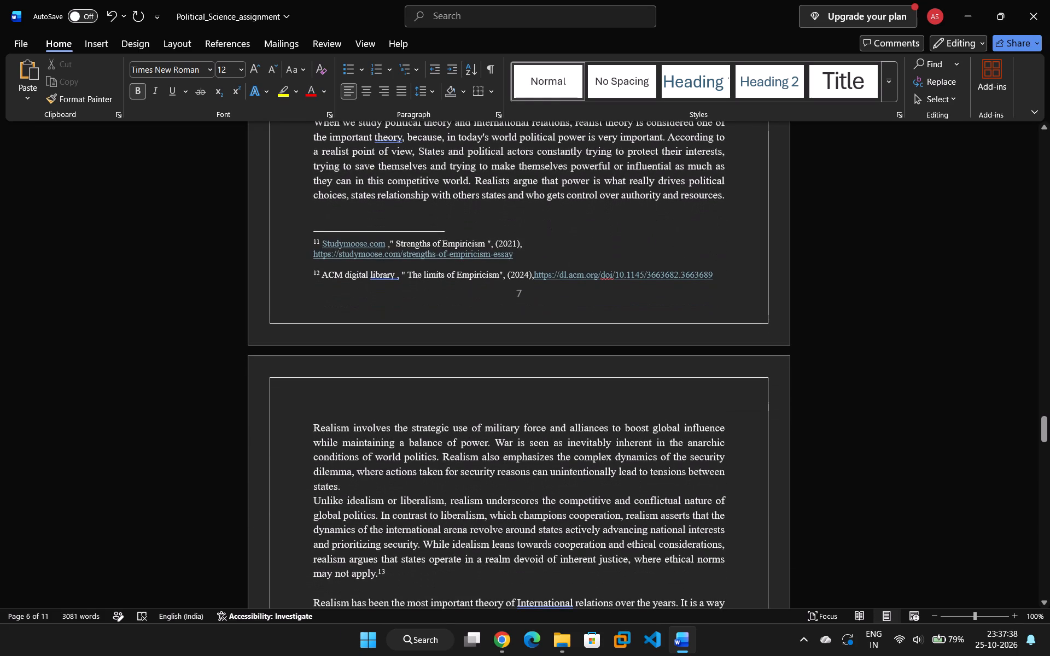
scroll(456, 511, down, 2)
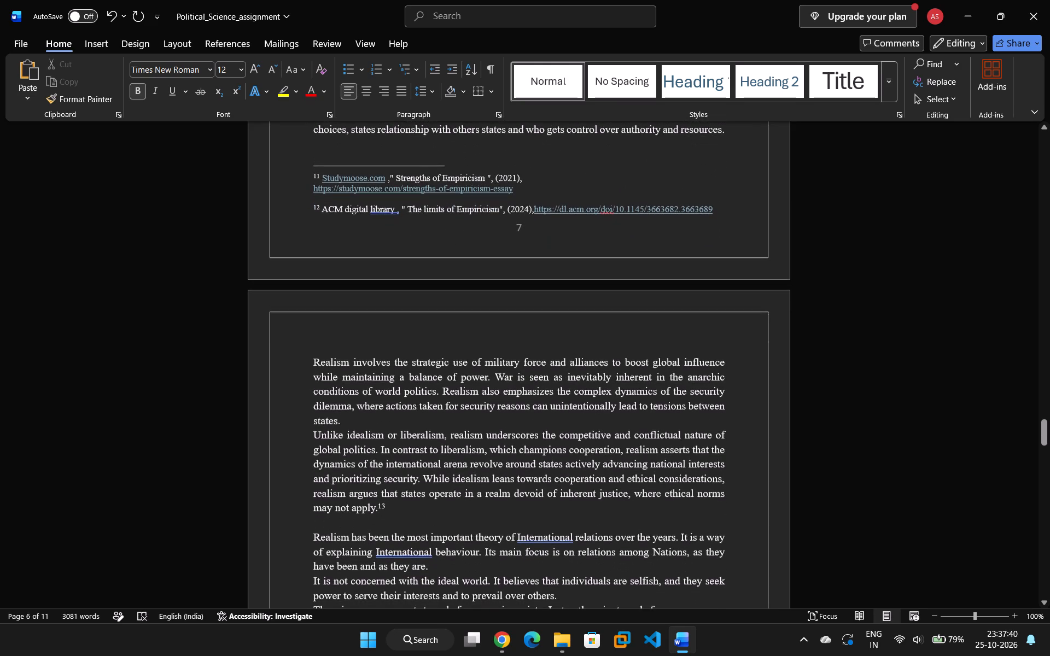
scroll(460, 511, down, 2)
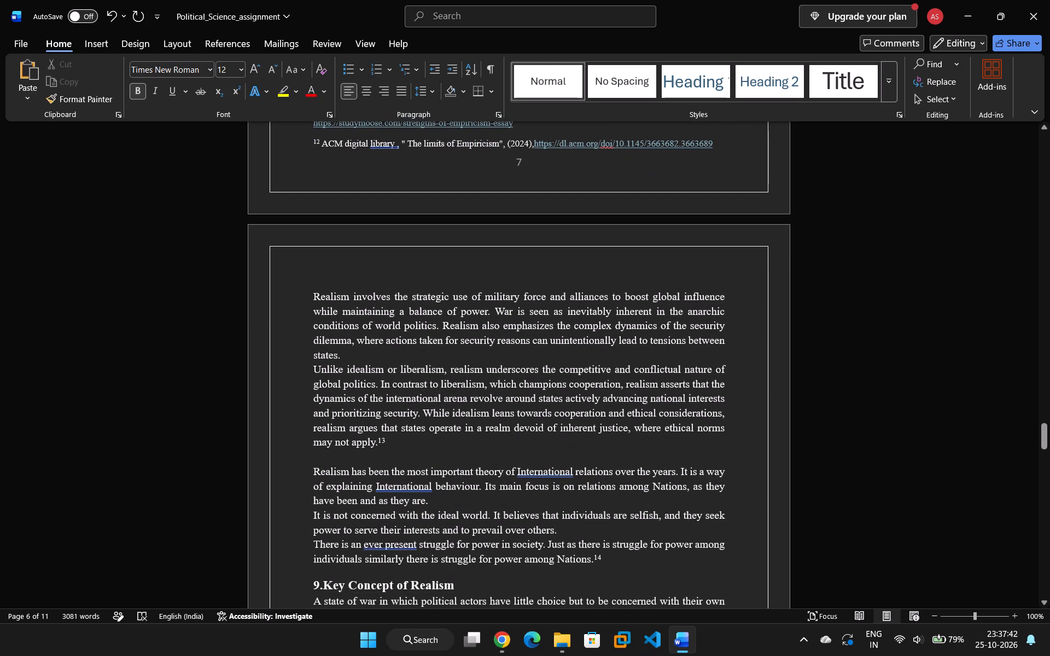
scroll(444, 510, down, 5)
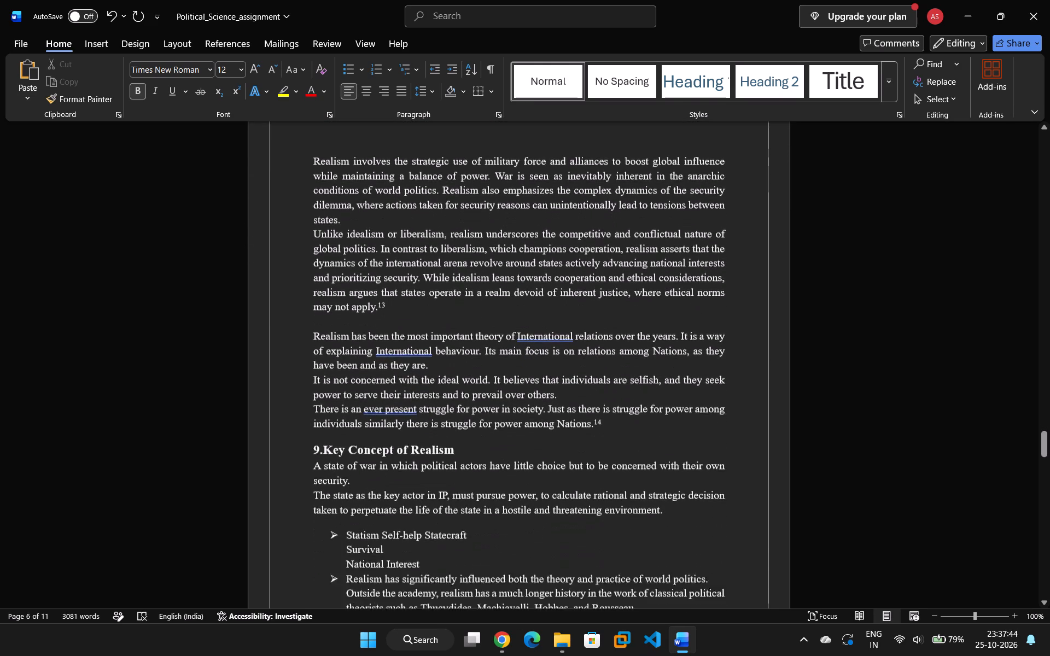
scroll(430, 512, down, 4)
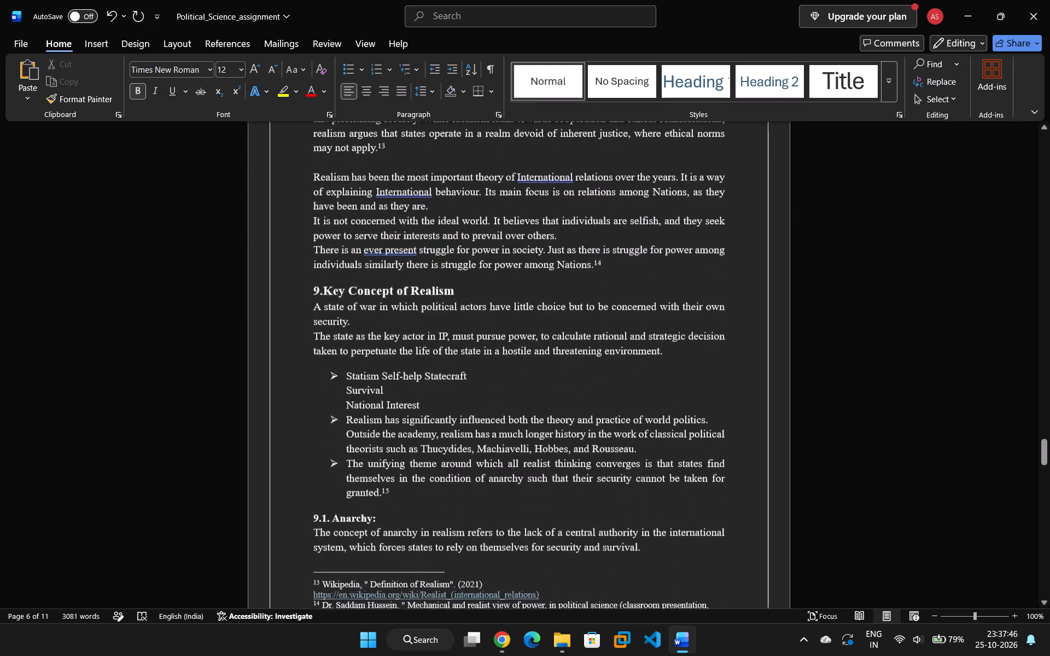
Examine the remaining numbered headings from "9.1. Anarchy" through "15. Bibliography", then return toward the front pages.
scroll(404, 515, down, 6)
scroll(407, 514, up, 2)
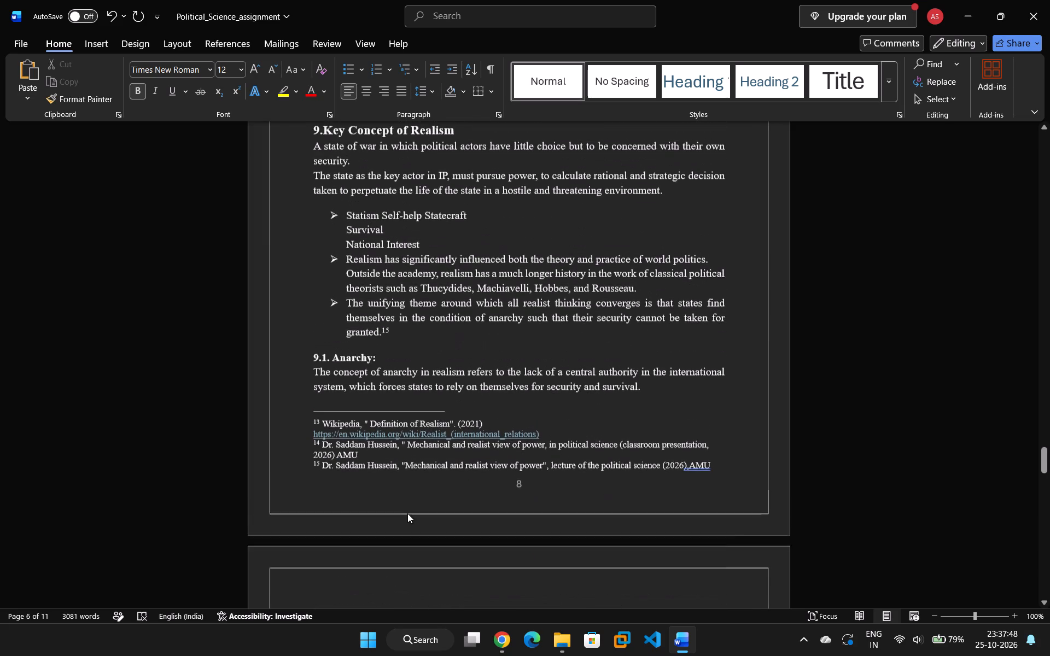
scroll(407, 512, down, 7)
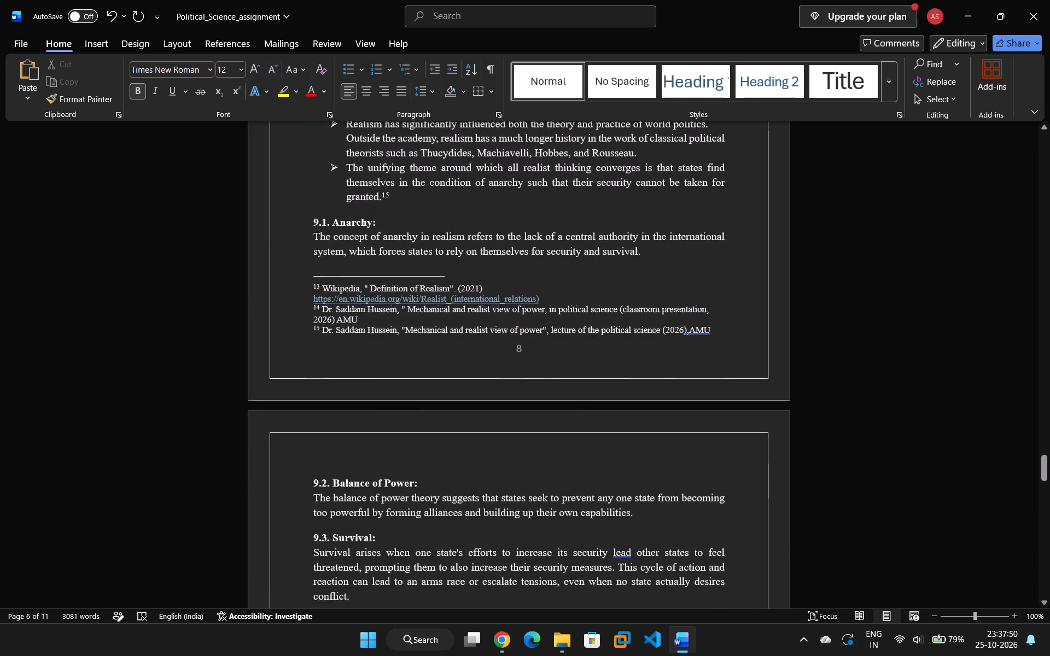
scroll(409, 512, down, 10)
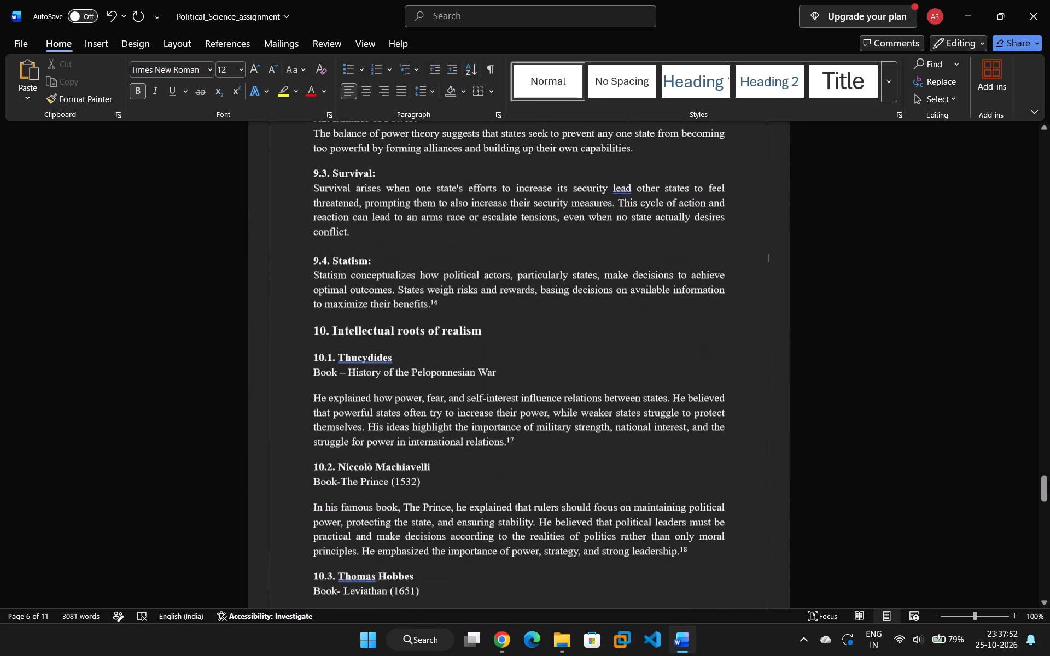
scroll(418, 511, down, 3)
scroll(465, 504, down, 5)
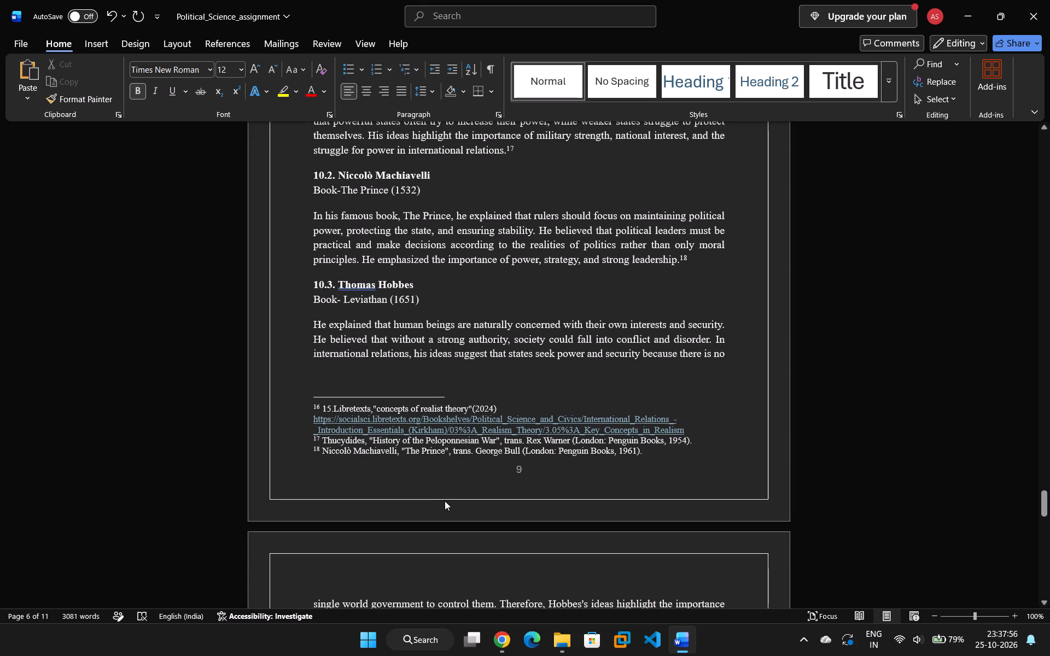
scroll(445, 501, up, 3)
scroll(434, 504, down, 12)
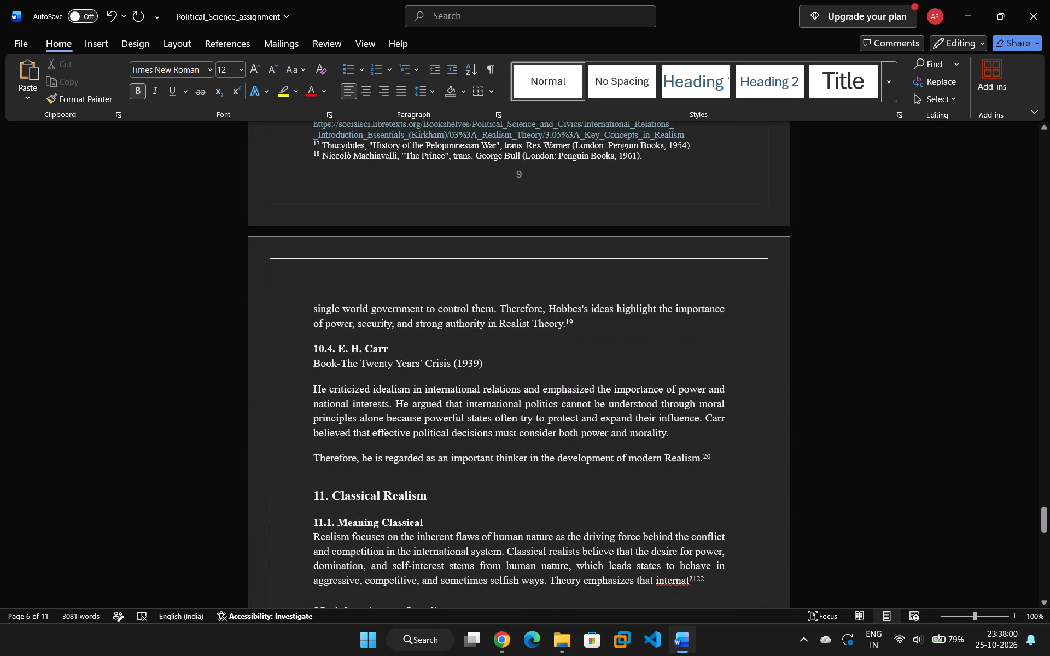
scroll(434, 503, down, 3)
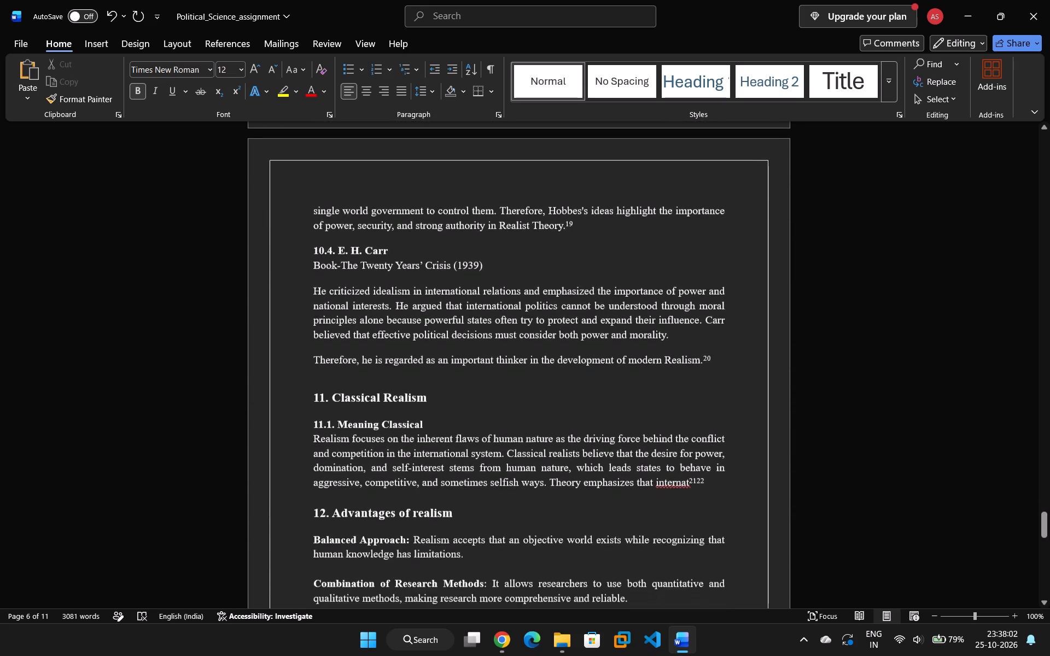
scroll(434, 503, down, 8)
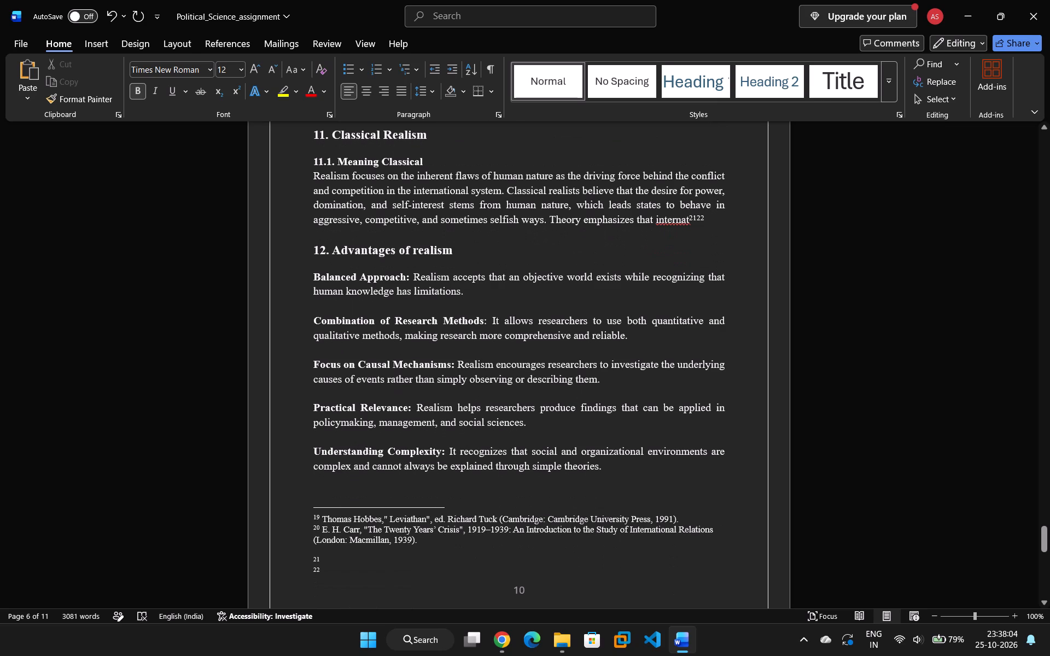
scroll(439, 500, up, 1)
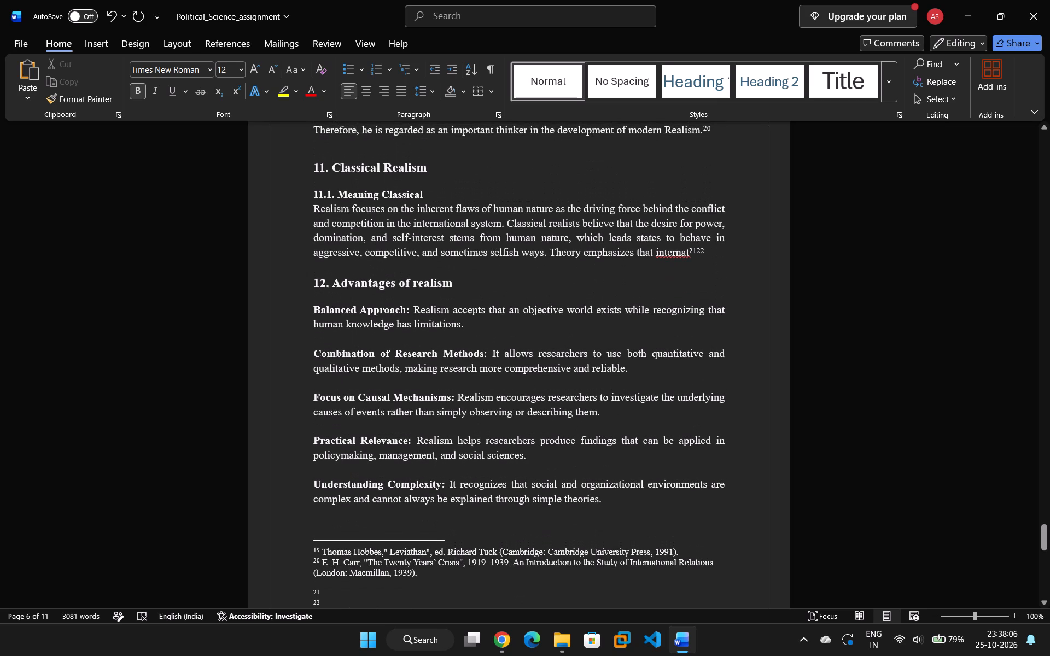
scroll(436, 500, down, 11)
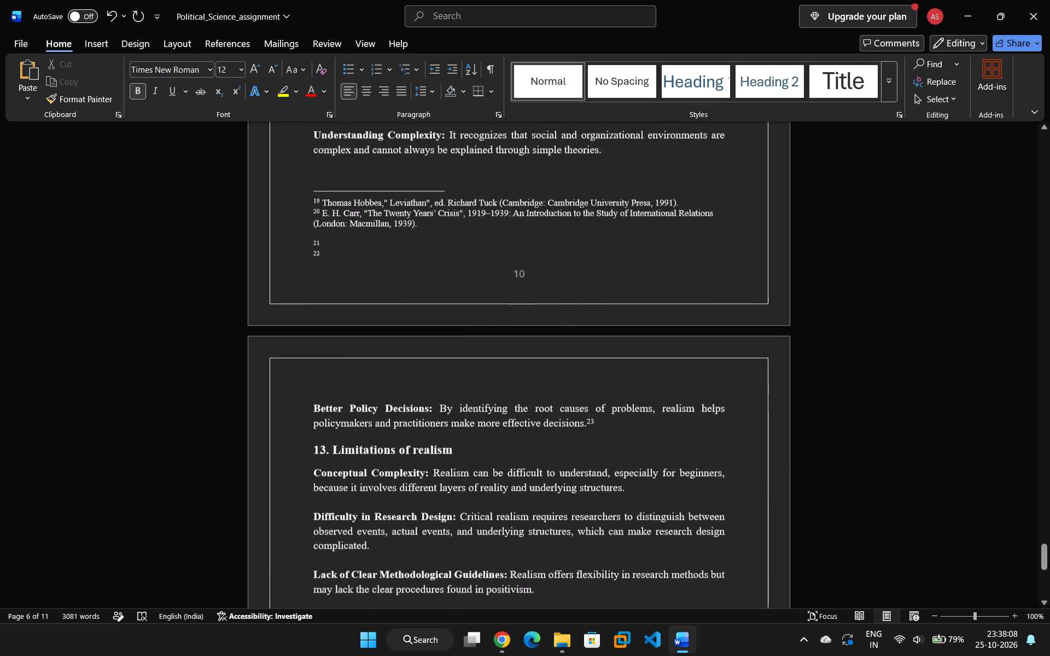
scroll(436, 501, down, 9)
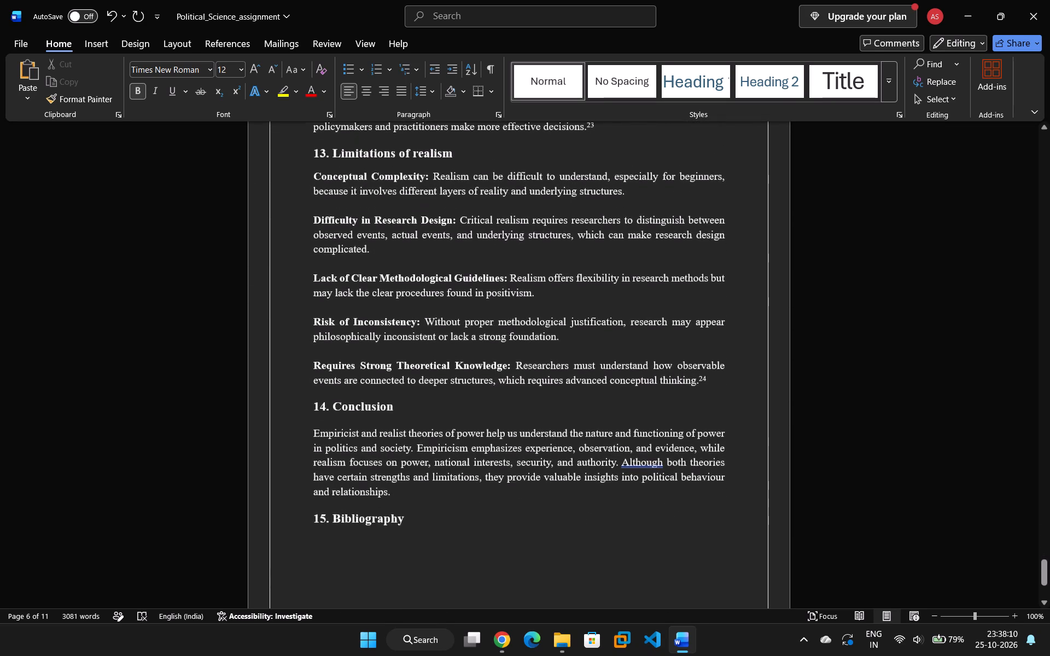
scroll(439, 500, down, 1)
scroll(439, 500, up, 14)
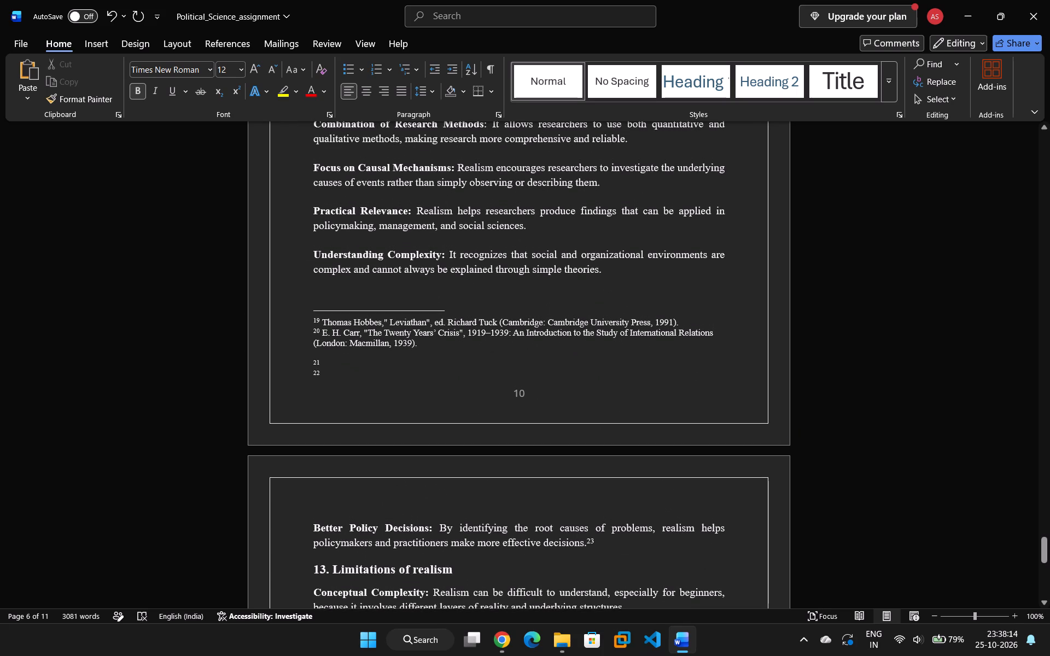
drag(1047, 548, 1049, 275)
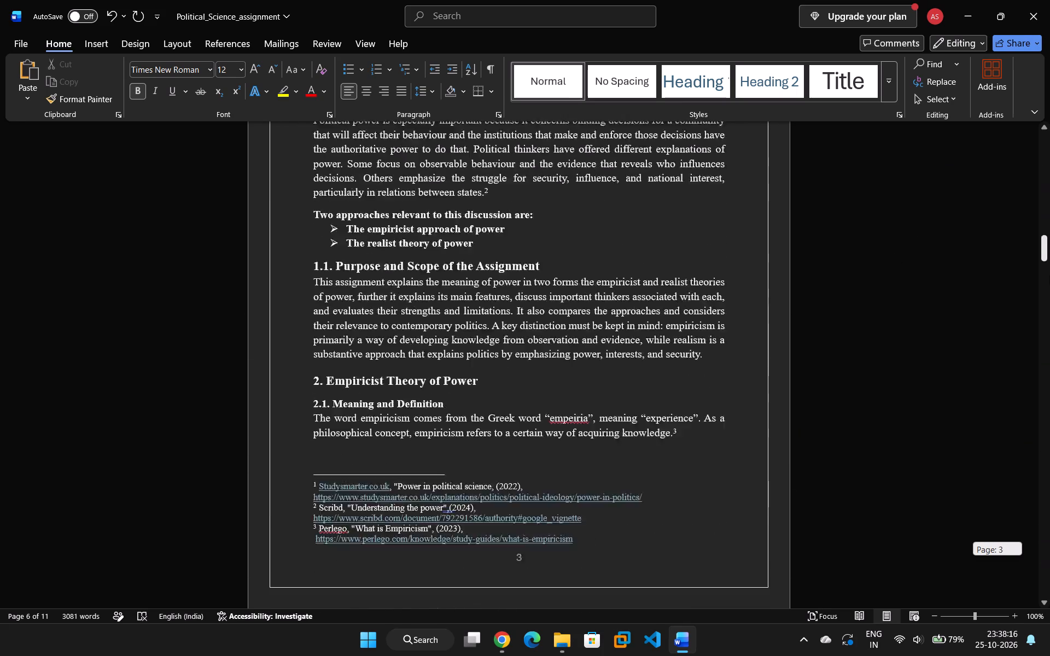
Add subentry number "5.1" under "5. Applications of Empiricist Theories of Power" in the contents, indented by one space.
drag(1049, 275, 1030, 191)
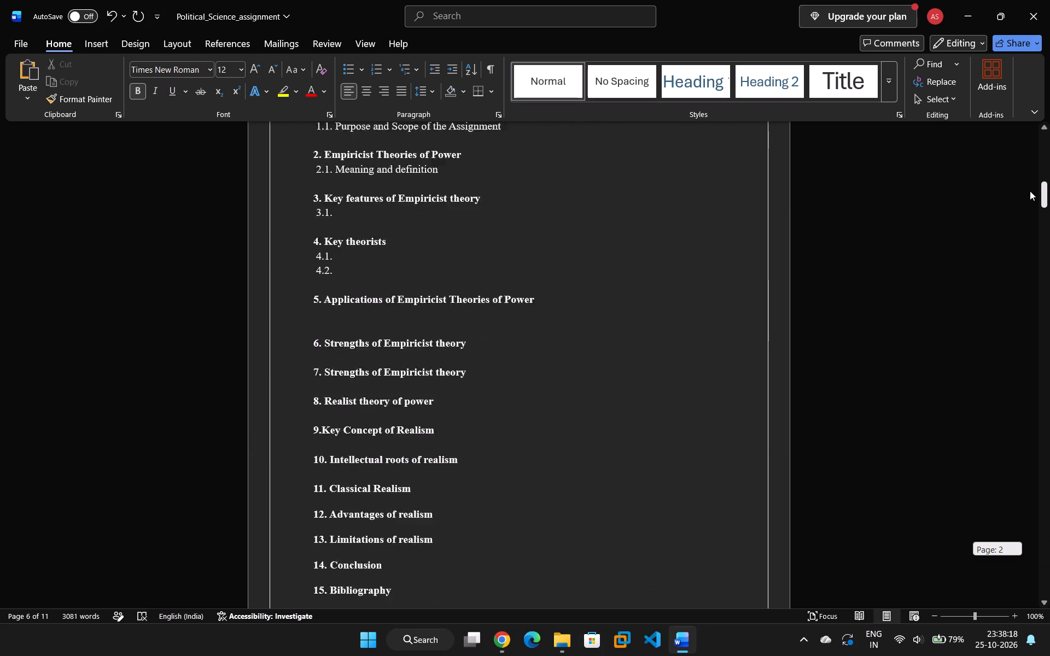
drag(1030, 191, 1030, 190)
scroll(617, 413, down, 1)
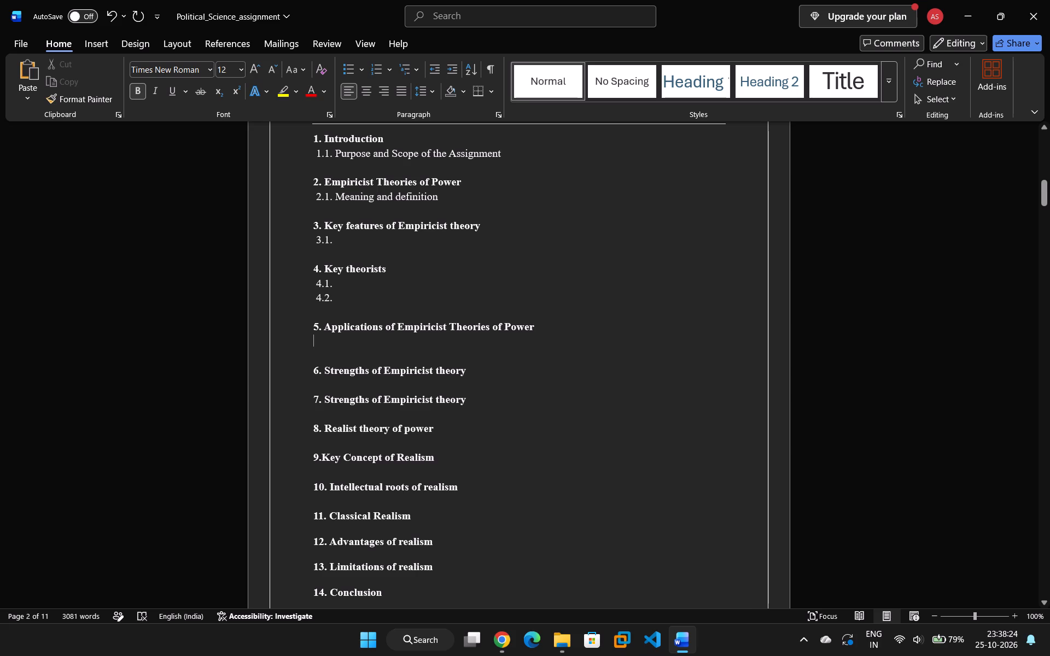
text(5.)
key(1)
key(Left)
key(Left)
key(Left)
key(space)
key(Right)
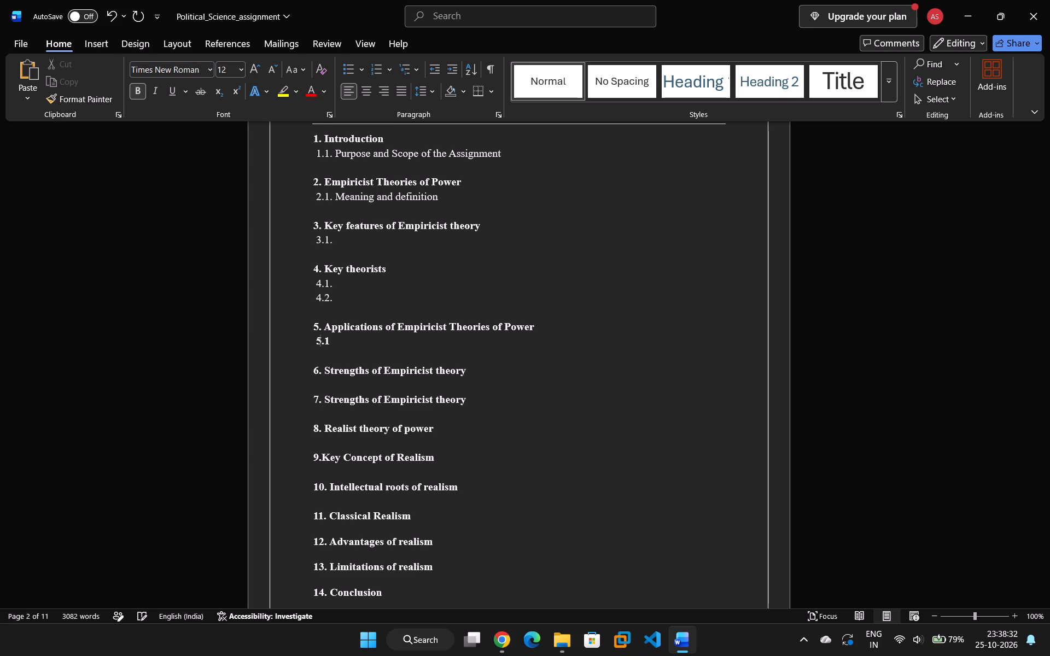
key(Right)
key(Right)
key(Right)
key(Up)
key(Right)
key(Right)
key(Right)
key(Right)
Add subentry numbers "5.2" and "5.3" on separate lines below 5.1, each indented by one space.
key(Return)
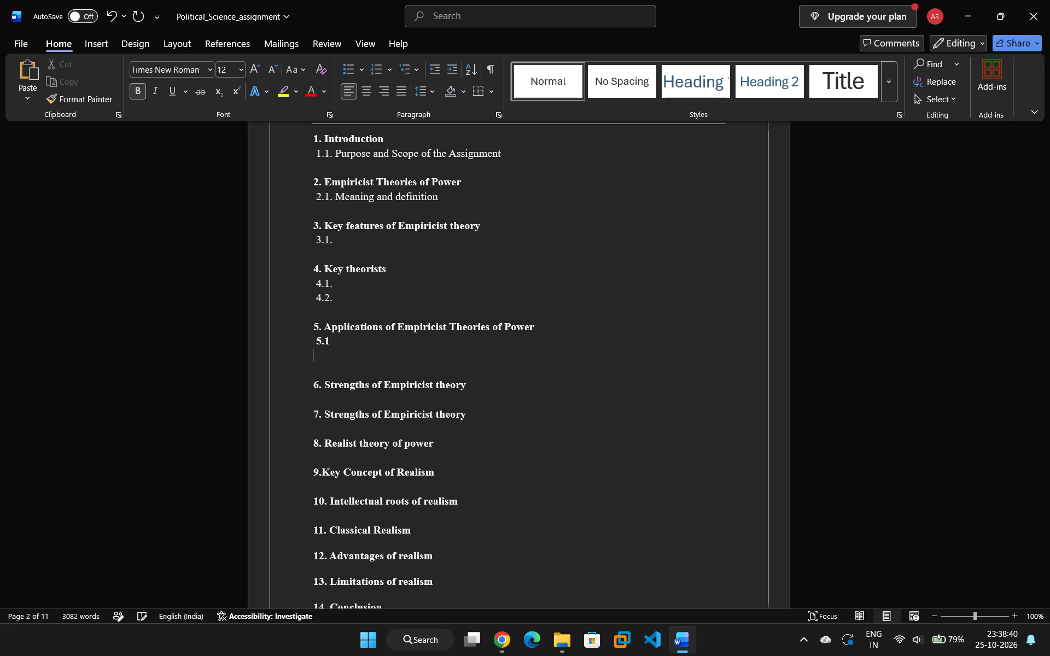
key(space)
text(5.)
key(2)
key(Return)
key(space)
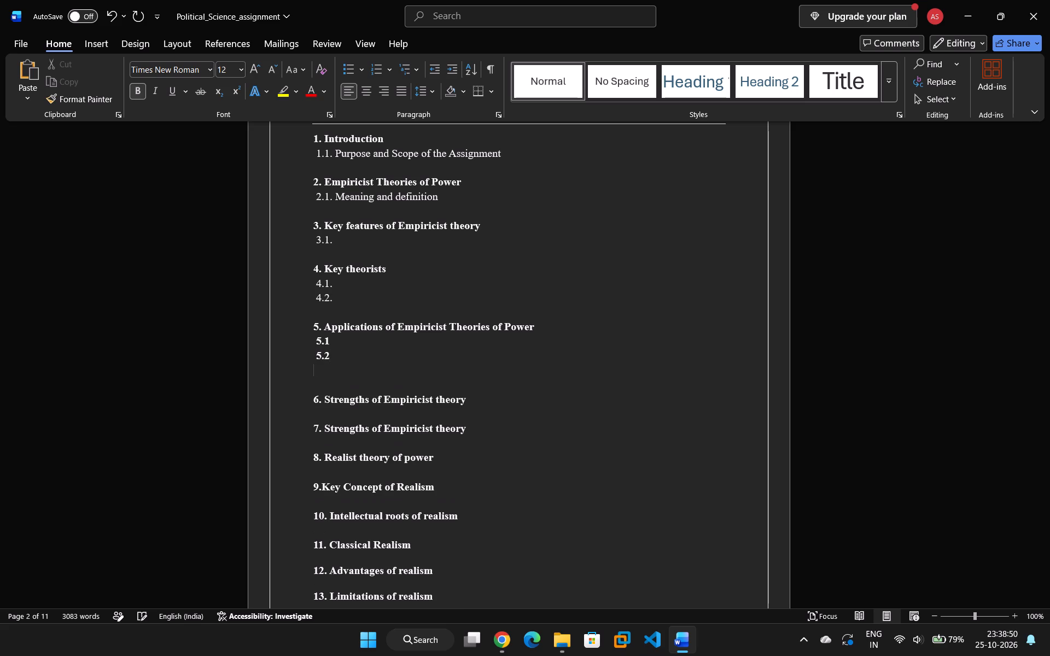
text(5.)
key(3)
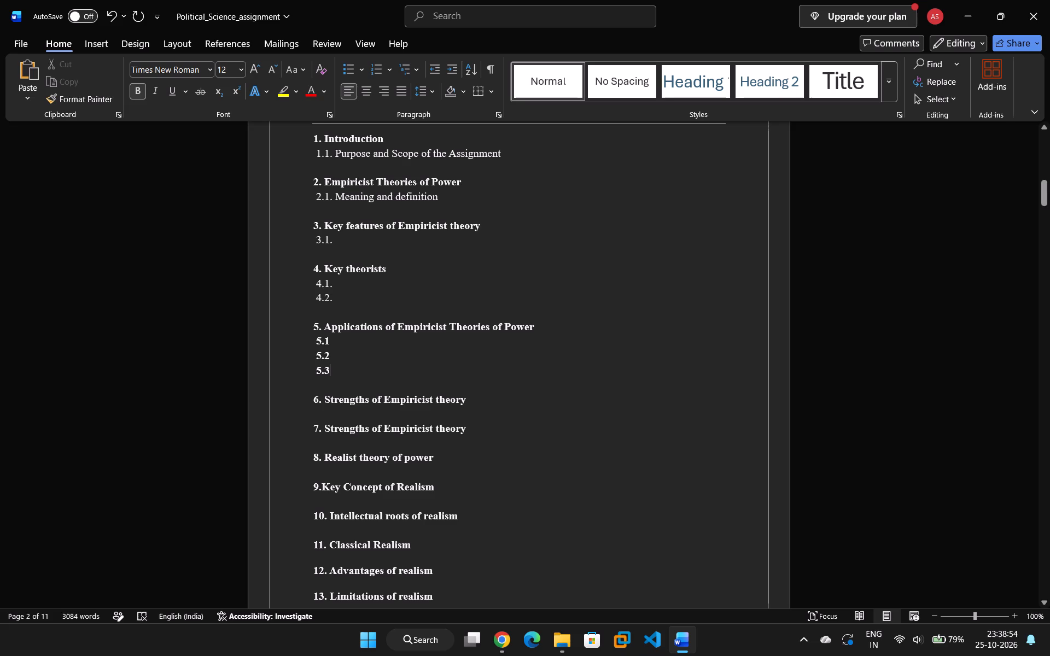
Remove the bold formatting from subentry numbers 5.1, 5.2 and 5.3 in the contents.
drag(353, 373, 310, 348)
click(416, 303)
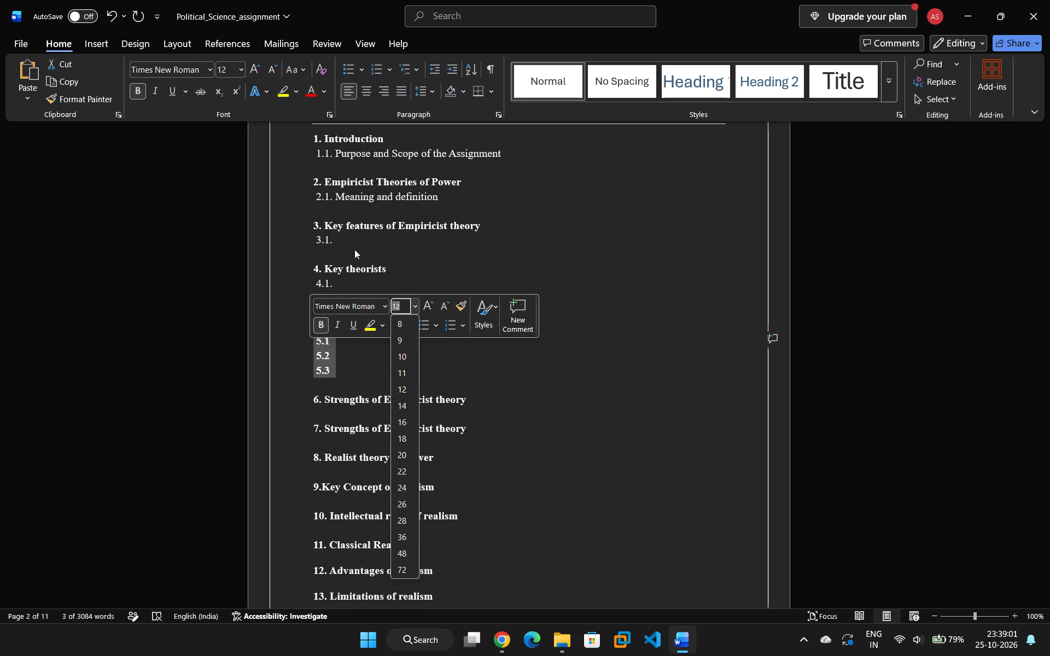
click(332, 239)
drag(332, 239, 313, 241)
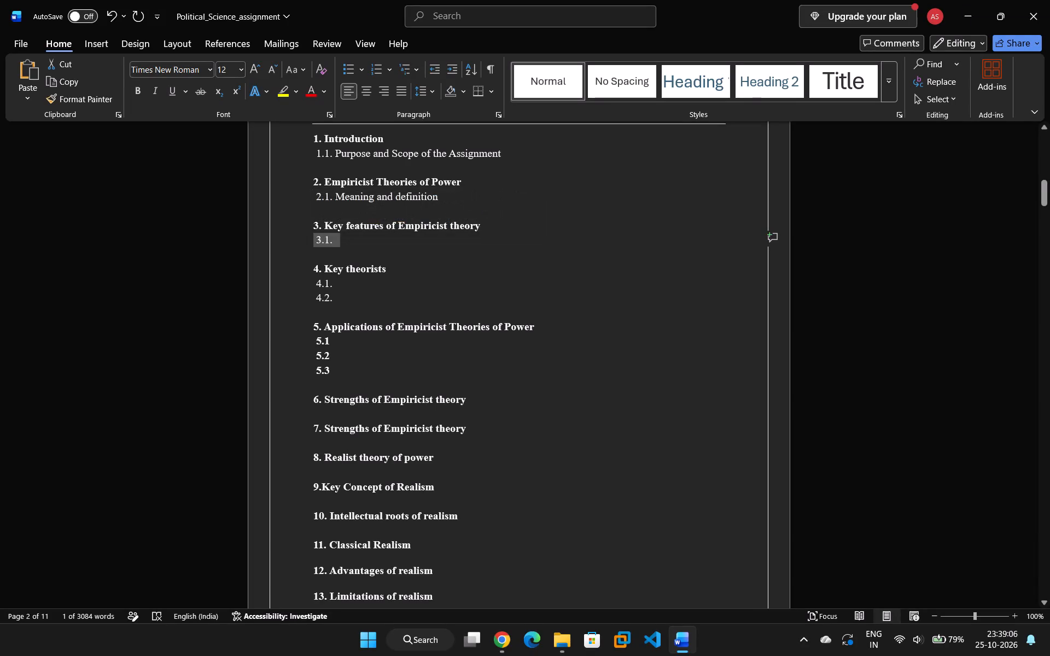
drag(341, 301, 313, 297)
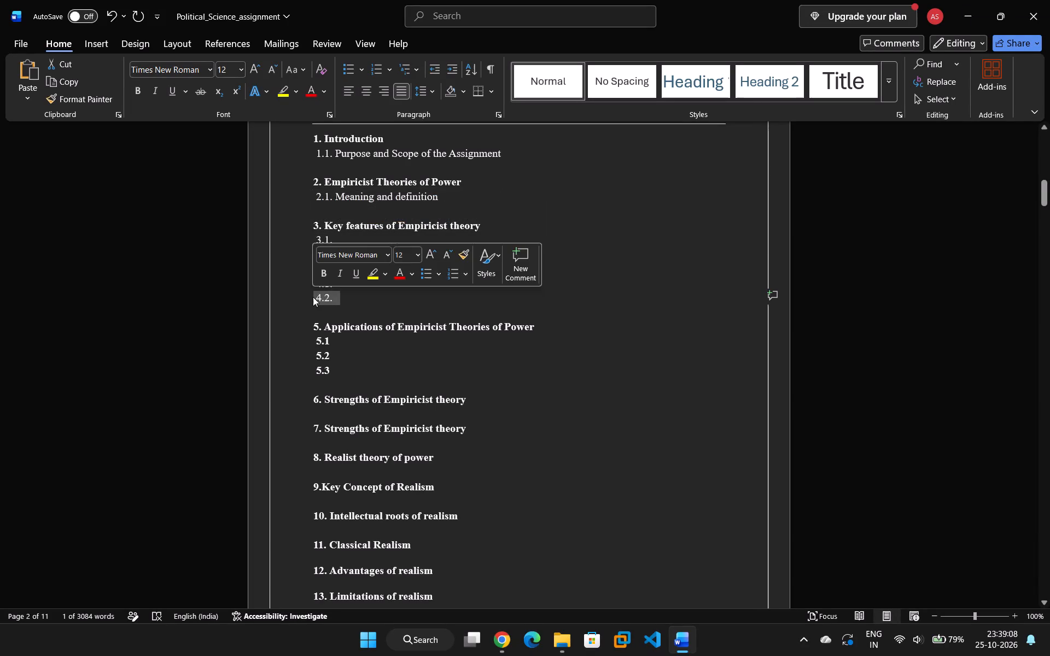
drag(342, 374, 317, 347)
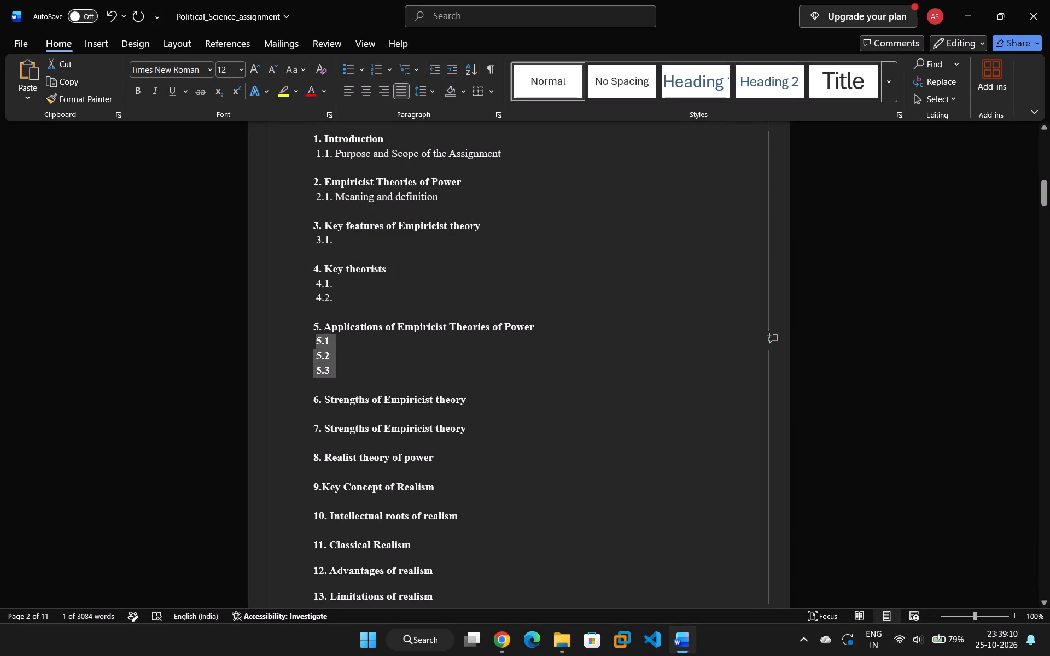
drag(317, 347, 315, 344)
click(326, 321)
click(365, 378)
Add a non-bold subentry number "8.1" under "8. Realist theory of power", indented by one space.
scroll(364, 393, down, 2)
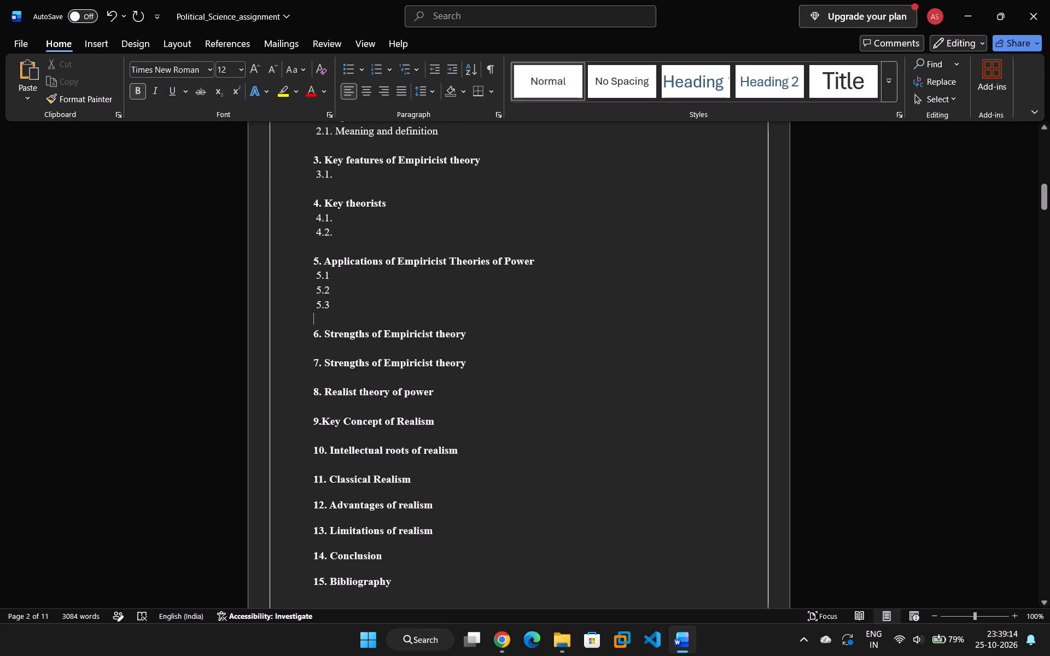
scroll(398, 356, down, 2)
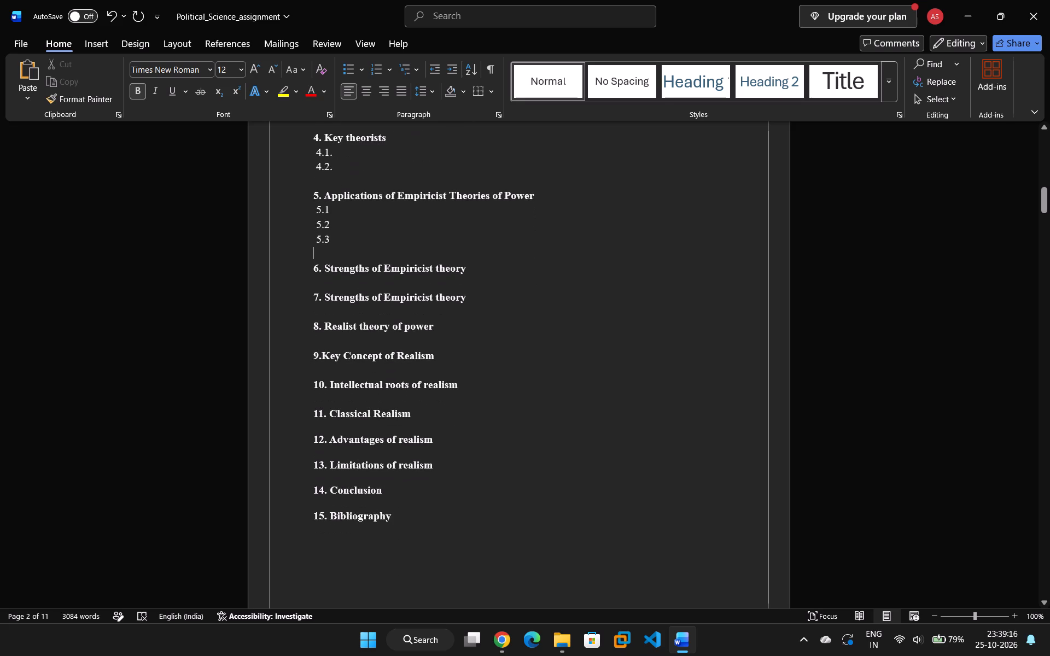
scroll(448, 313, down, 1)
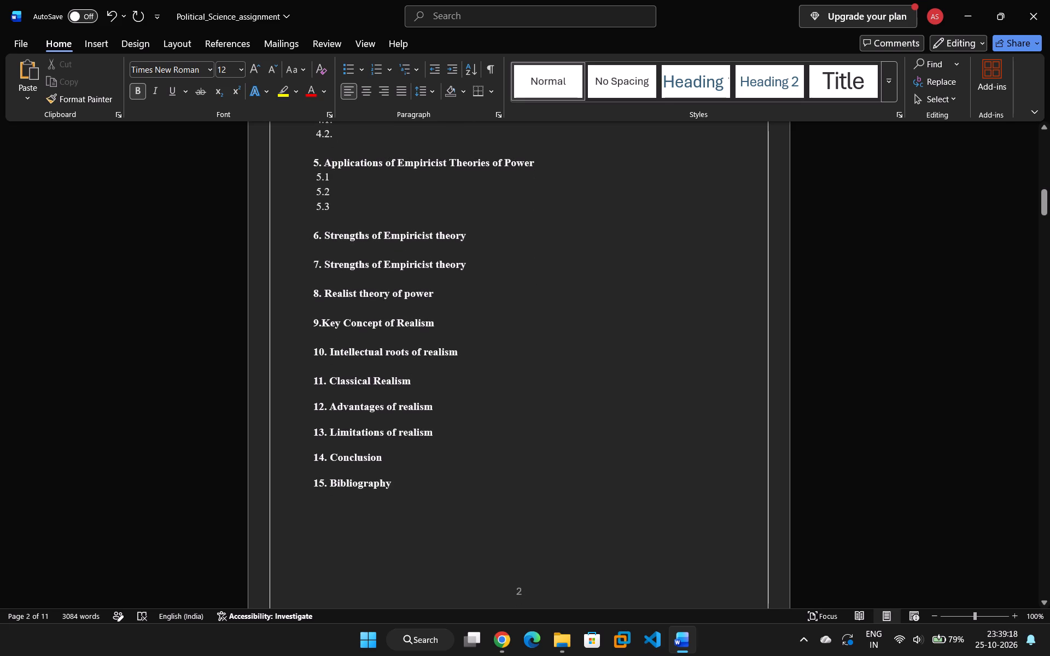
click(436, 296)
key(Return)
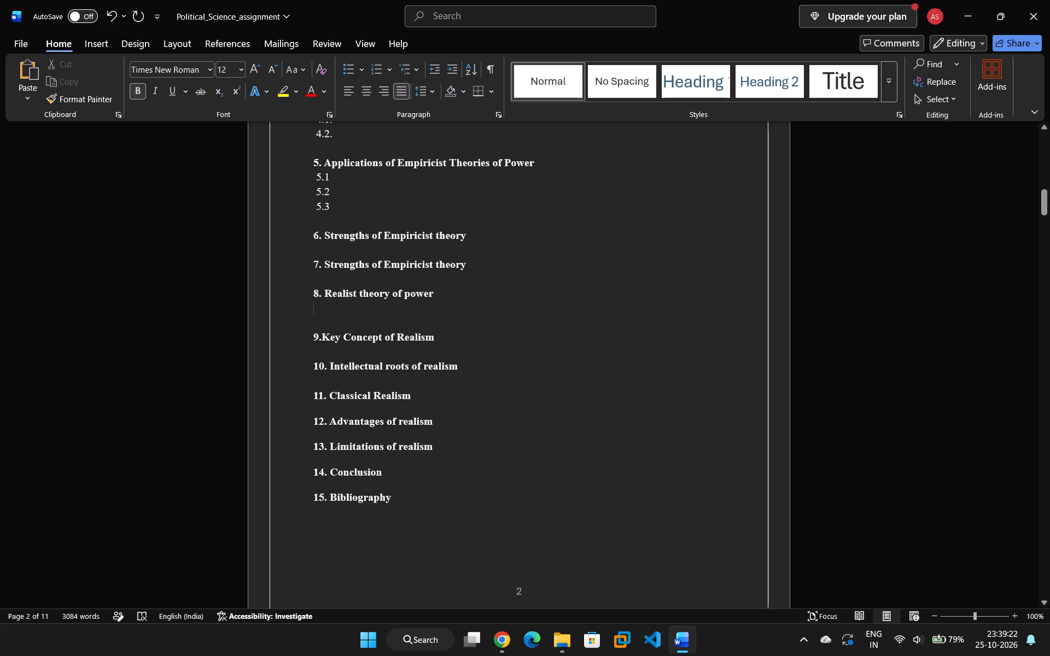
key(space)
text(8.1)
drag(337, 313, 313, 315)
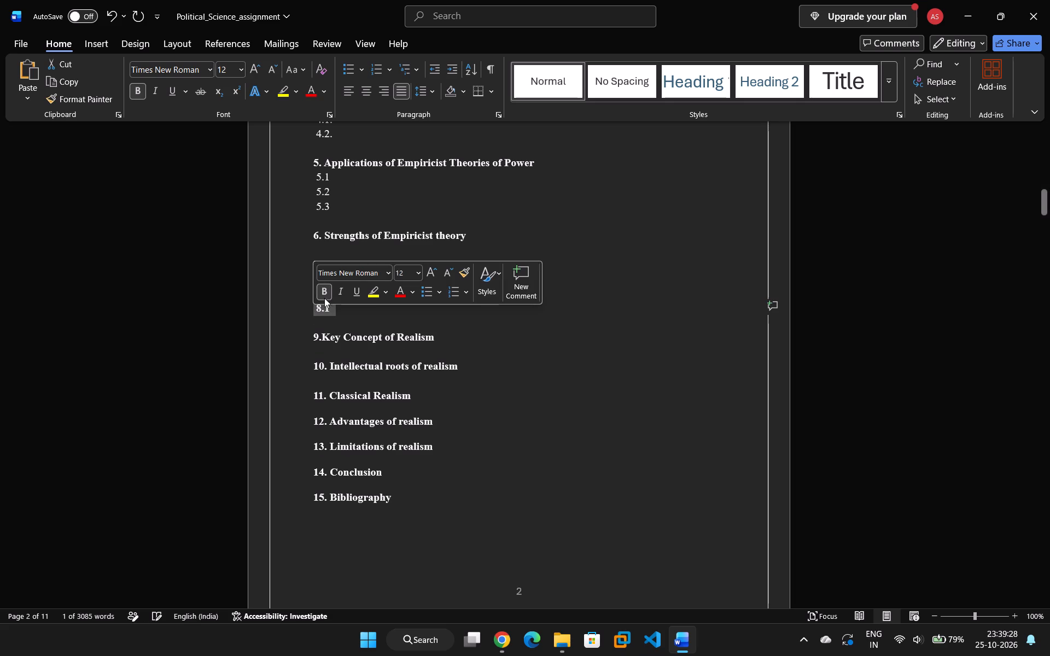
click(323, 290)
click(347, 316)
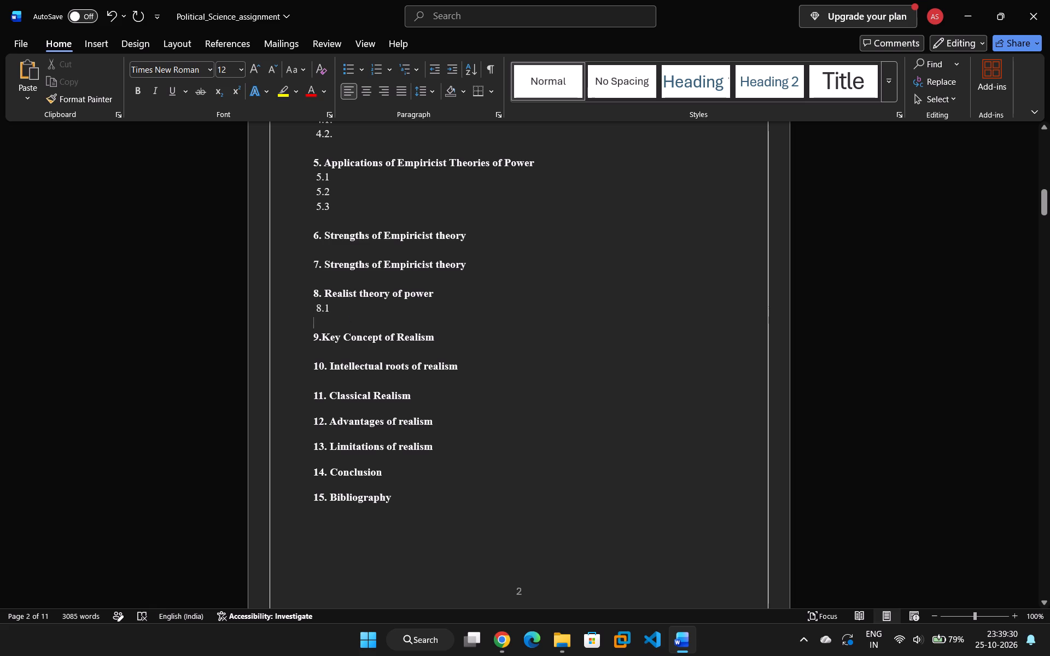
Add a non-bold subentry number "9.1" under "9.Key Concept of Realism" in the contents, indented by one space.
click(448, 344)
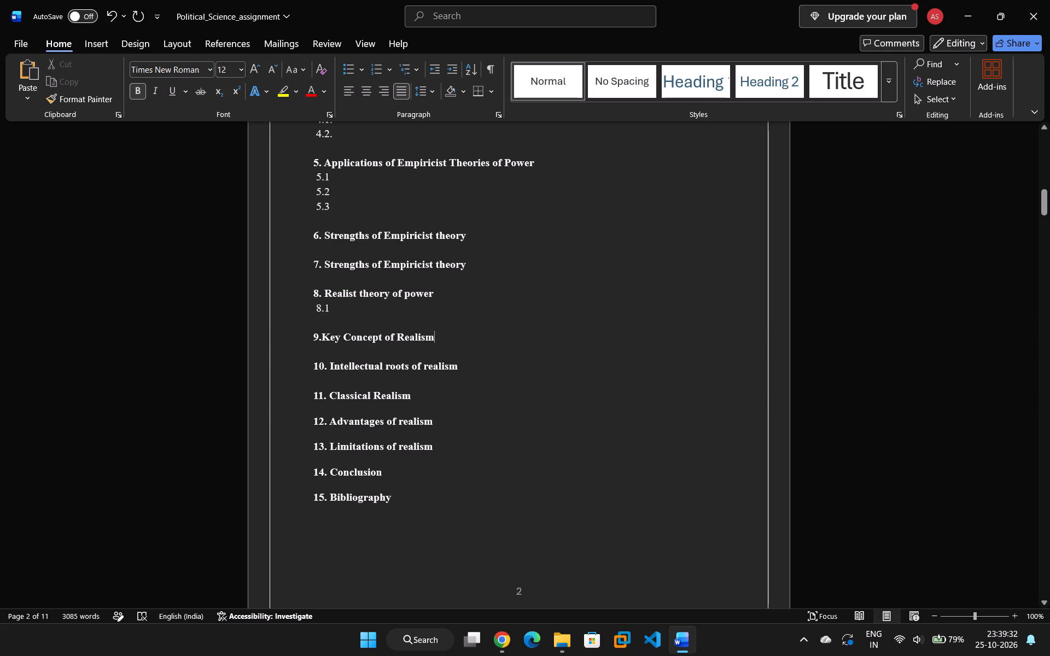
click(328, 326)
click(439, 337)
key(Return)
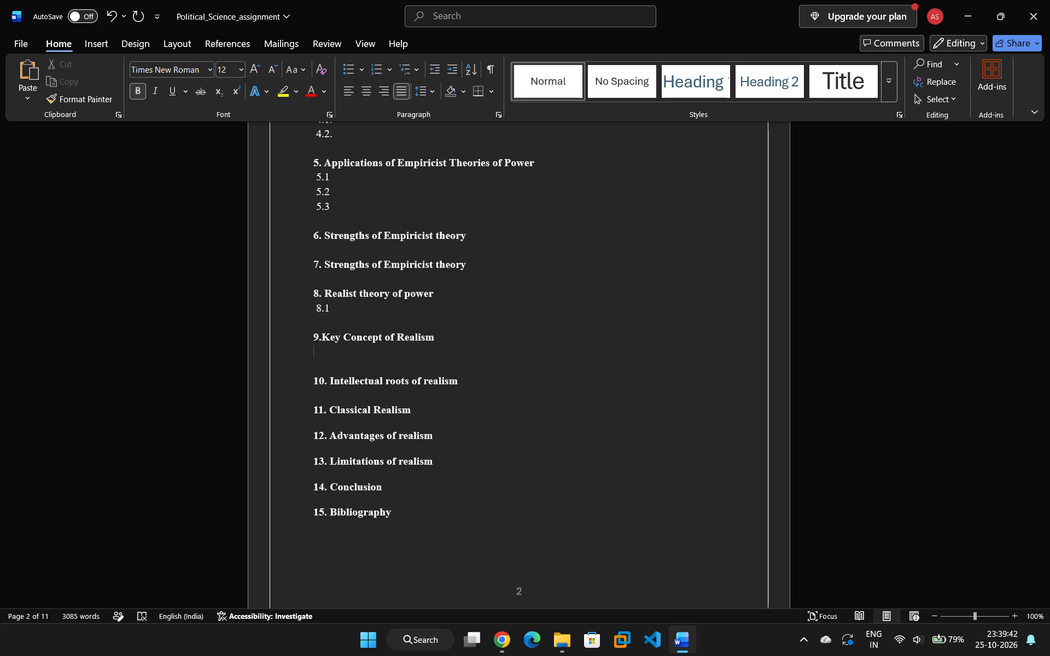
text(9.1)
key(BackSpace)
key(BackSpace)
key(BackSpace)
click(135, 92)
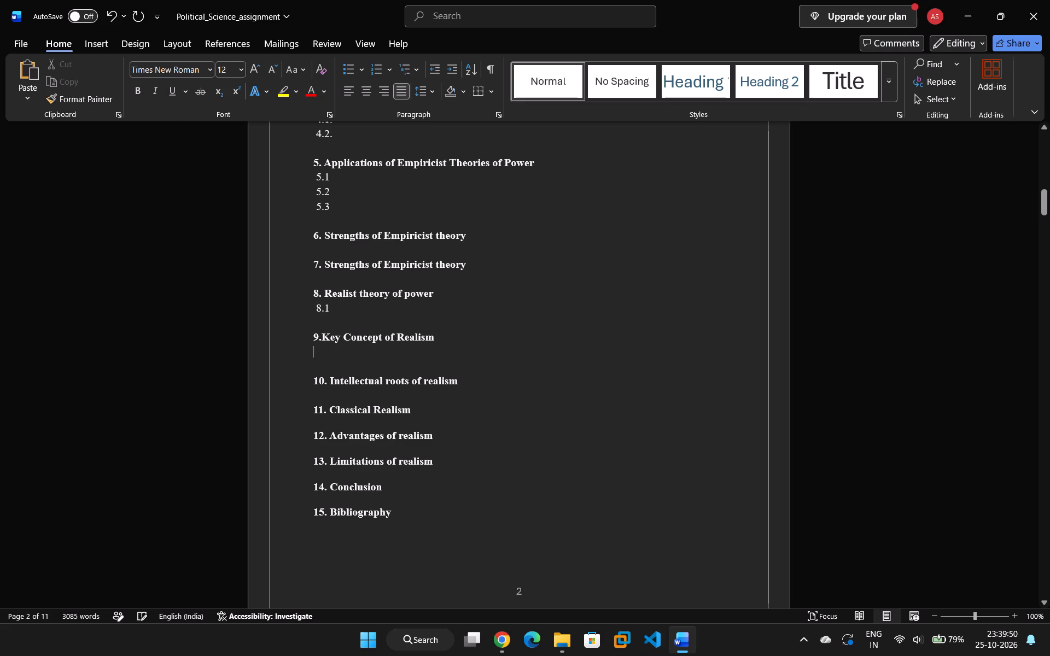
key(9)
text(.1)
key(Return)
key(Up)
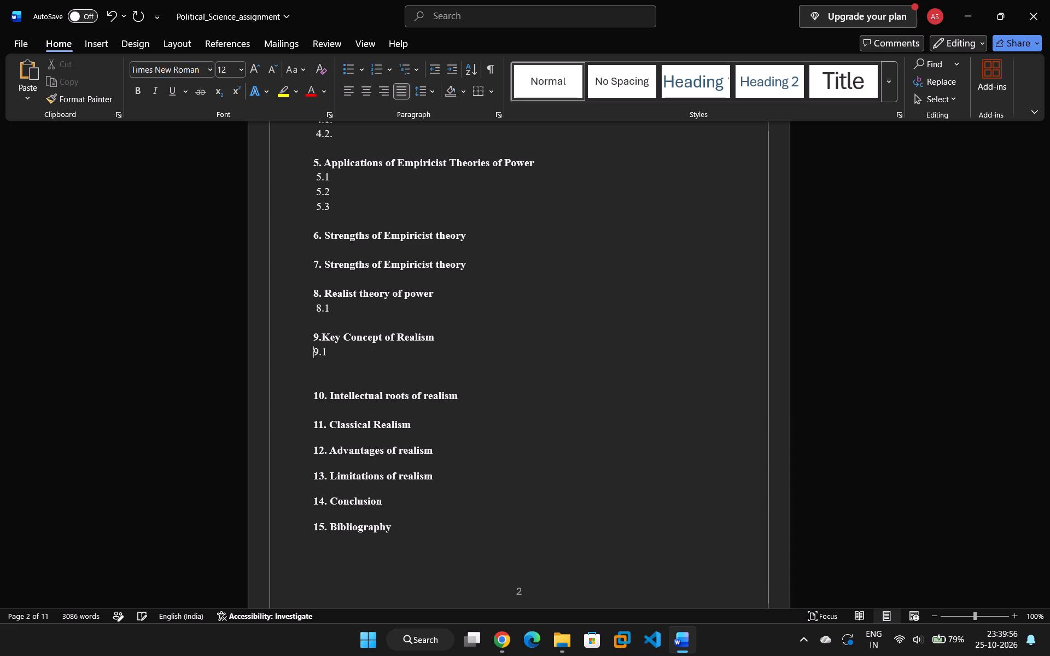
key(space)
Add a non-bold subentry number "9.2" on the line below 9.1, indented by one space.
key(Down)
key(Right)
key(Up)
key(Right)
key(Up)
key(Up)
key(Right)
key(Right)
key(Right)
key(Right)
key(Down)
key(space)
text(9.1)
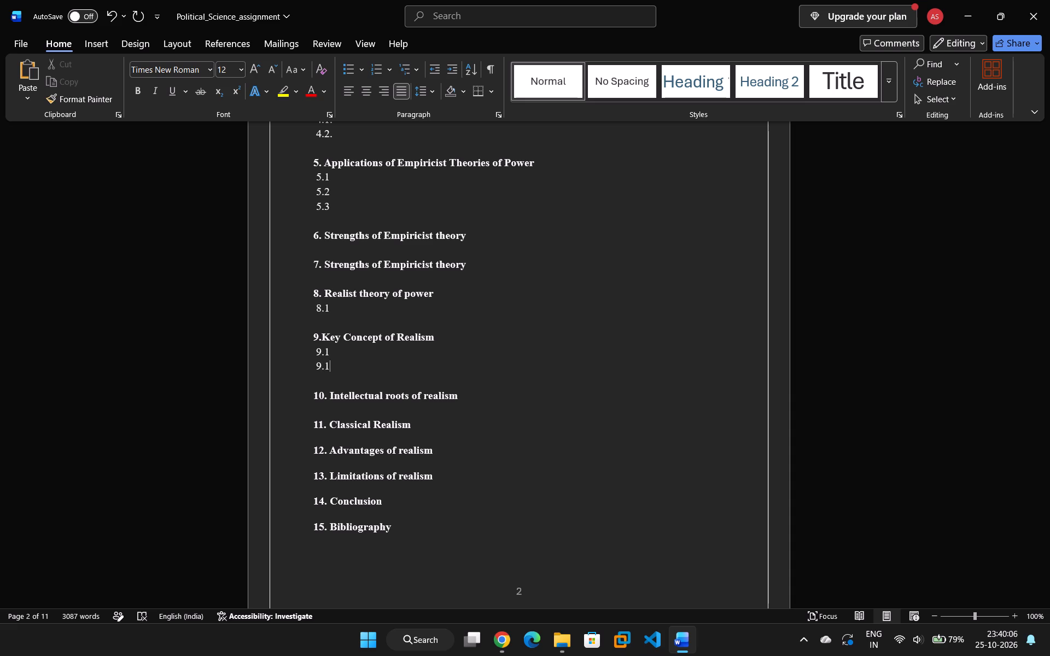
key(BackSpace)
key(2)
Add subentry number "9.3" on a new line below 9.2, indented by one space.
key(Return)
key(2)
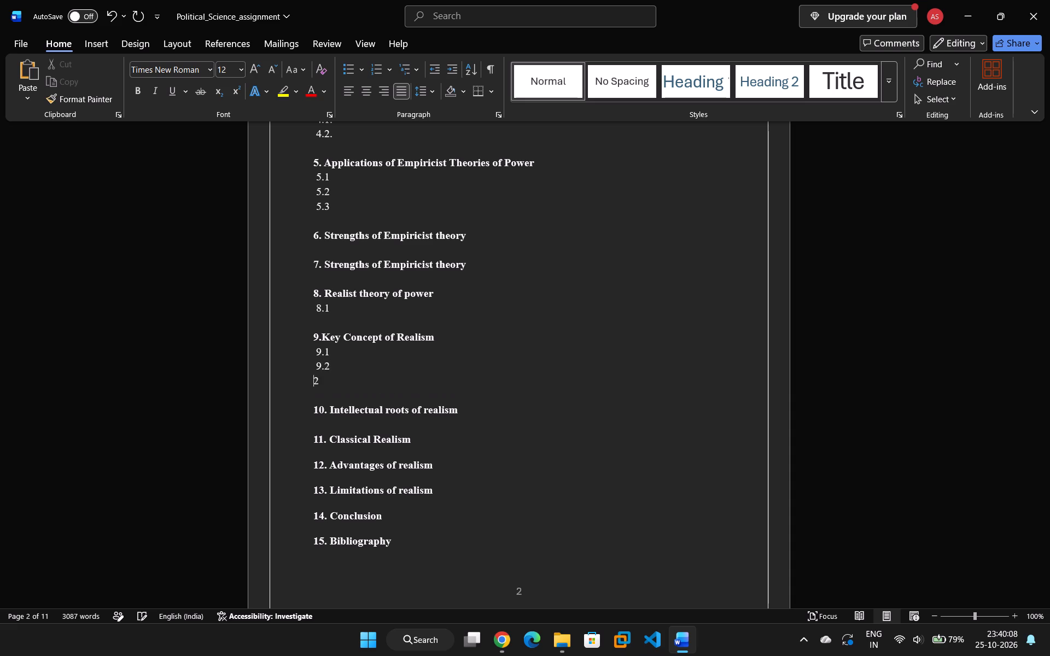
key(BackSpace)
key(BackSpace)
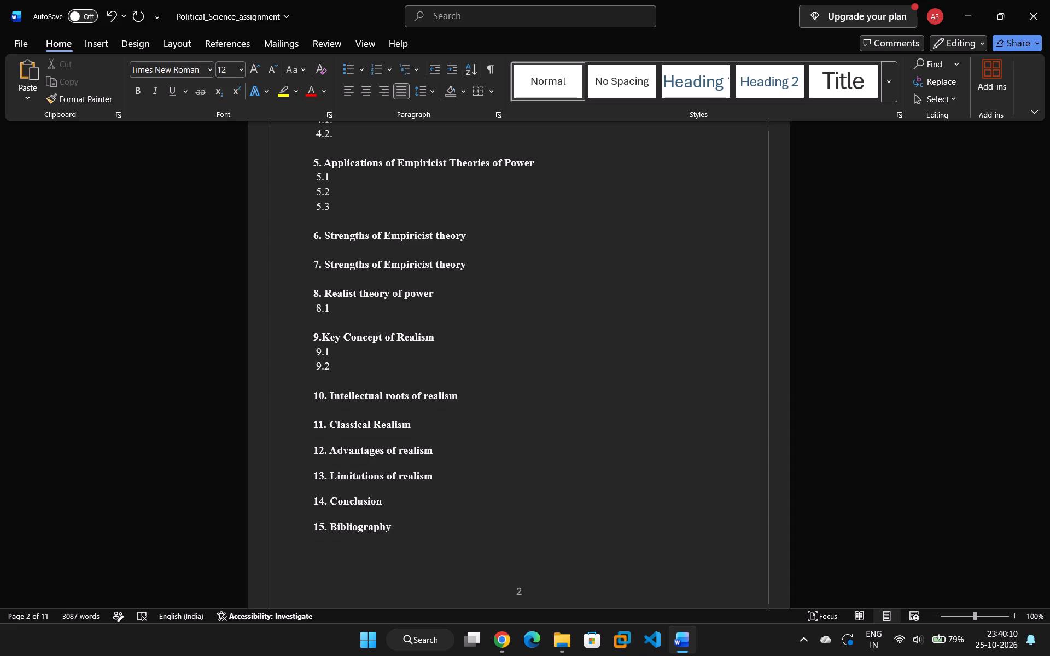
key(Return)
key(space)
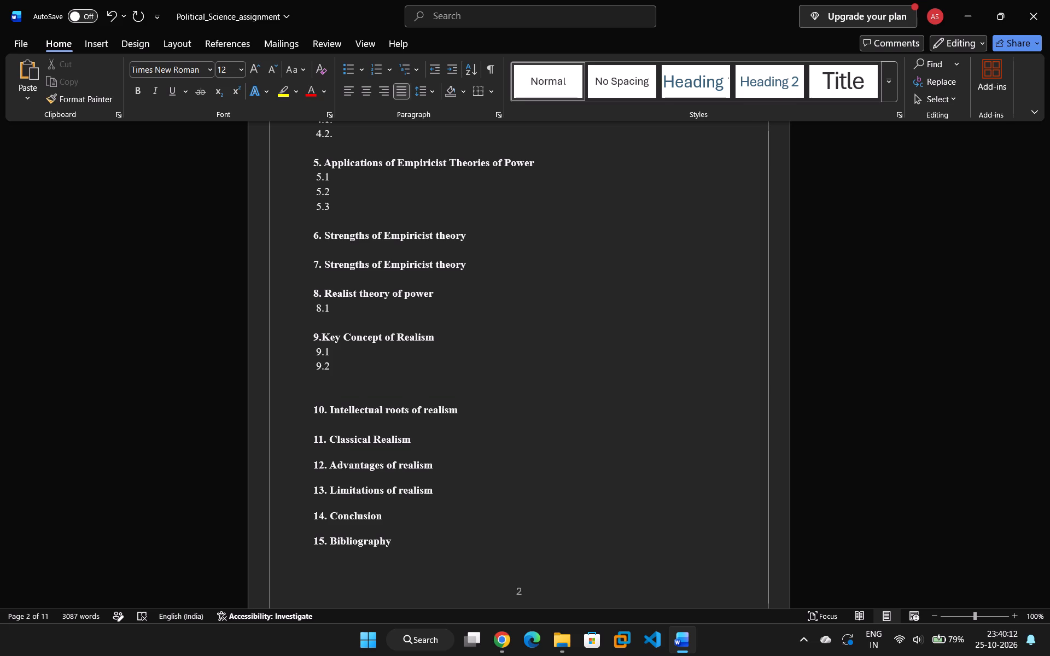
key(BackSpace)
key(BackSpace)
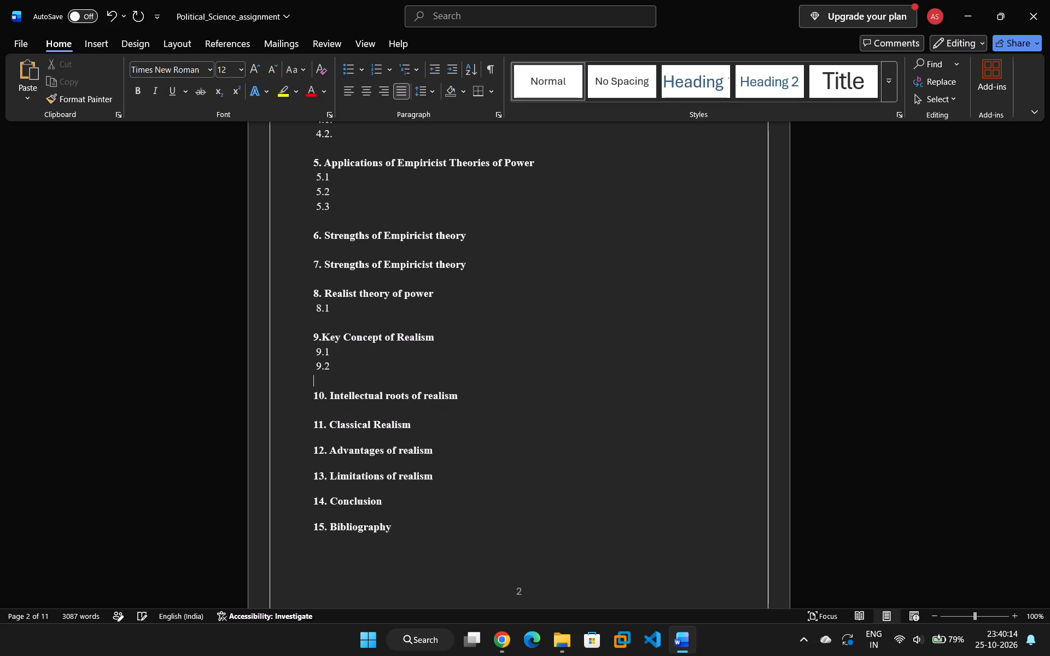
key(Return)
key(space)
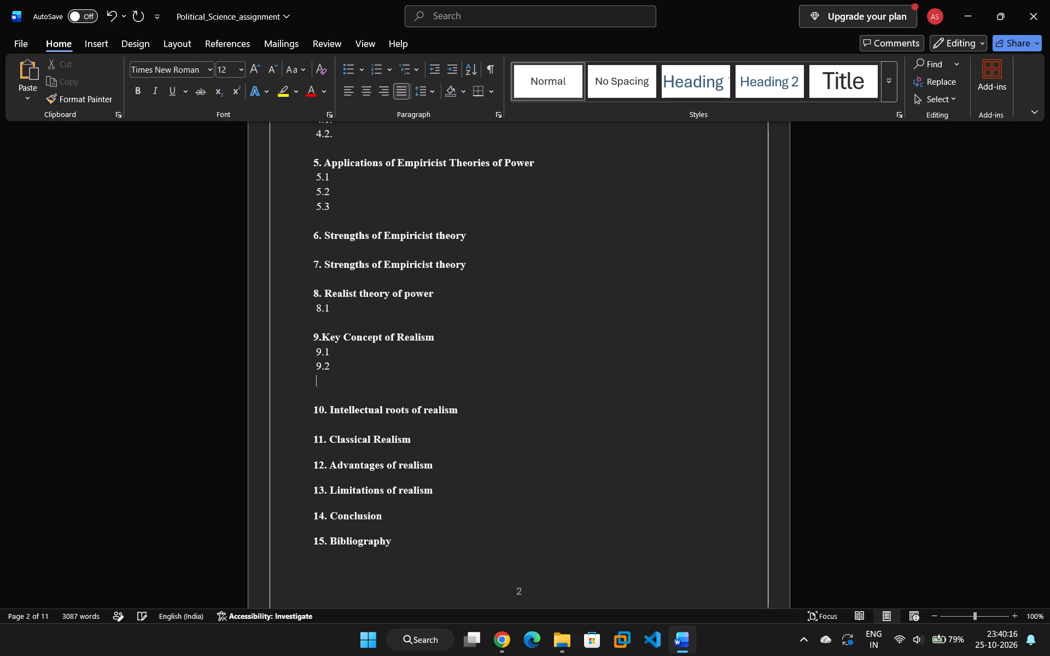
text(9.3)
Add subentry number "9.4" on a new line below 9.3, indented by one space.
key(Return)
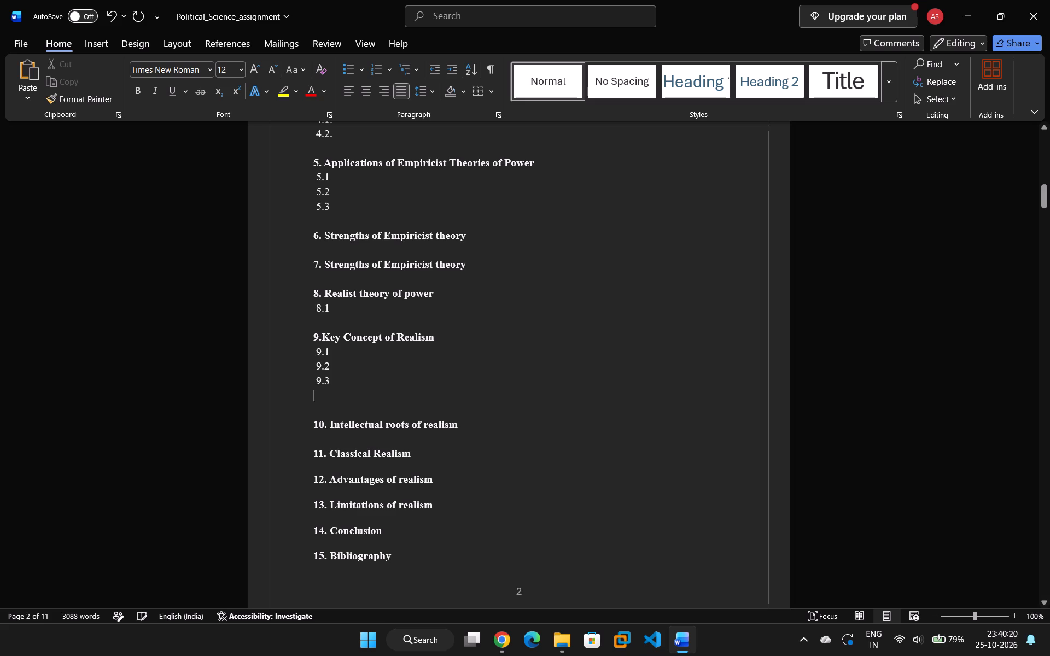
key(space)
key(8)
key(BackSpace)
text(99.)
key(4)
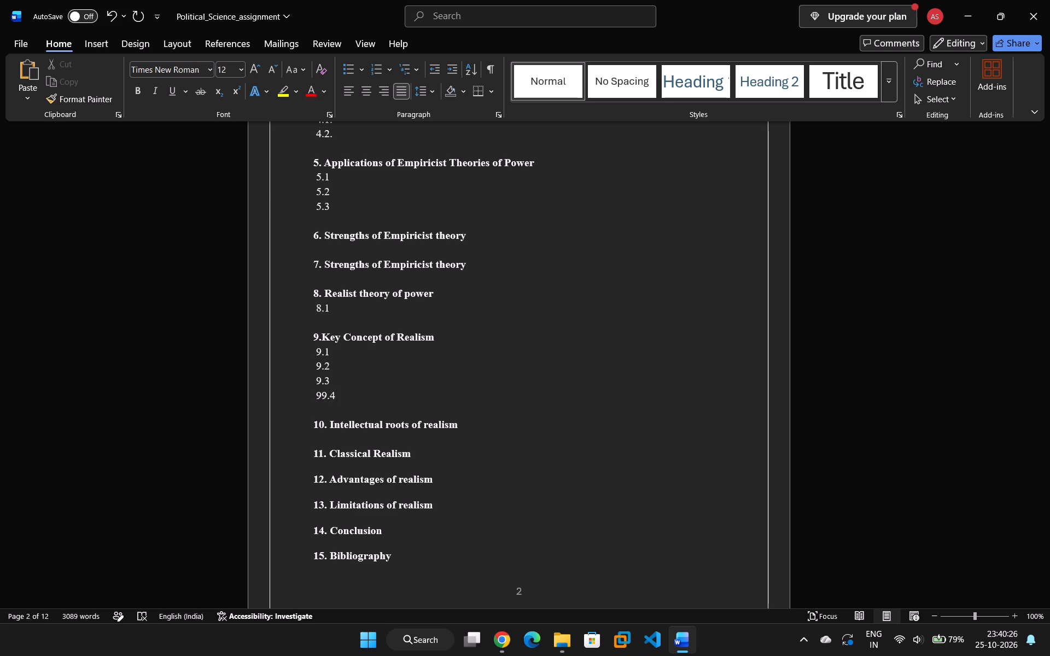
key(BackSpace)
key(BackSpace)
key(BackSpace)
text(.4)
Add subentry number "10.1" directly under "10. Intellectual roots of realism" and start a second subentry line below it with "10.".
key(Down)
key(Down)
key(Down)
key(Up)
key(Down)
key(Down)
key(Left)
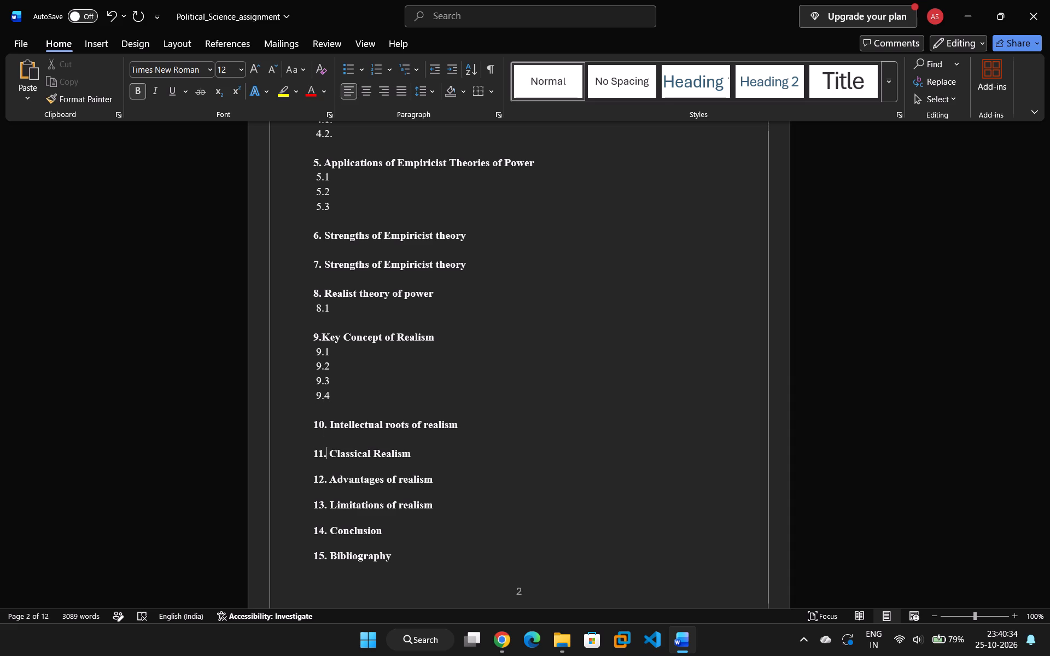
key(Left)
key(Left)
key(Left)
key(Left)
text(10)
key(period)
key(4)
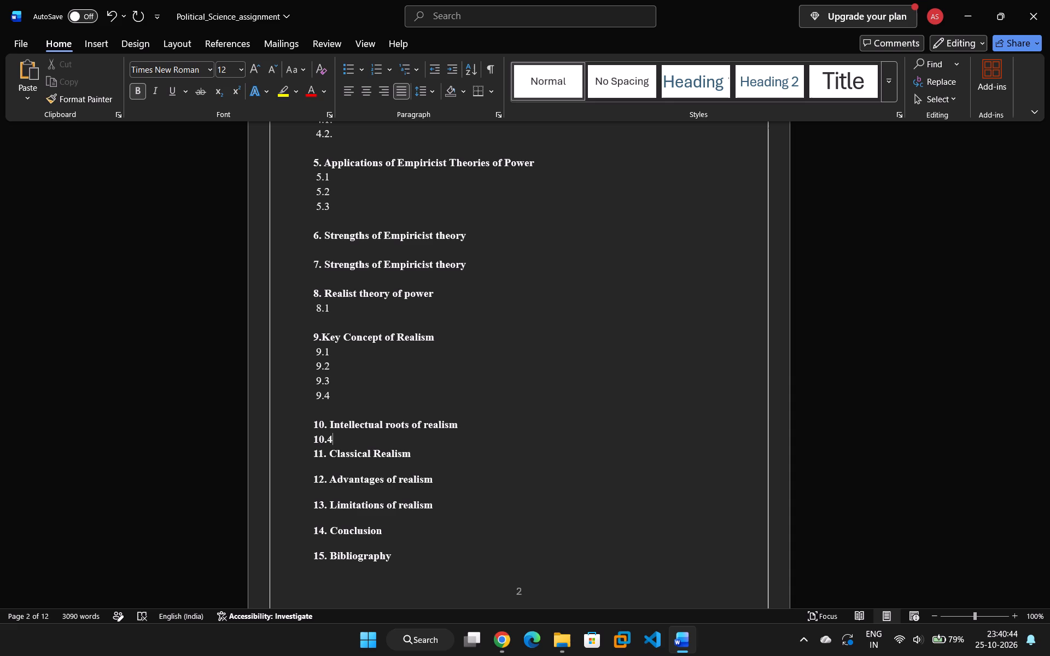
key(Return)
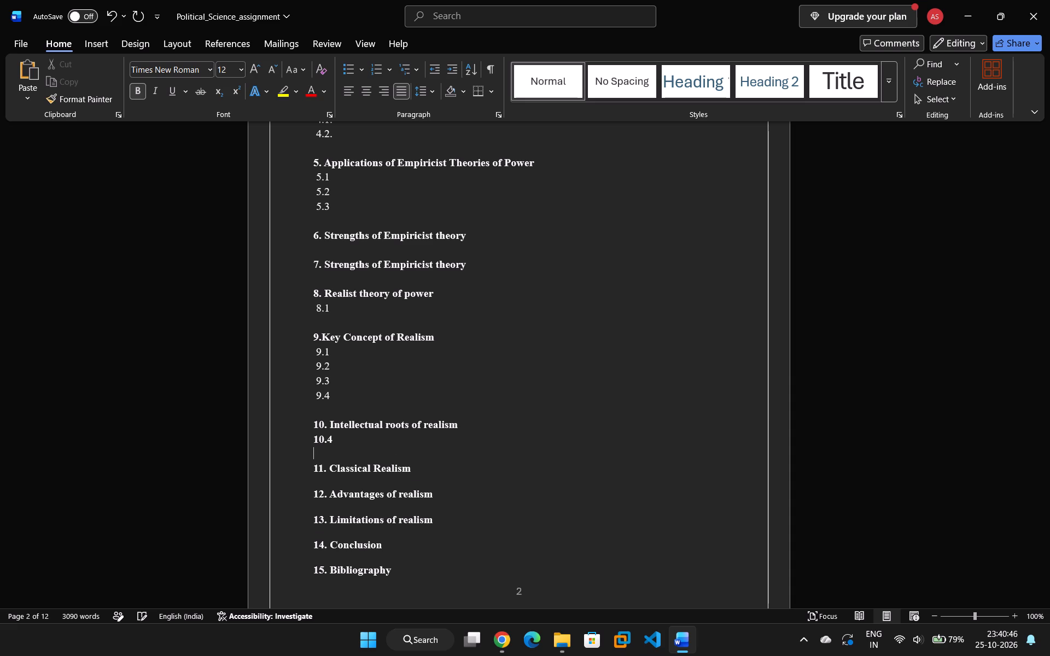
text(10)
key(period)
key(Up)
key(Right)
key(BackSpace)
key(1)
Complete the second subentry number as "10.2" and insert a blank line before "11. Classical Realism".
key(Down)
key(2)
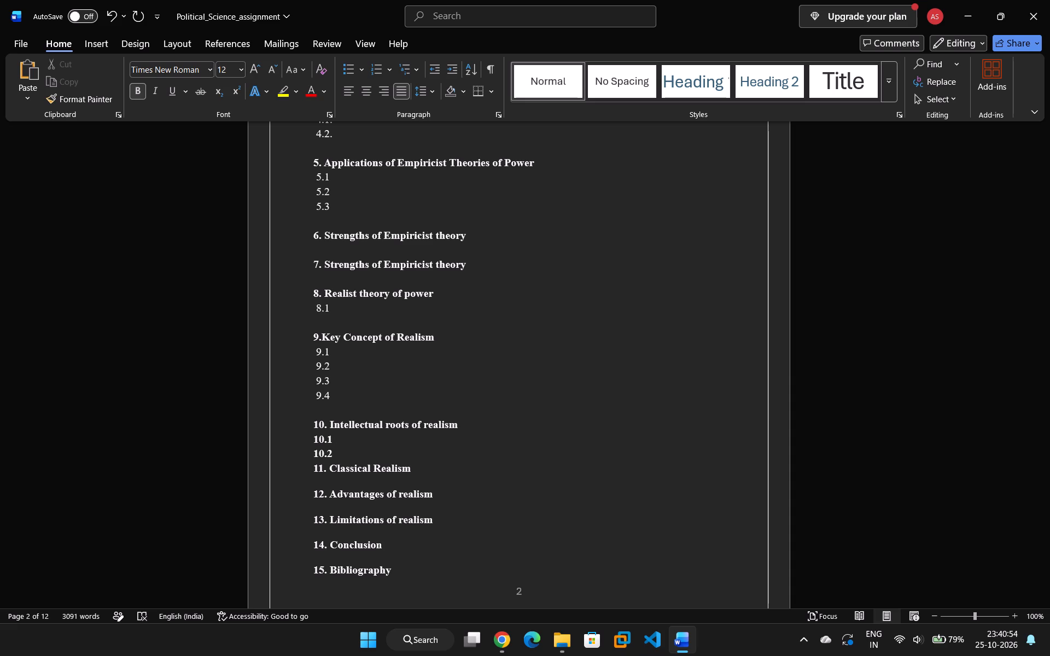
key(Up)
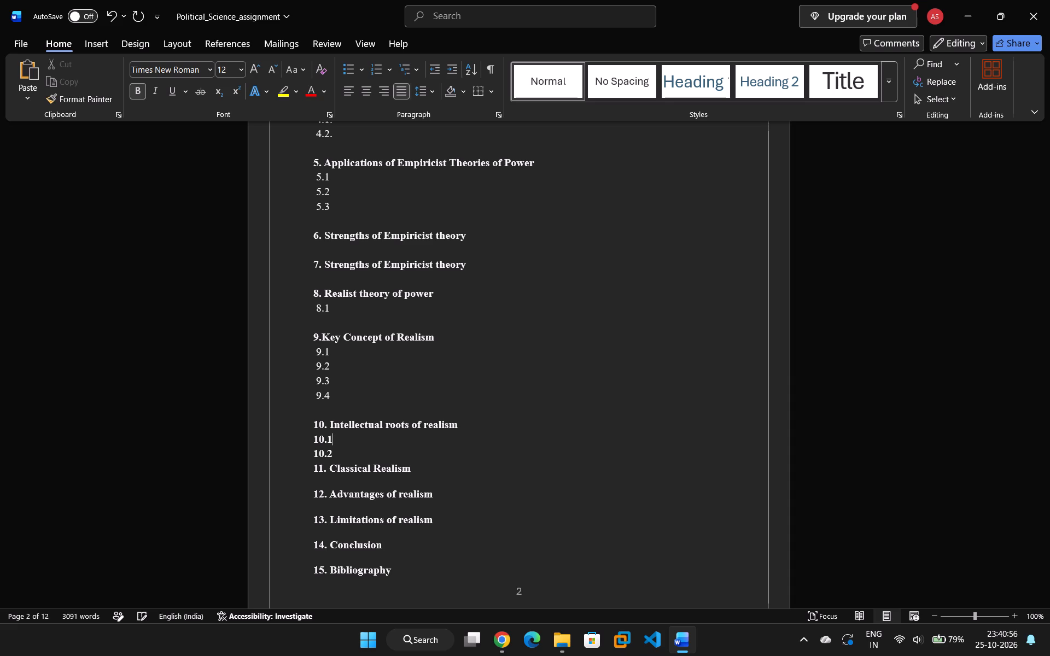
key(Left)
key(Down)
key(Right)
key(Return)
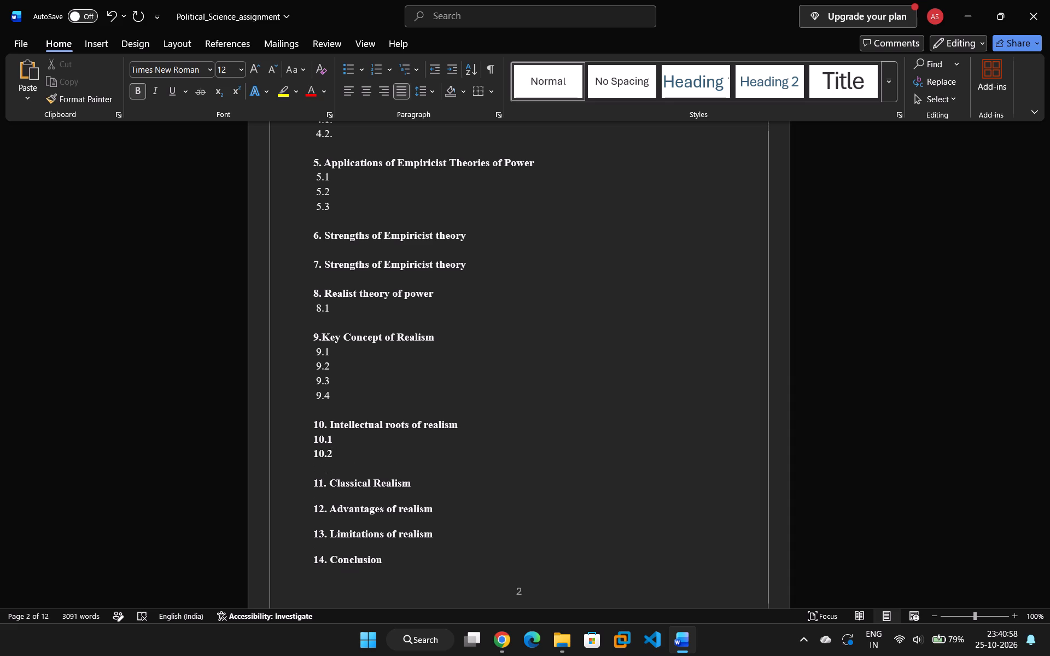
Add subentry numbers "10.3" and "10.4" below 10.2, each indented by one space, followed by a blank line.
key(space)
text(10)
key(period)
key(3)
key(Return)
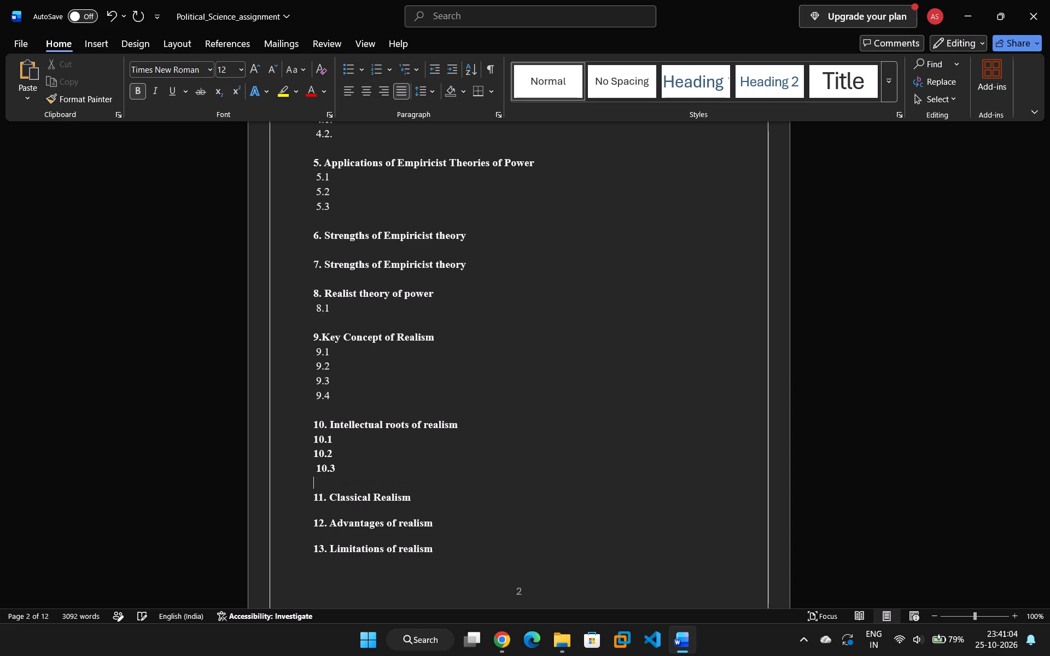
key(space)
text(10)
text(.4)
key(Return)
Indent subentry numbers 10.2 and 10.1 by one space each.
key(Up)
key(Up)
key(Up)
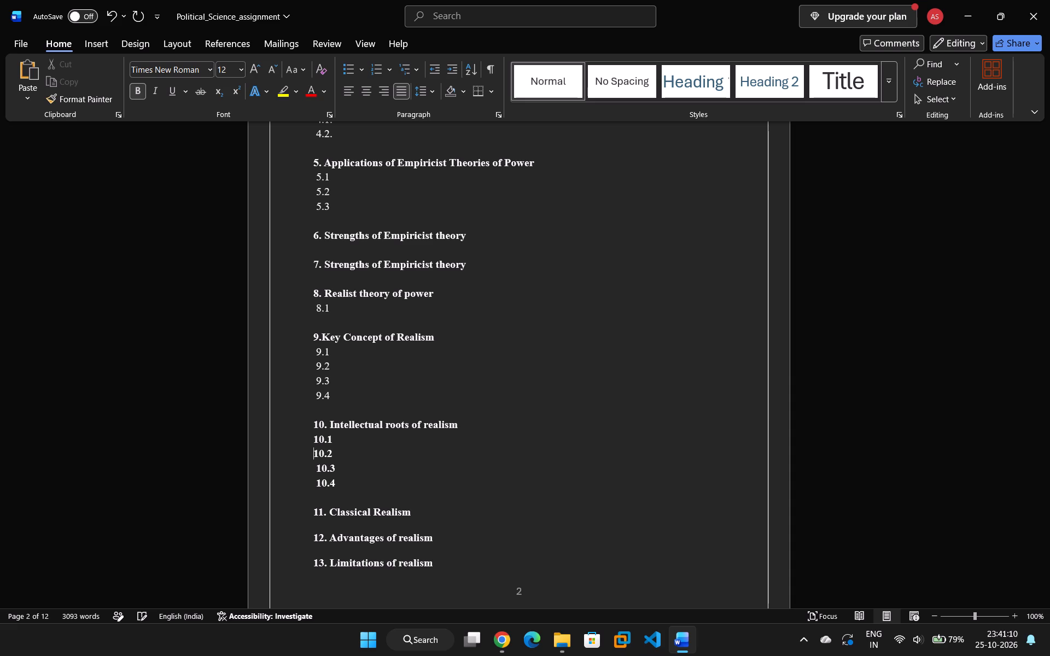
key(space)
key(Up)
key(Left)
key(space)
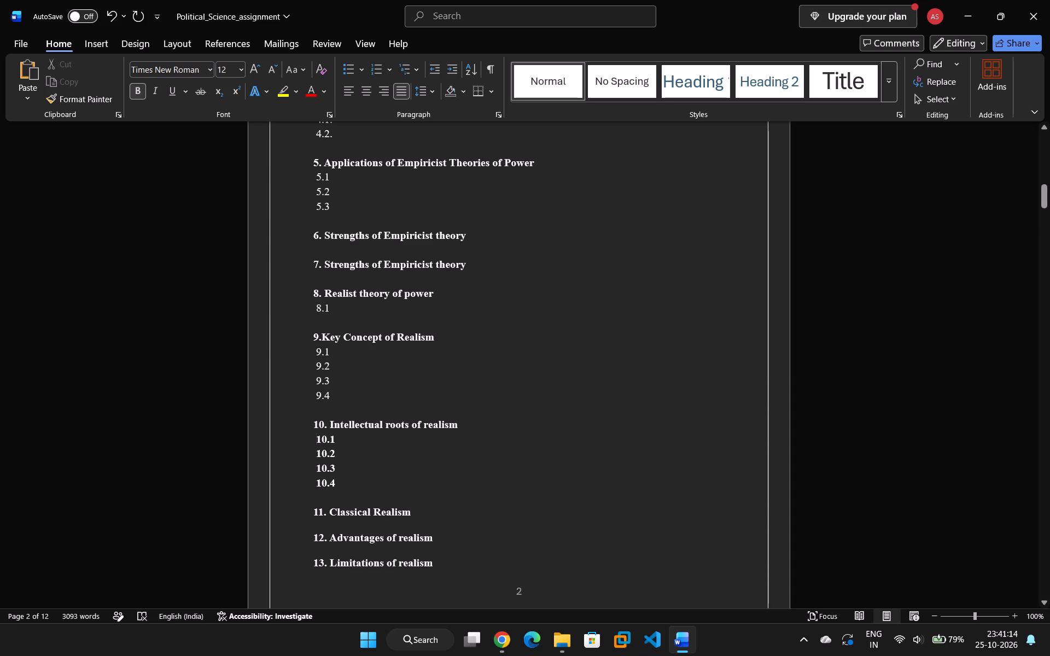
Remove the bold formatting from subentry numbers 10.1 to 10.4.
drag(308, 445, 349, 493)
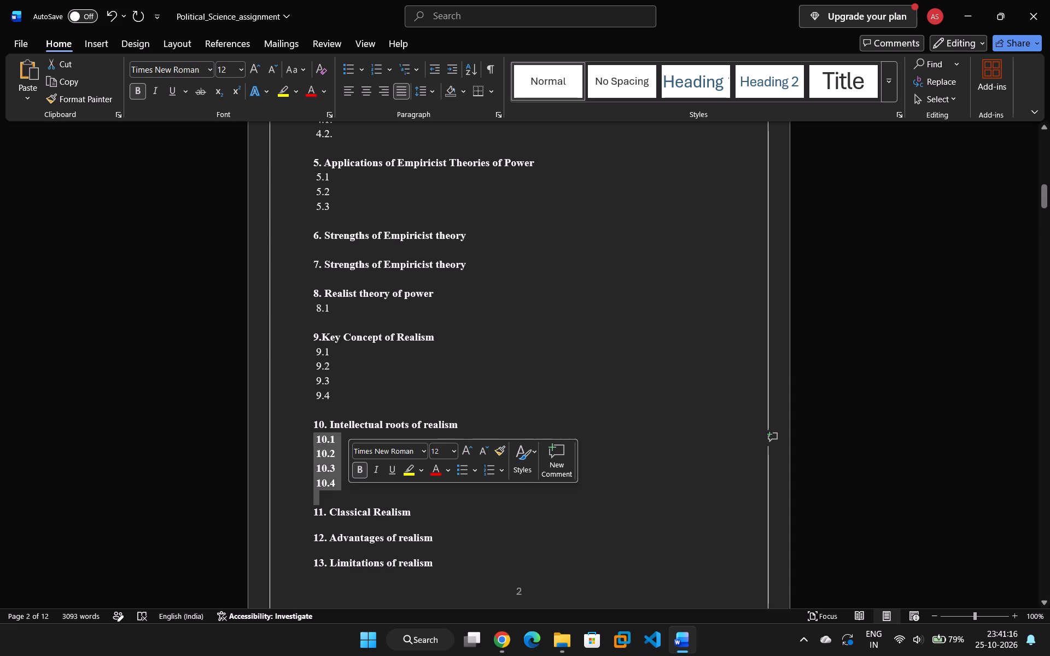
click(141, 90)
click(460, 479)
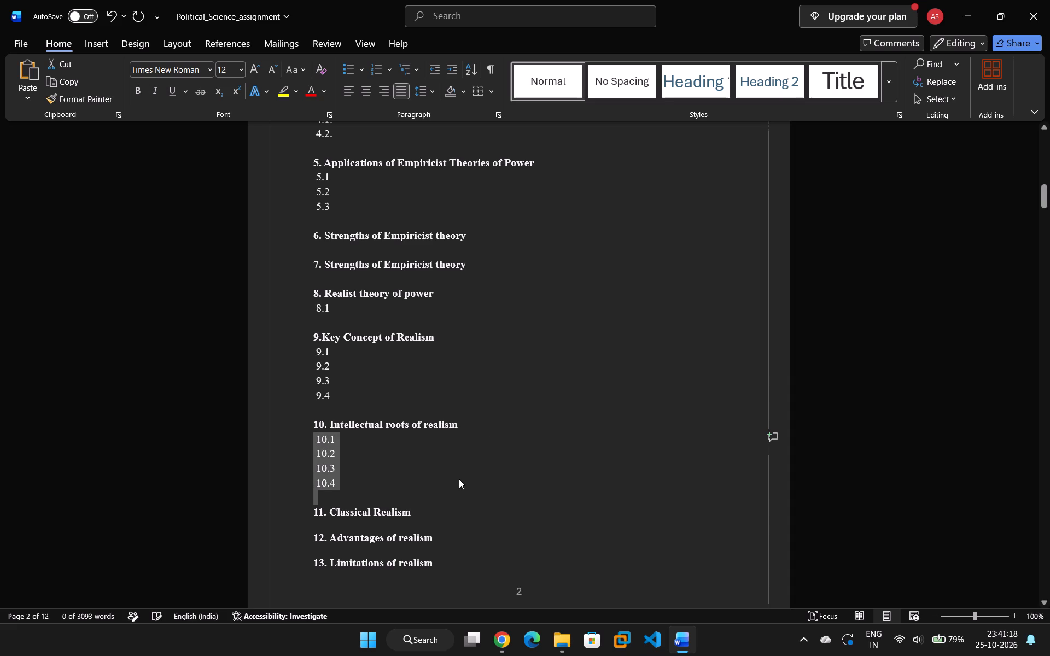
Insert an empty line below "11. Classical Realism" and remove the space after that heading's paragraph.
scroll(415, 444, down, 7)
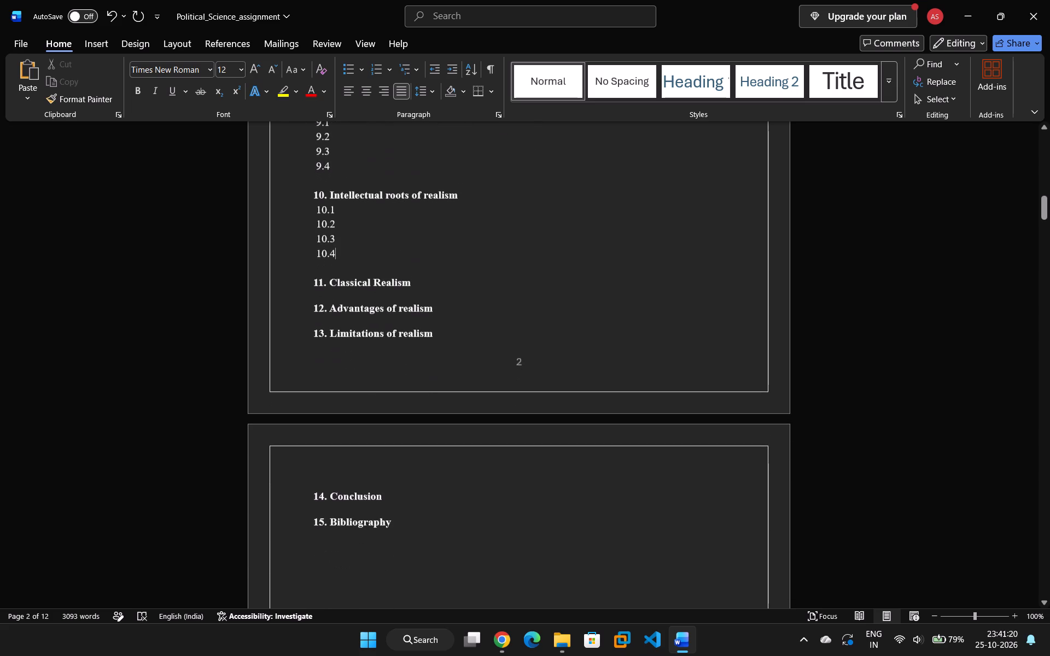
click(417, 285)
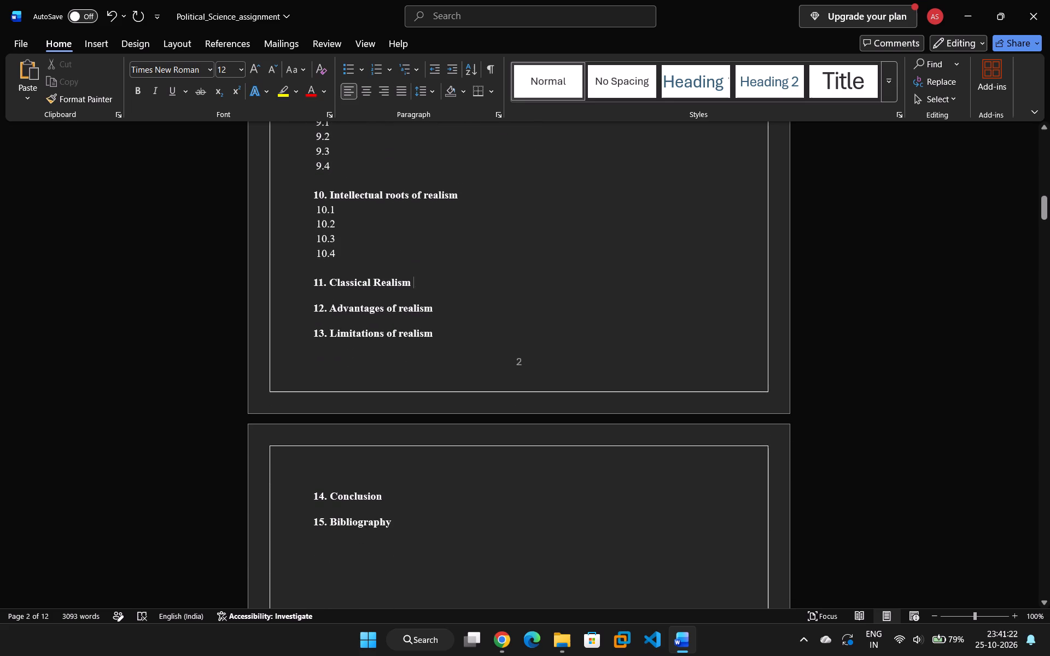
key(Return)
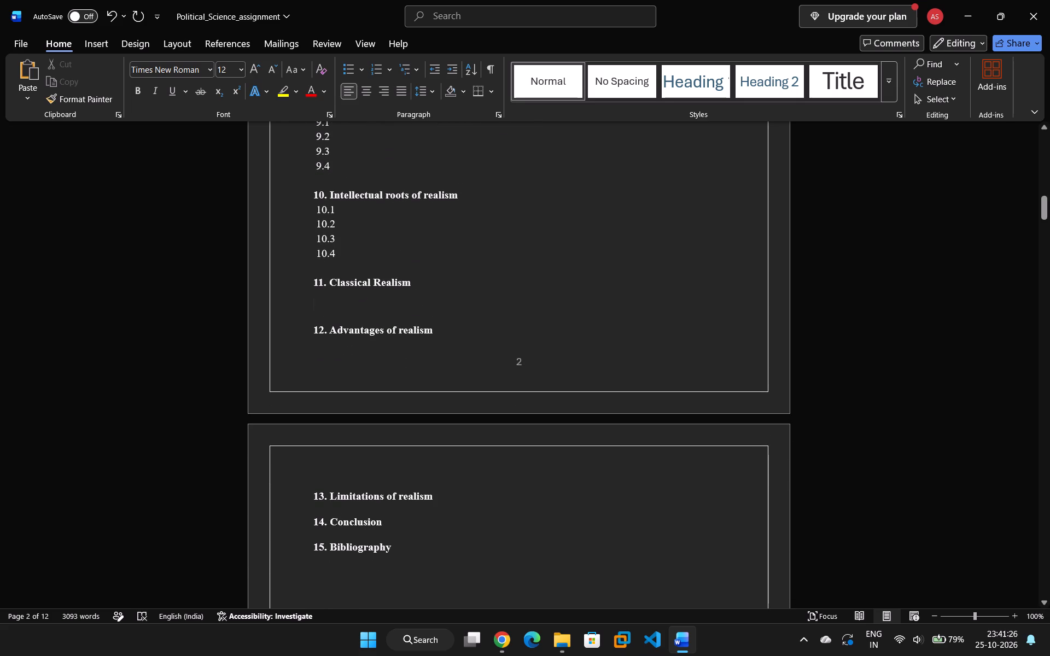
drag(423, 286, 296, 294)
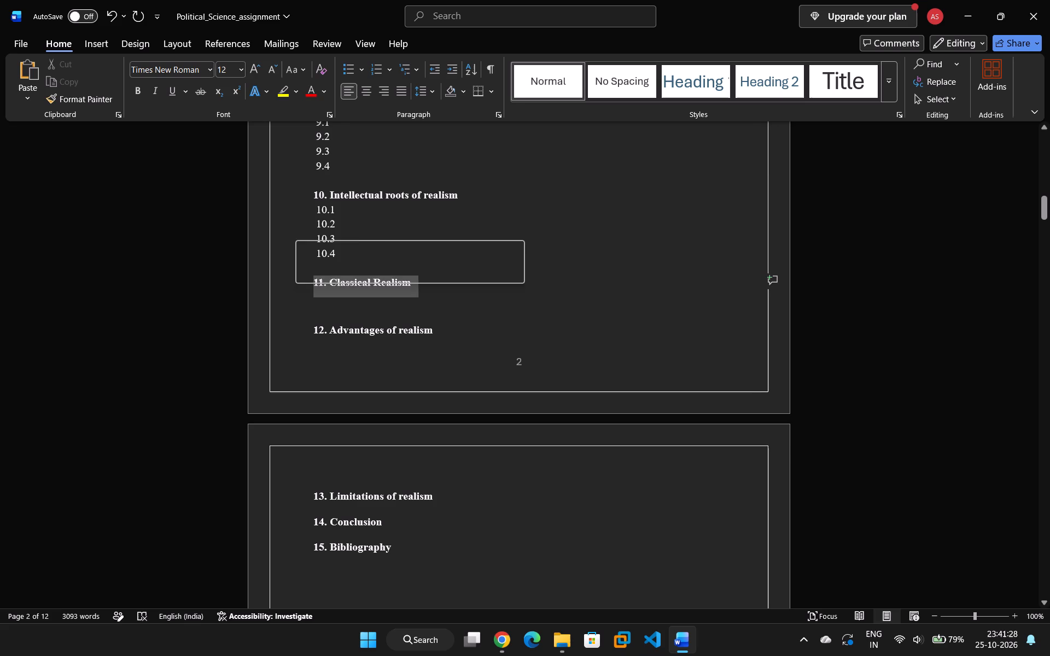
click(429, 90)
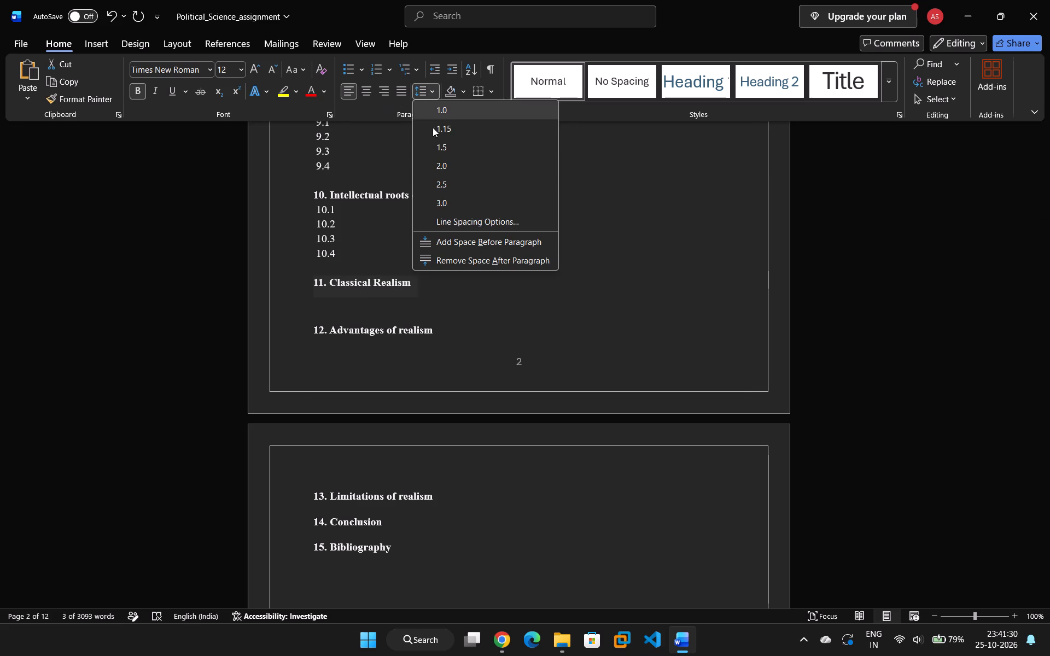
click(454, 262)
click(532, 323)
Add subentry number "11.1" on the empty line below "11. Classical Realism", indented by one space.
click(333, 311)
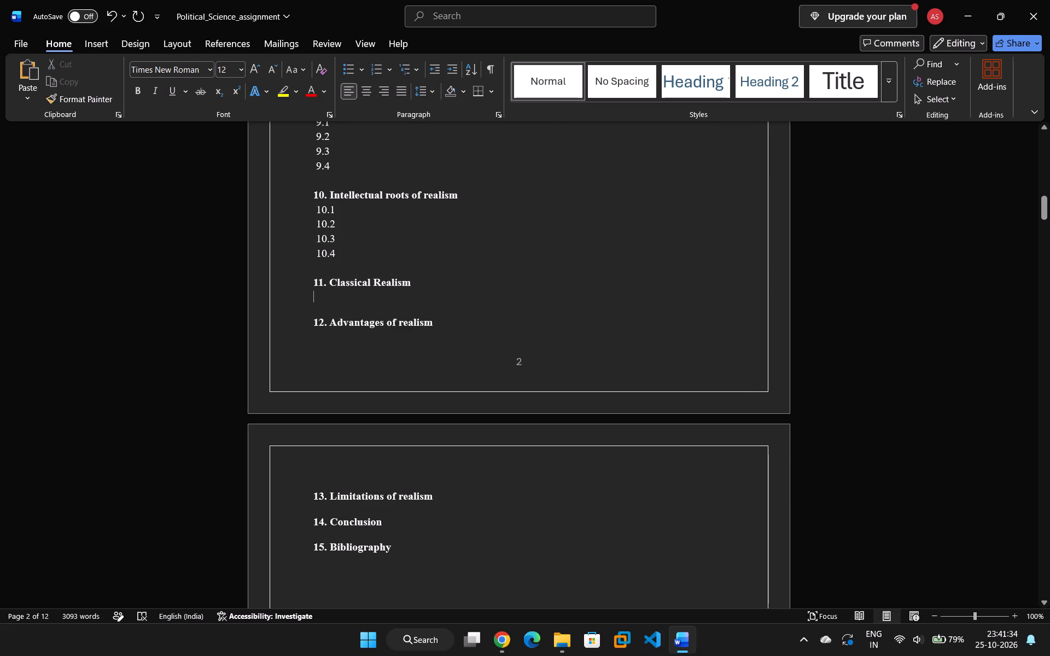
text(11)
text(.1)
key(Left)
key(Left)
key(Left)
key(Left)
key(space)
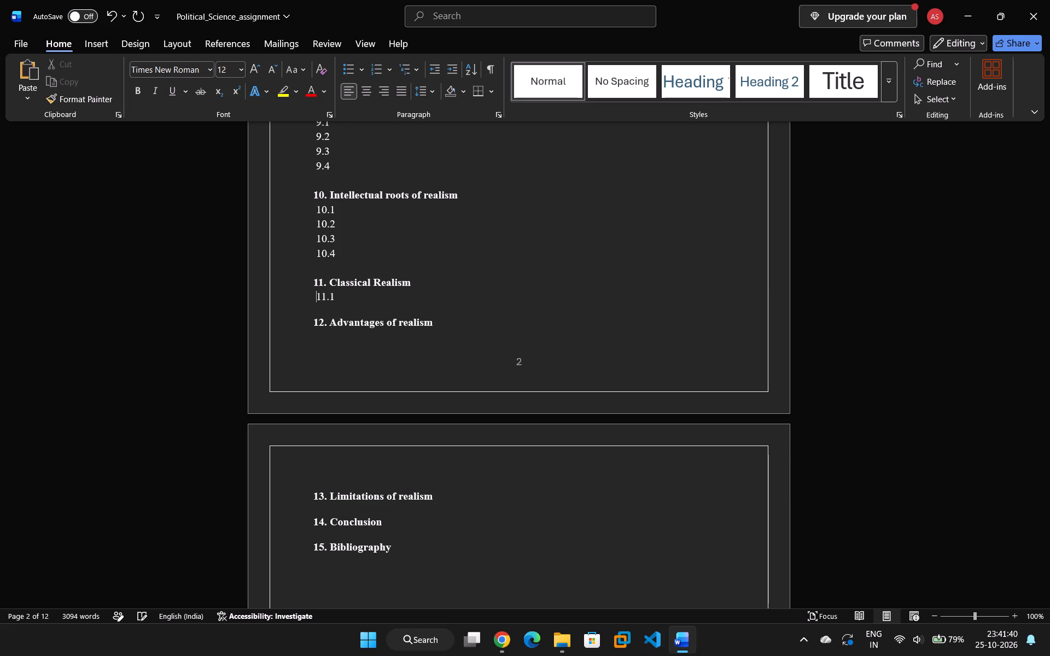
Review the whole table of contents, checking the numbered headings, subentries and spacing across its pages.
scroll(438, 343, down, 3)
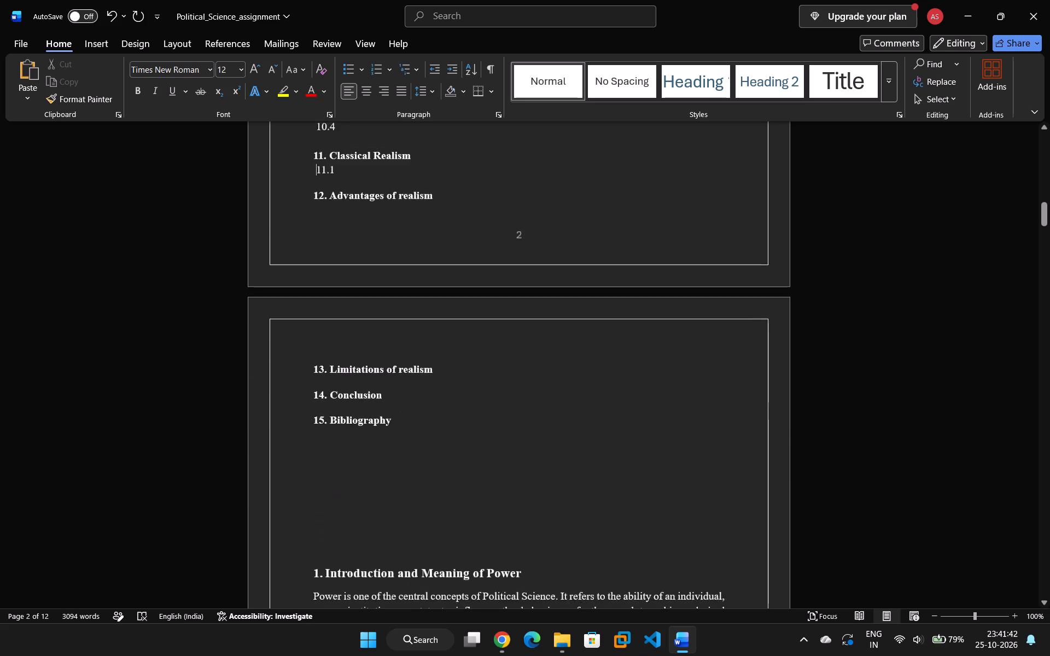
scroll(440, 344, down, 4)
scroll(440, 344, up, 12)
scroll(441, 336, up, 9)
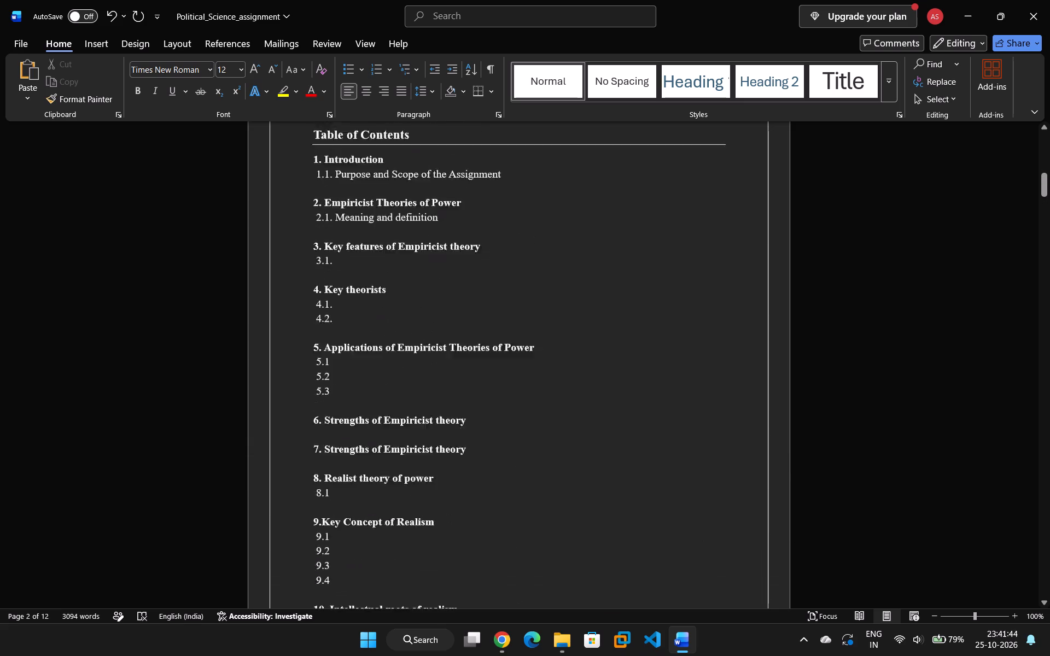
scroll(441, 336, up, 1)
scroll(441, 341, down, 3)
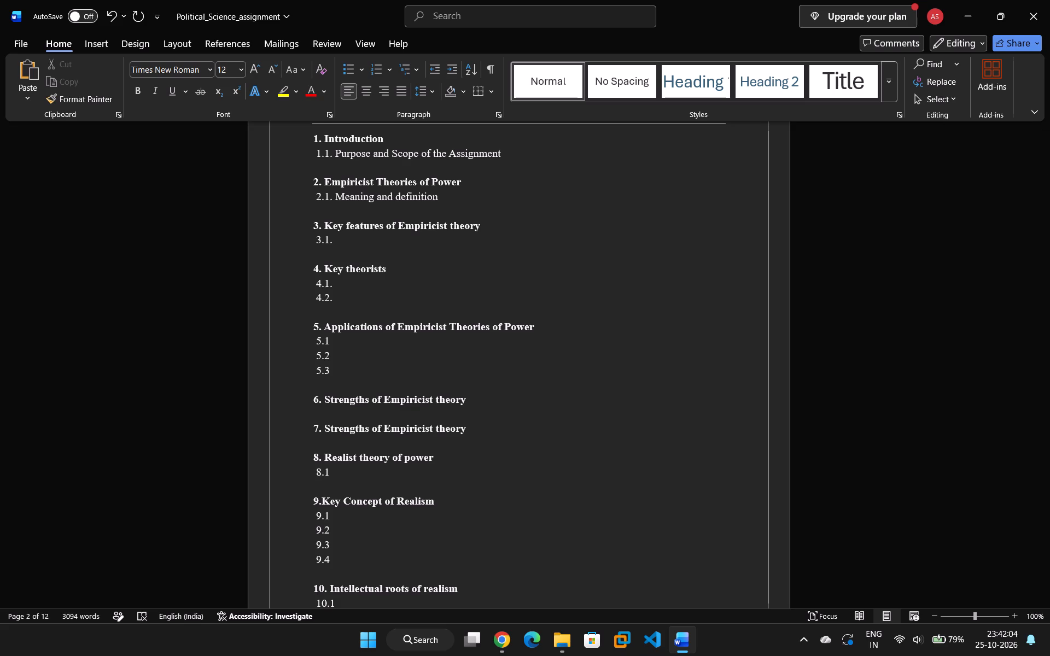
scroll(445, 397, down, 14)
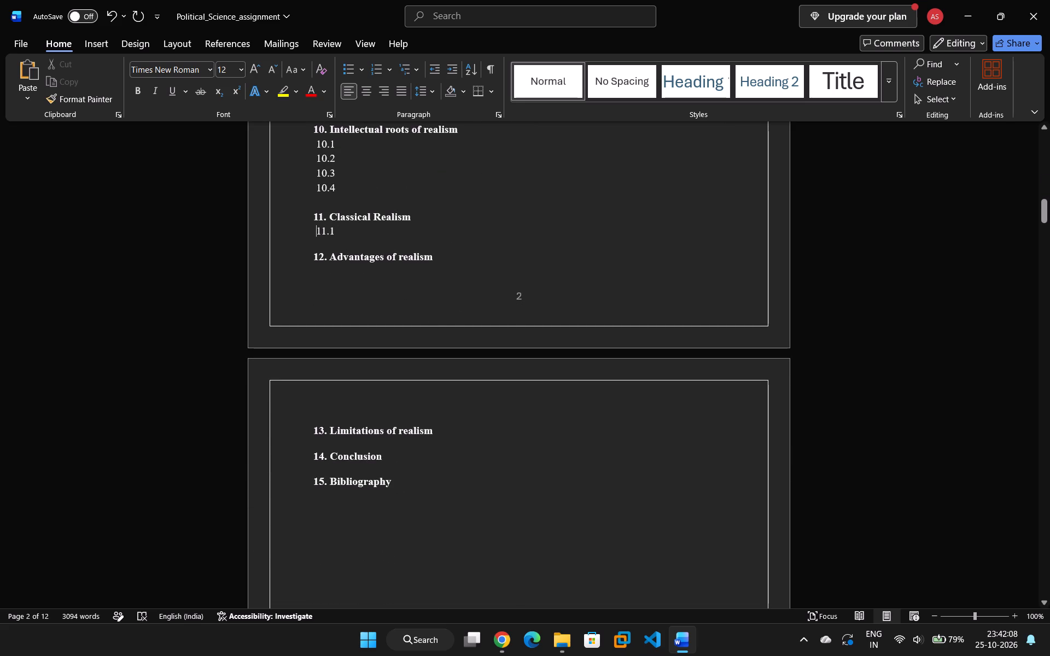
scroll(370, 277, up, 13)
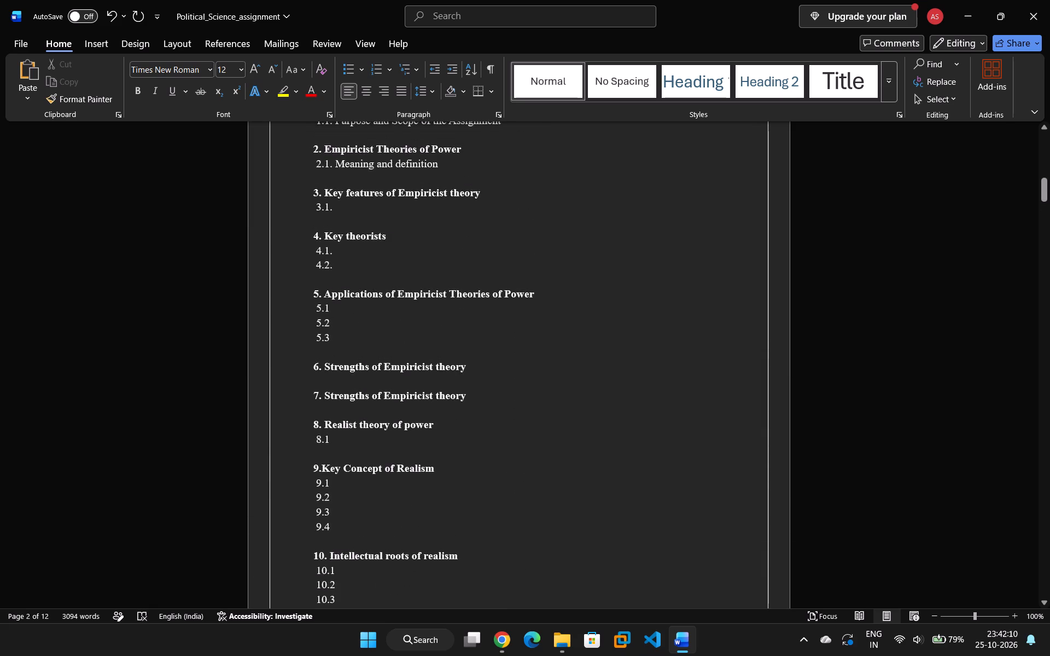
scroll(370, 275, down, 5)
scroll(370, 275, up, 9)
scroll(387, 315, down, 3)
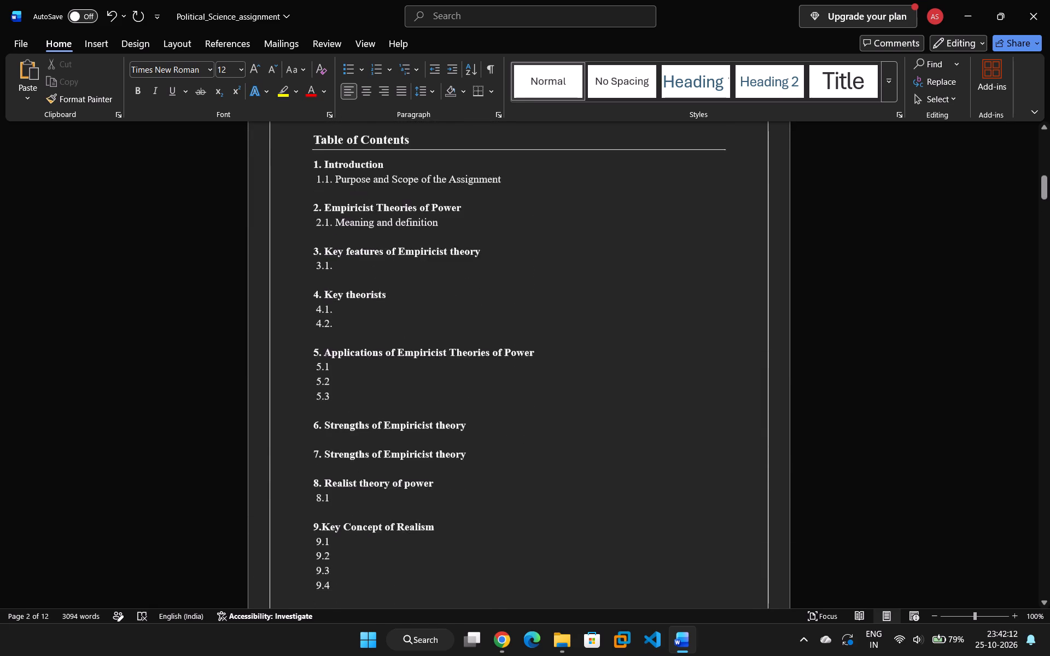
scroll(436, 352, up, 2)
scroll(448, 360, down, 3)
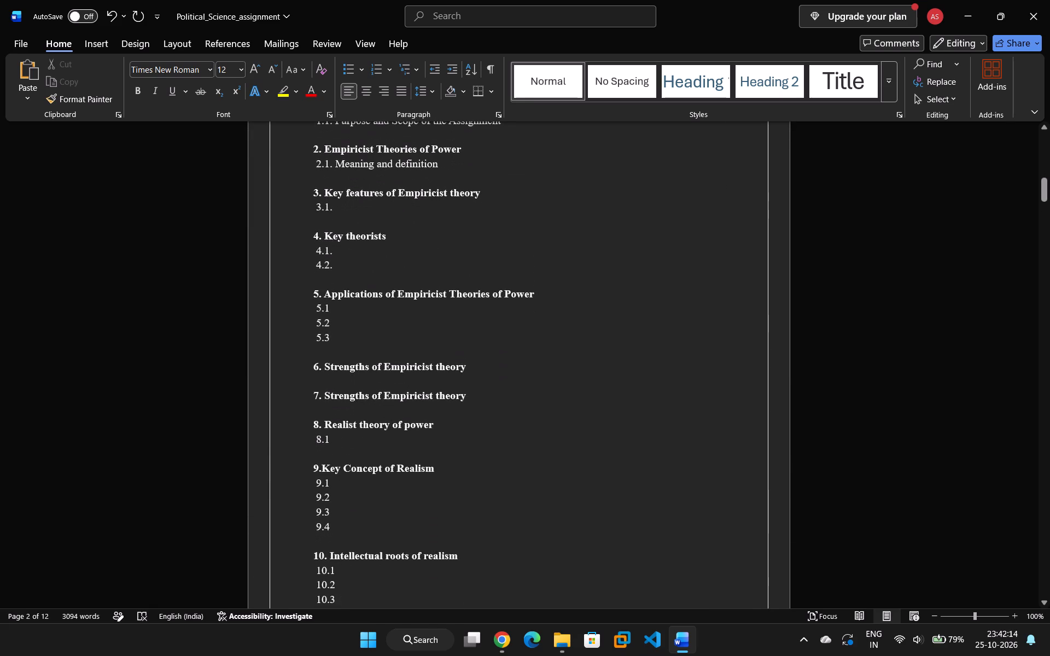
scroll(593, 367, up, 5)
scroll(650, 315, down, 4)
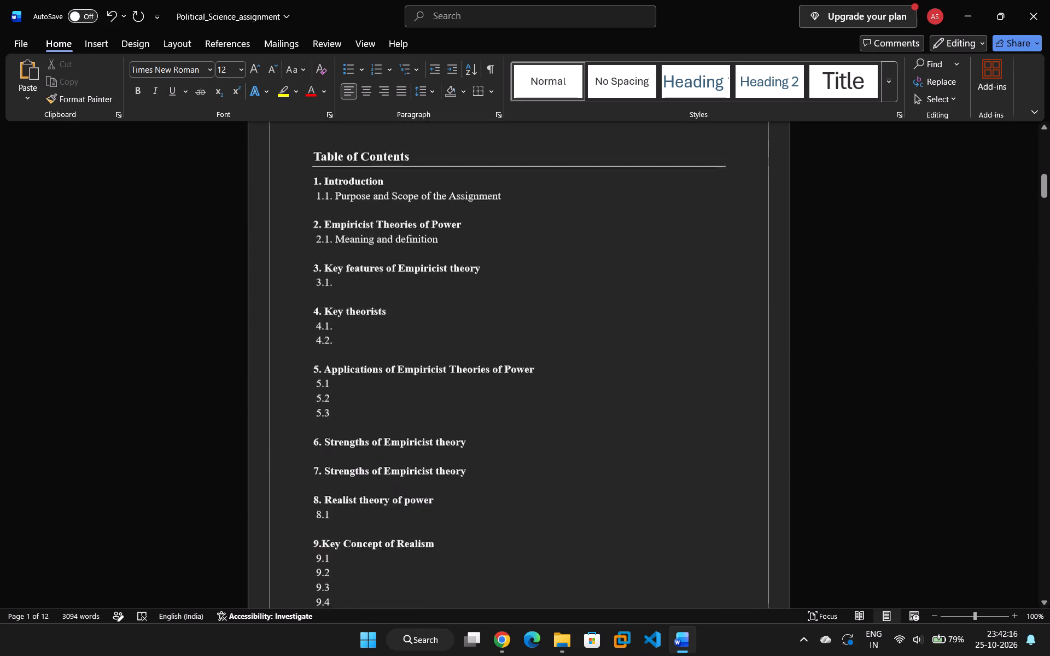
scroll(636, 341, down, 5)
scroll(634, 347, up, 4)
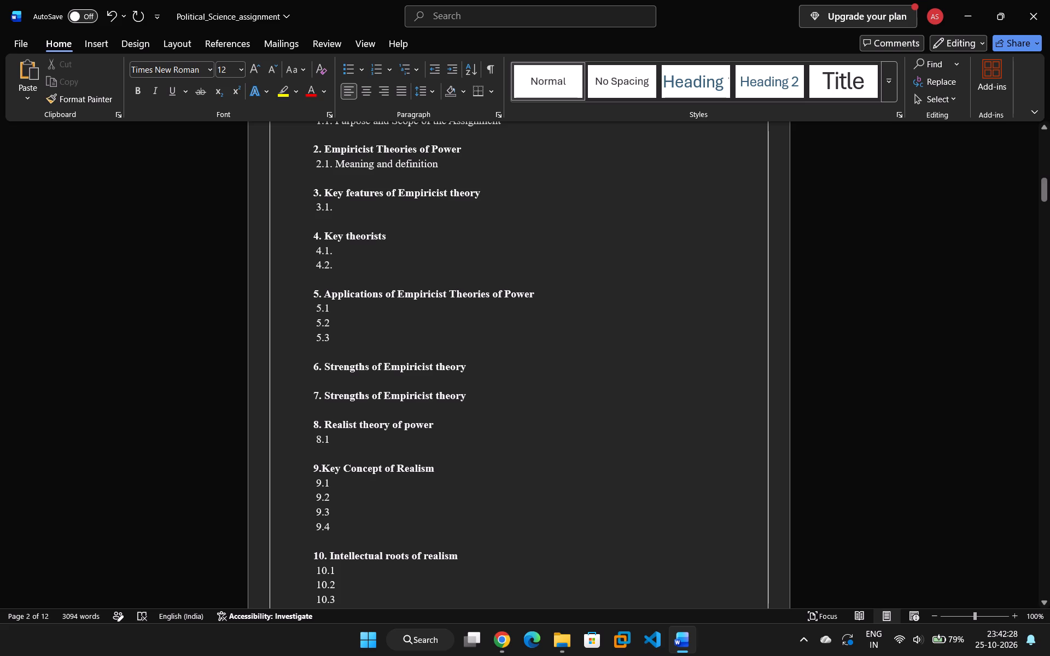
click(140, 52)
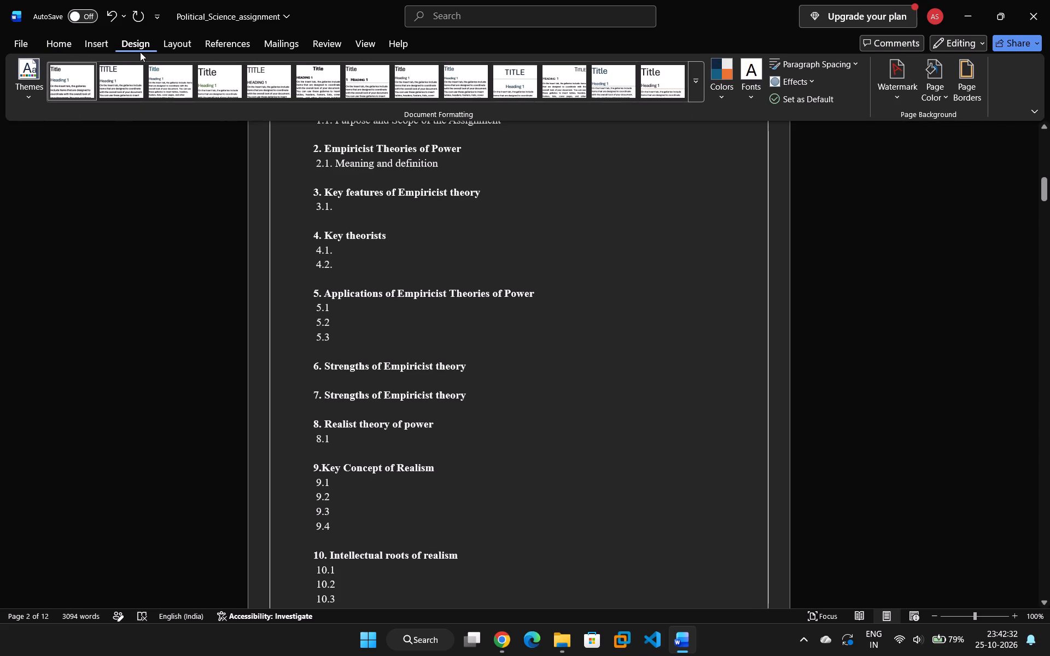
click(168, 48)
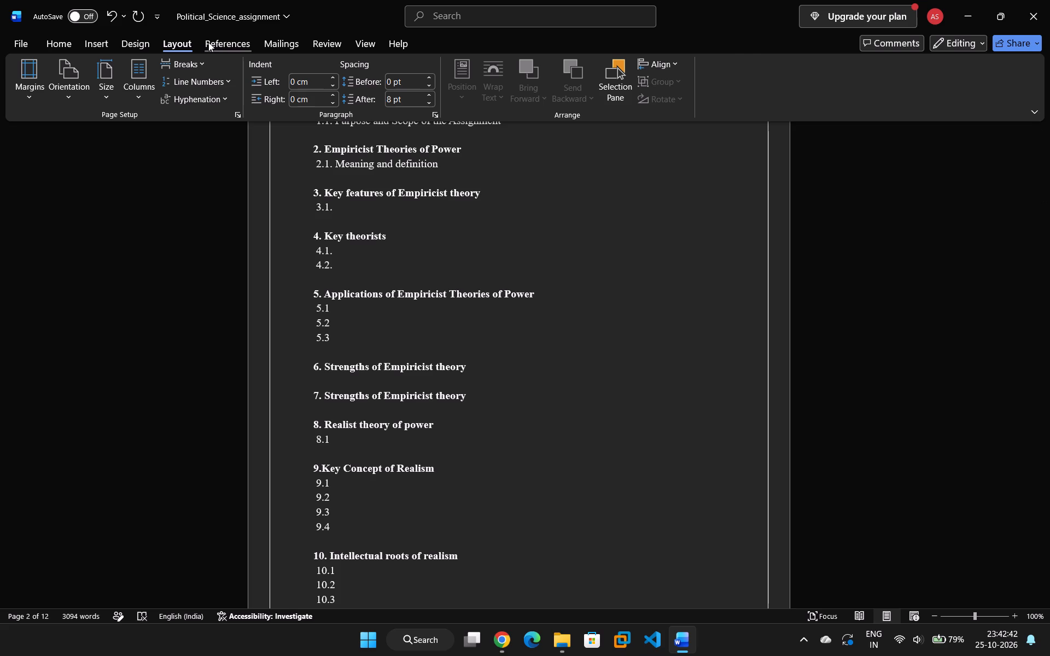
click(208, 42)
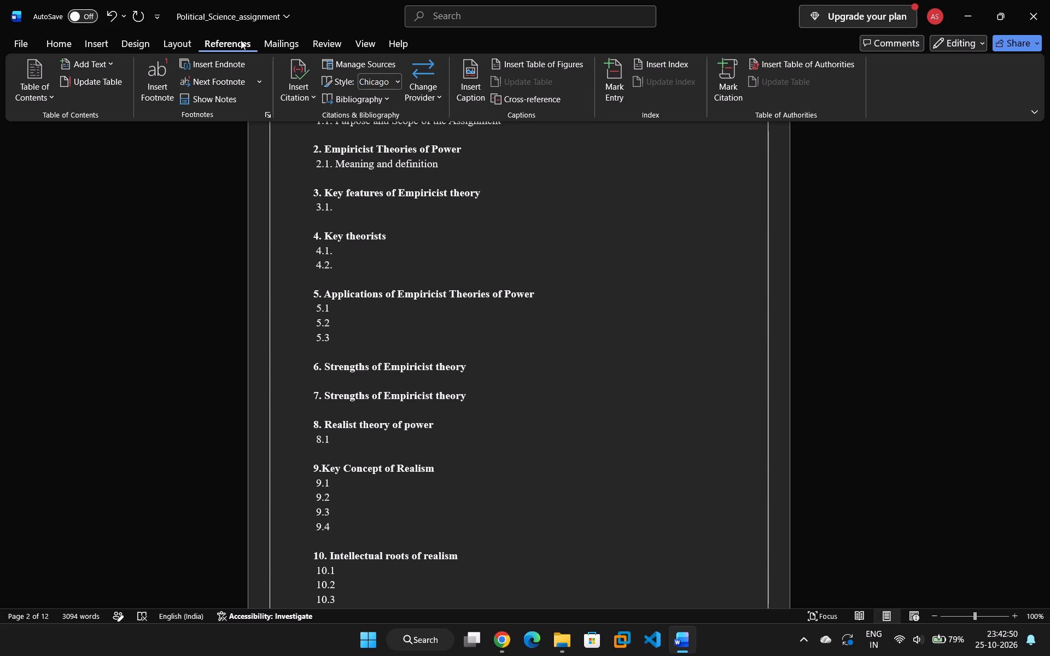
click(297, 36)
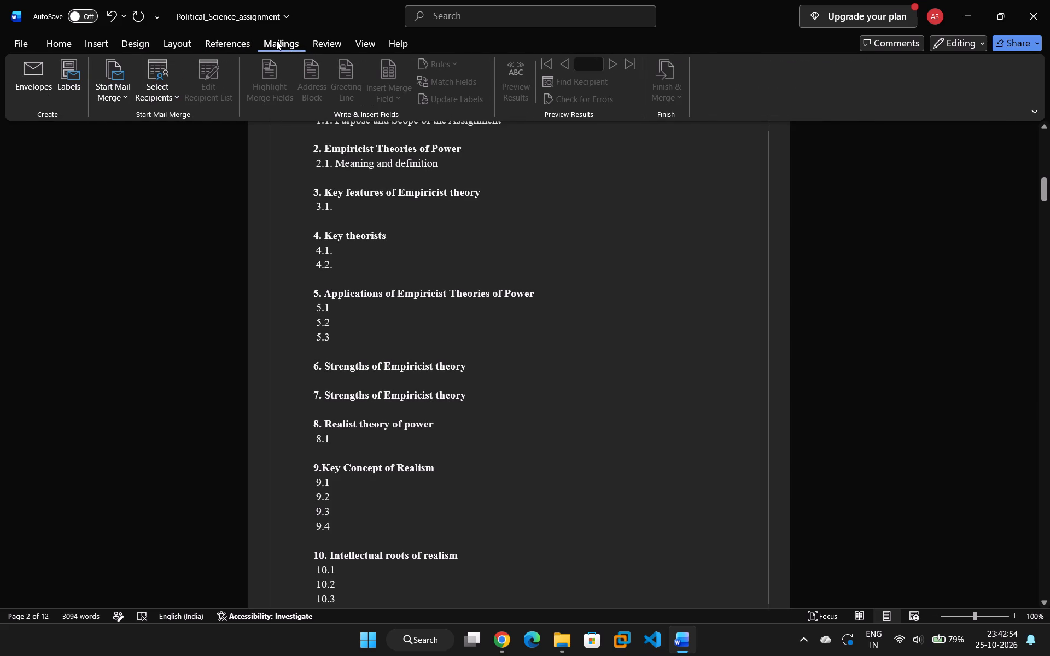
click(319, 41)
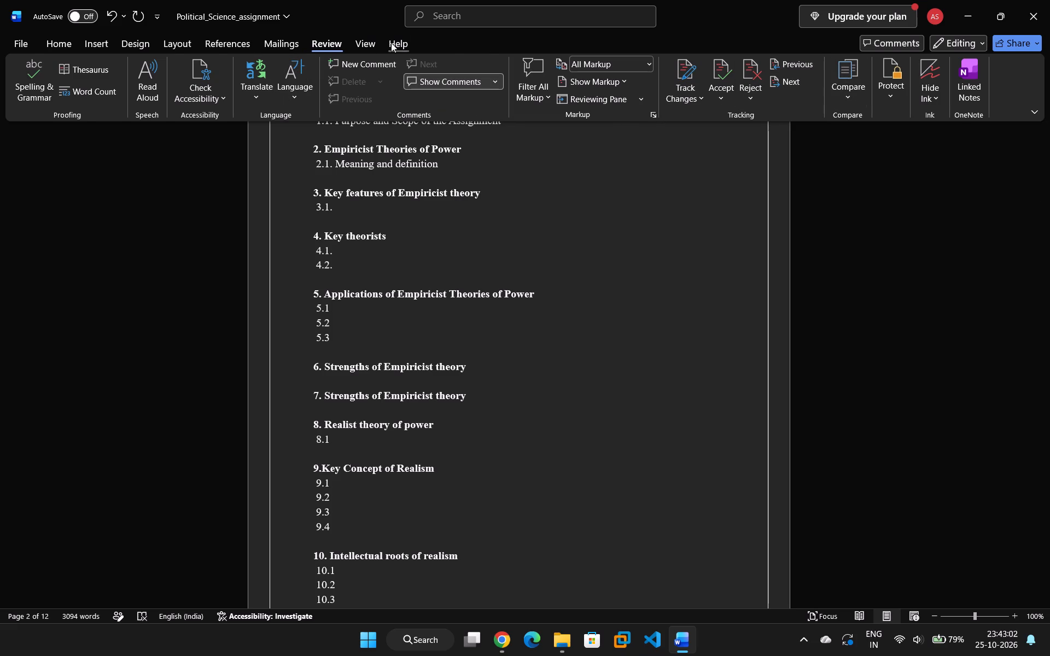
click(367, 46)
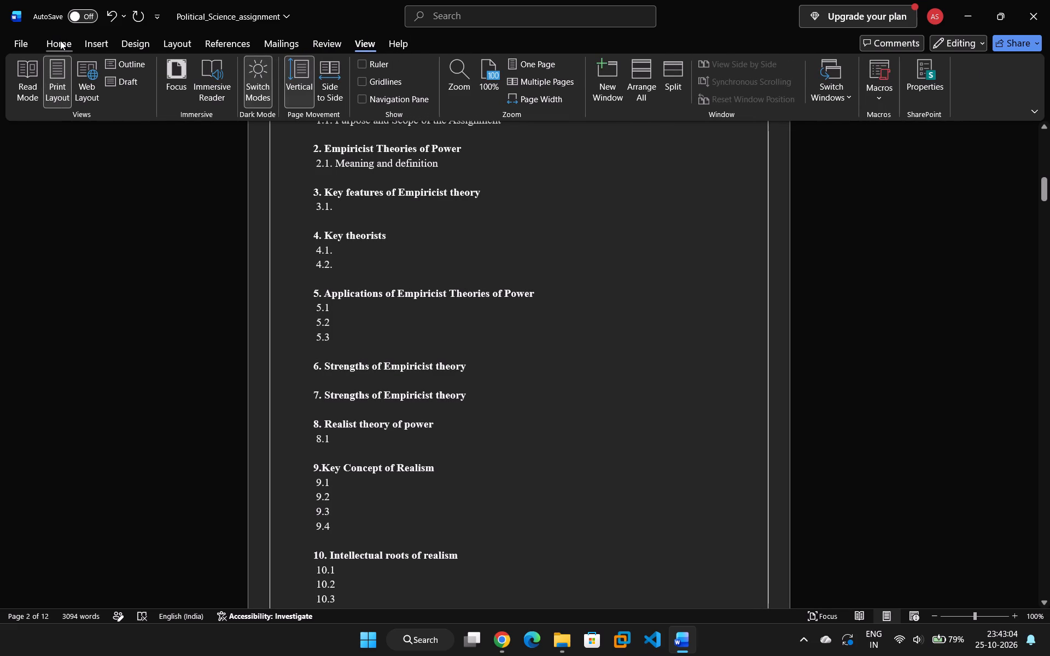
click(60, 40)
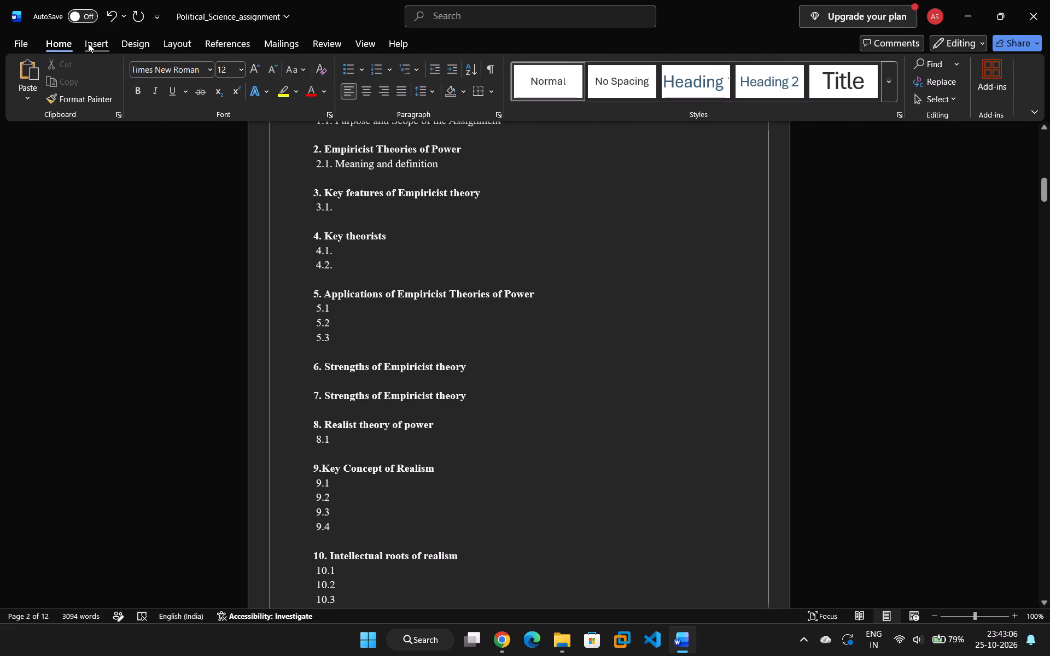
Insert a table with two columns and one row just above the "11.1" subentry in the table of contents.
click(88, 43)
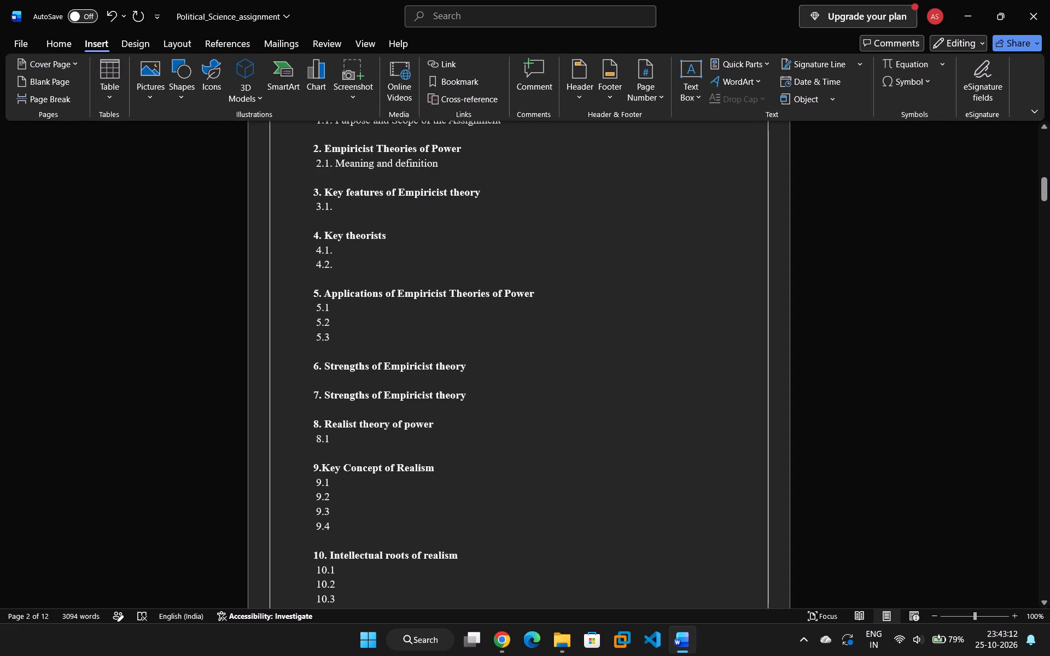
click(118, 92)
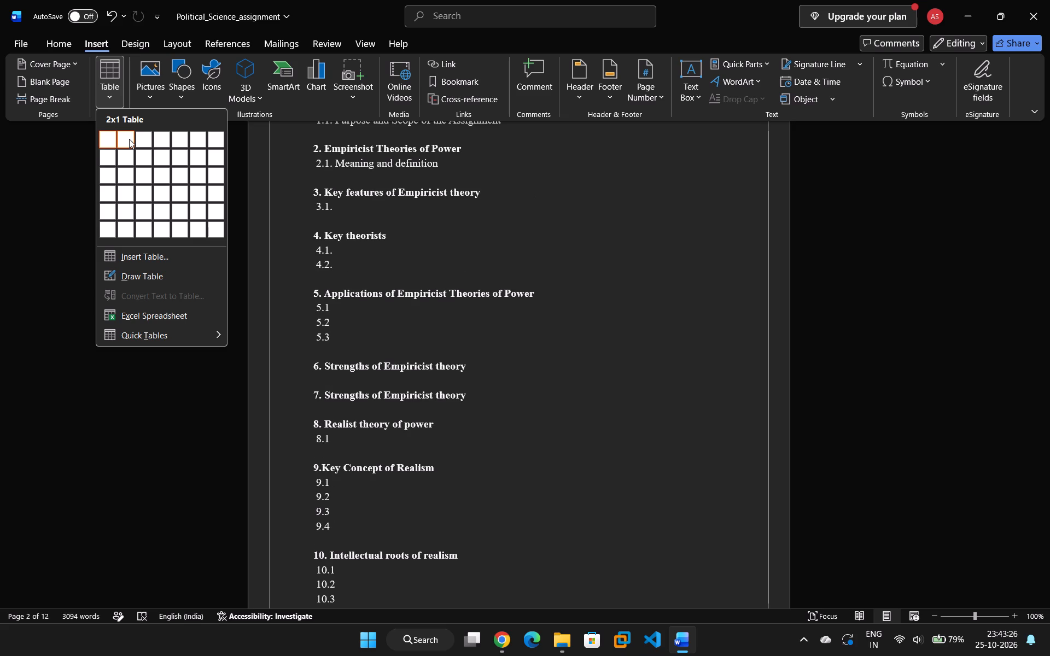
click(129, 139)
Copy the contents entries from "1. Introduction" to "11. Classical Realism" into the first cell of the new table.
scroll(522, 388, down, 7)
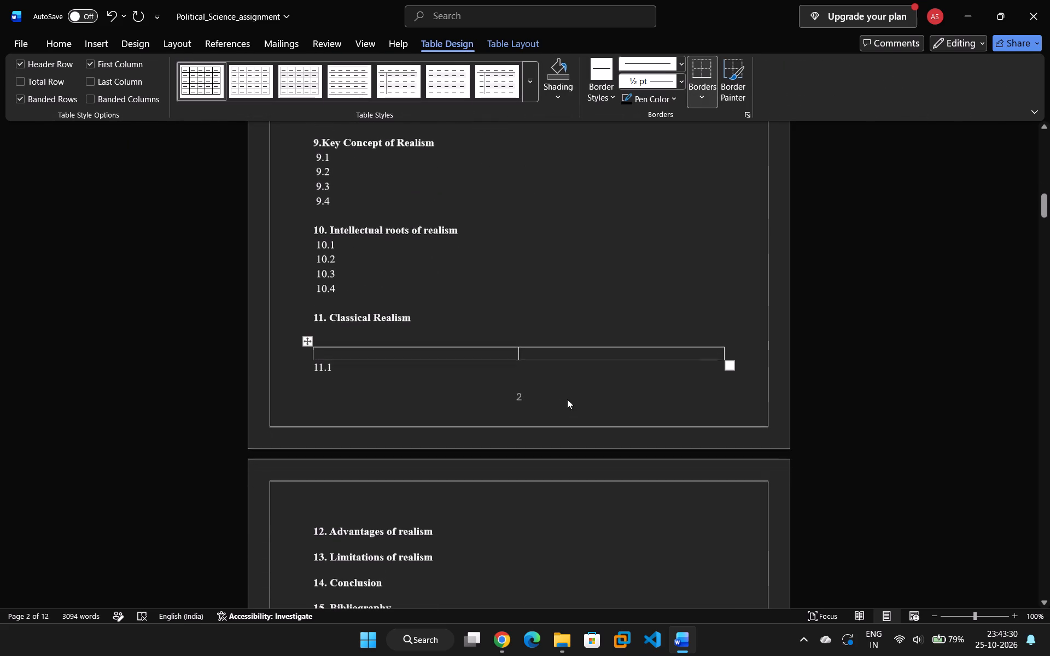
scroll(527, 356, down, 1)
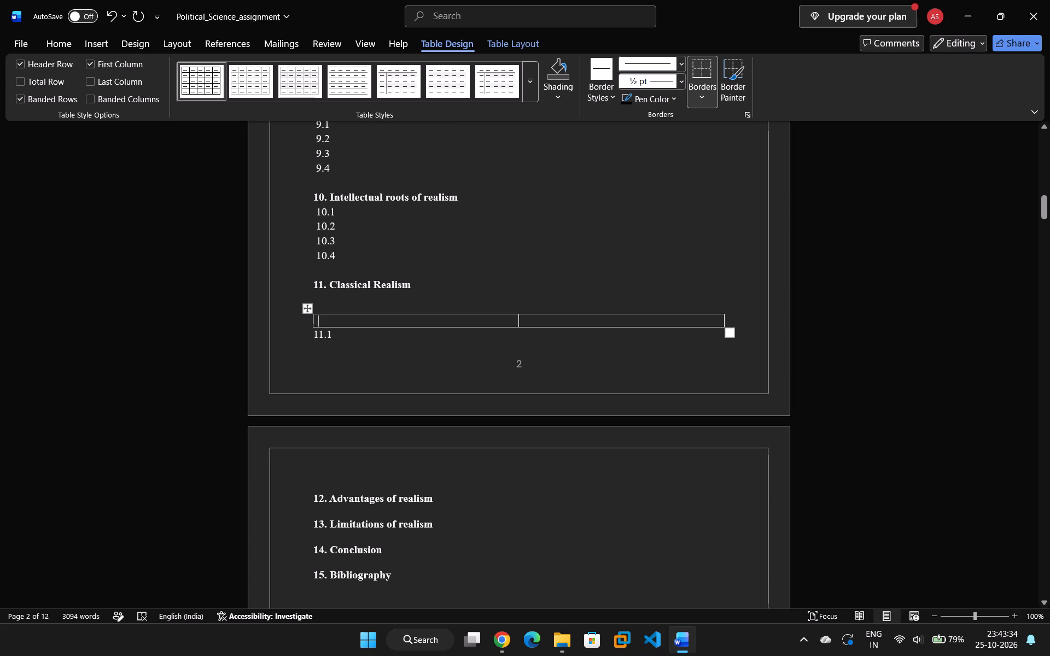
scroll(521, 337, down, 4)
scroll(486, 385, up, 20)
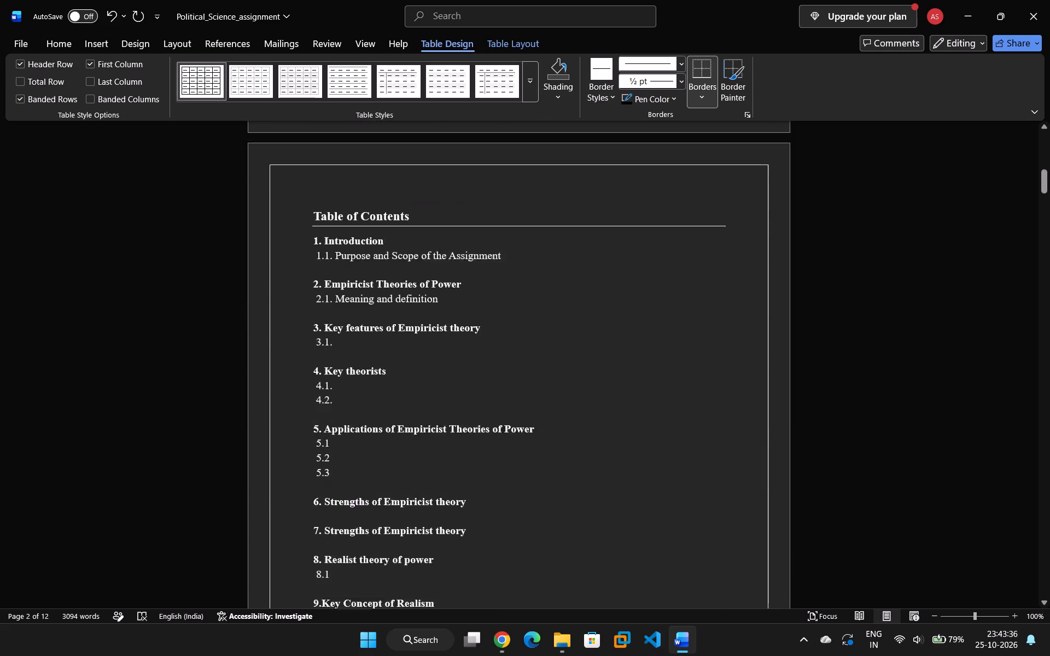
scroll(483, 406, down, 11)
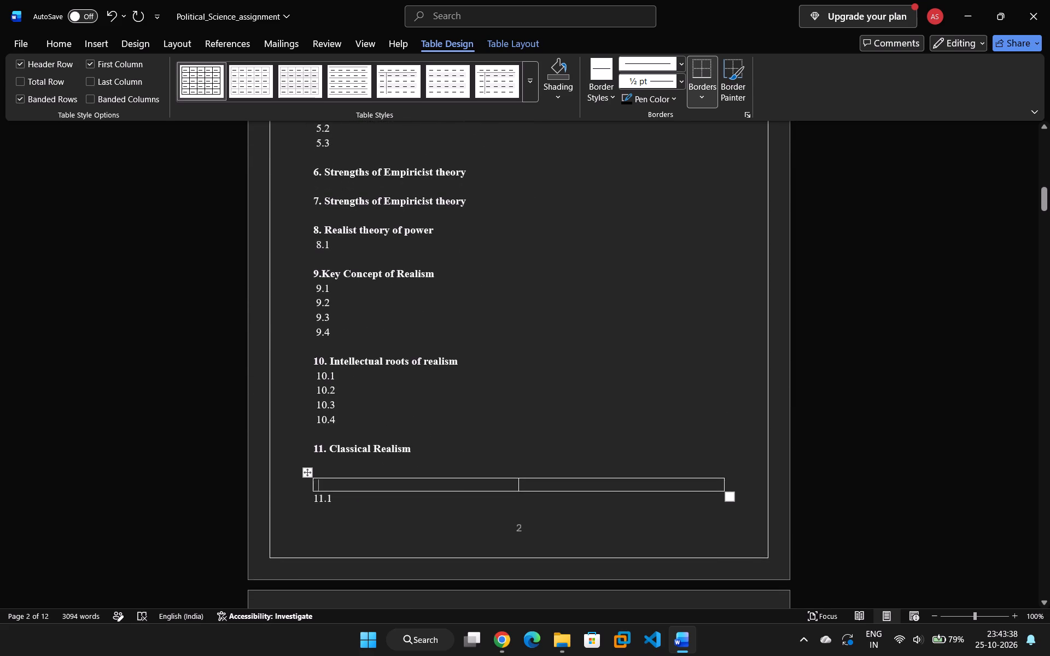
scroll(410, 437, down, 2)
drag(416, 389, 340, 301)
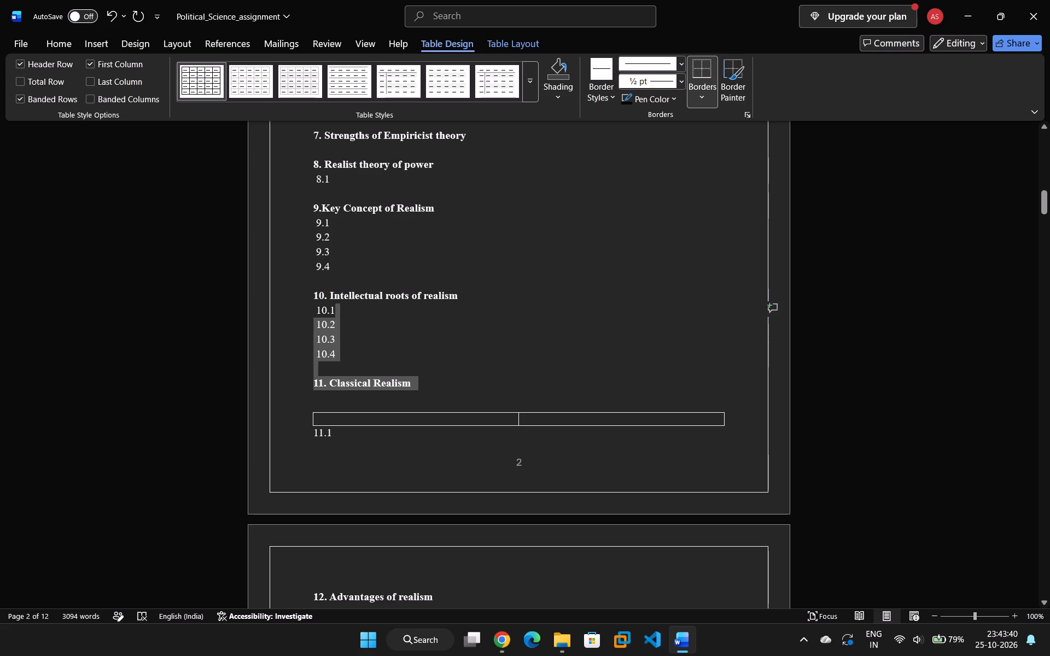
drag(340, 301, 302, 119)
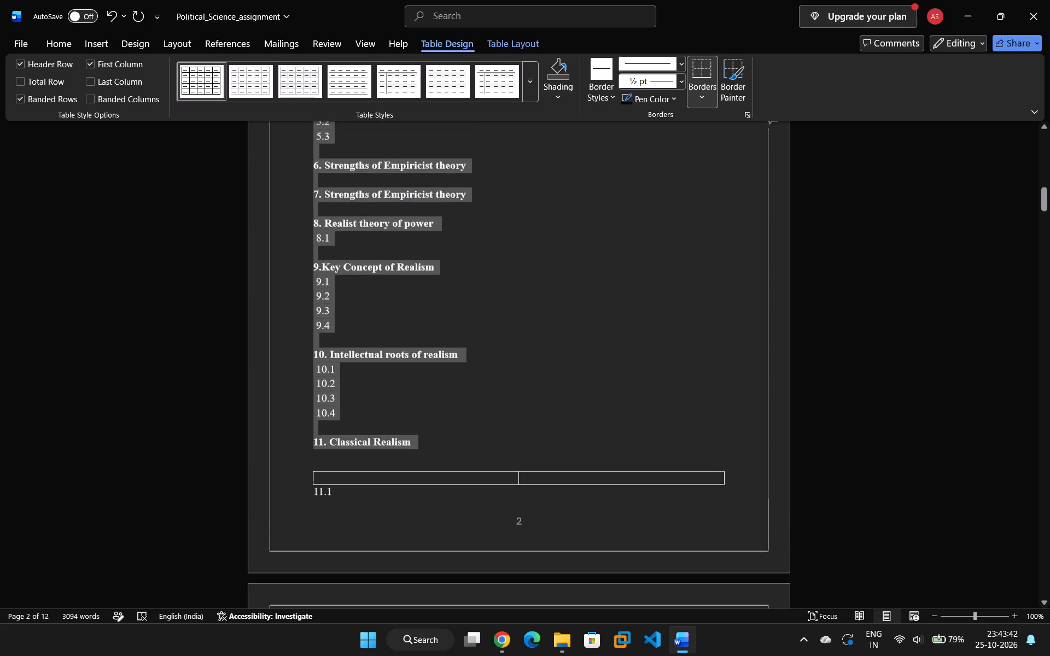
drag(302, 119, 305, 114)
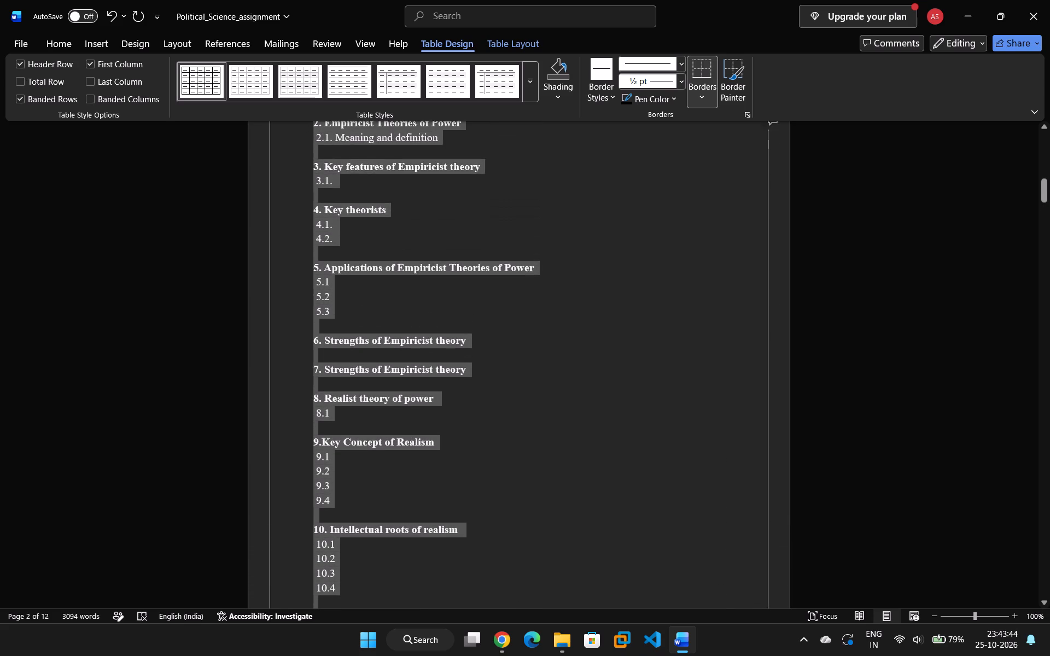
drag(305, 114, 331, 178)
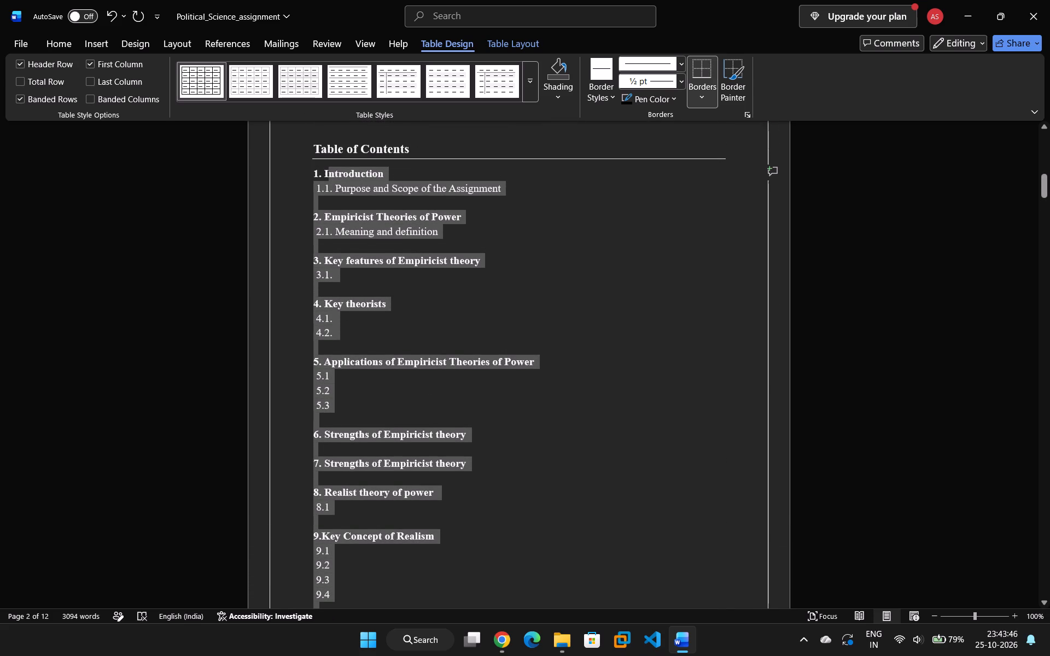
drag(331, 178, 310, 178)
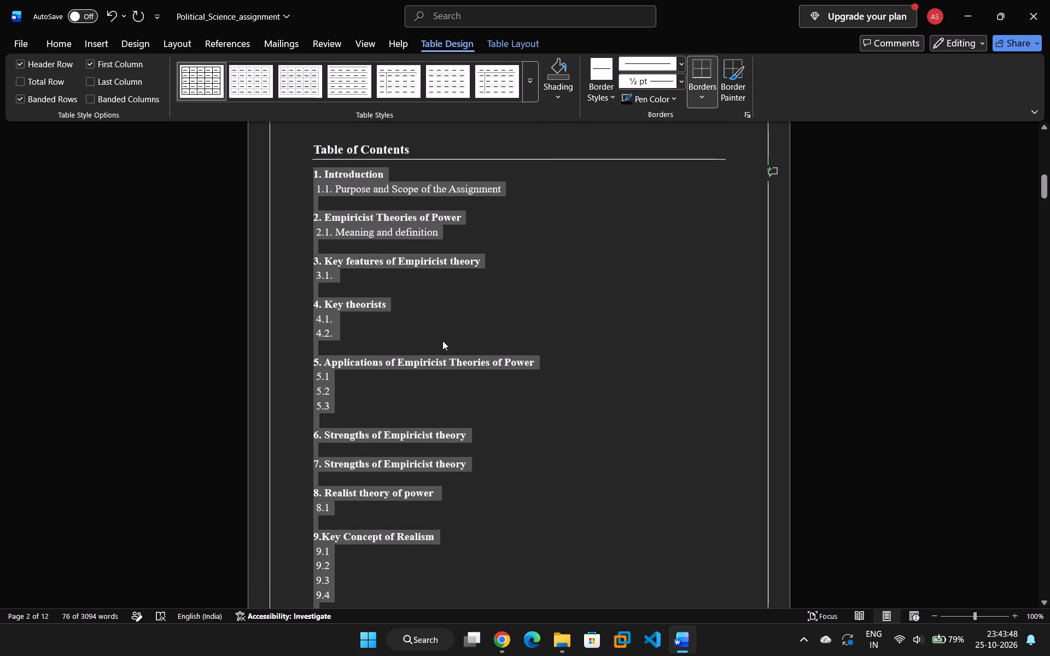
key(ctrl+c)
scroll(452, 354, down, 10)
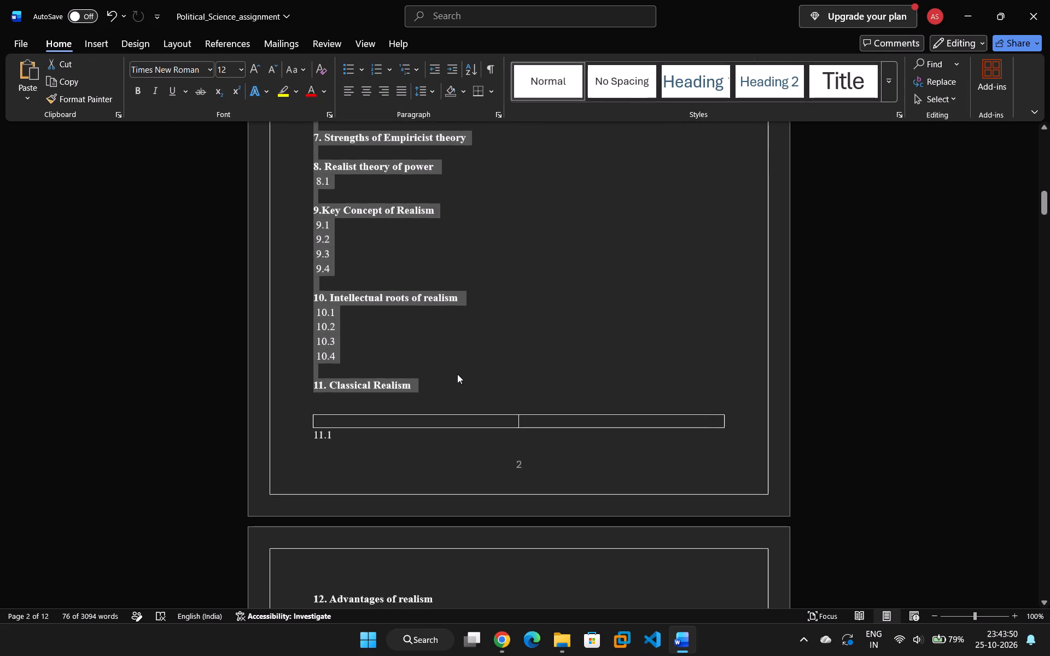
scroll(457, 373, down, 5)
click(424, 259)
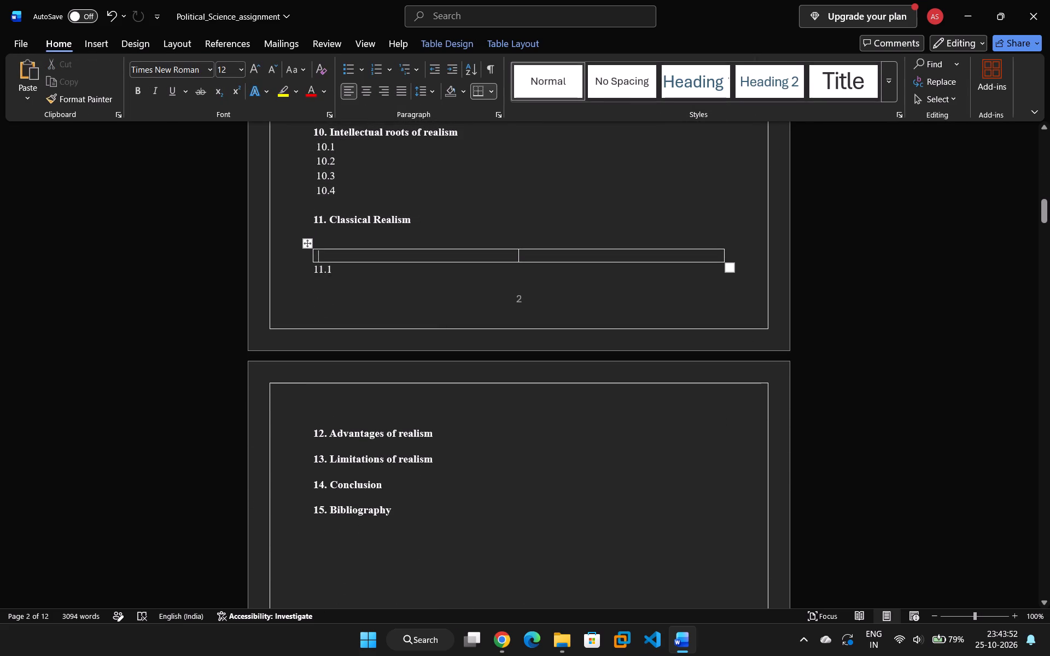
key(ctrl+v)
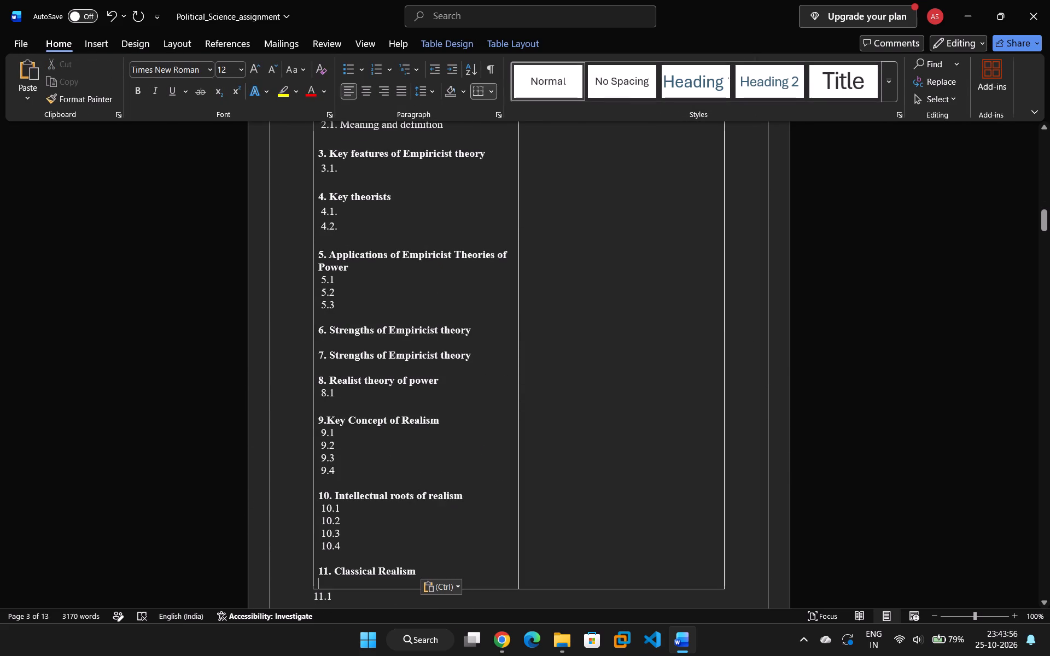
Review the entries pasted into the table against the original list and the entries remaining outside it.
scroll(431, 315, down, 3)
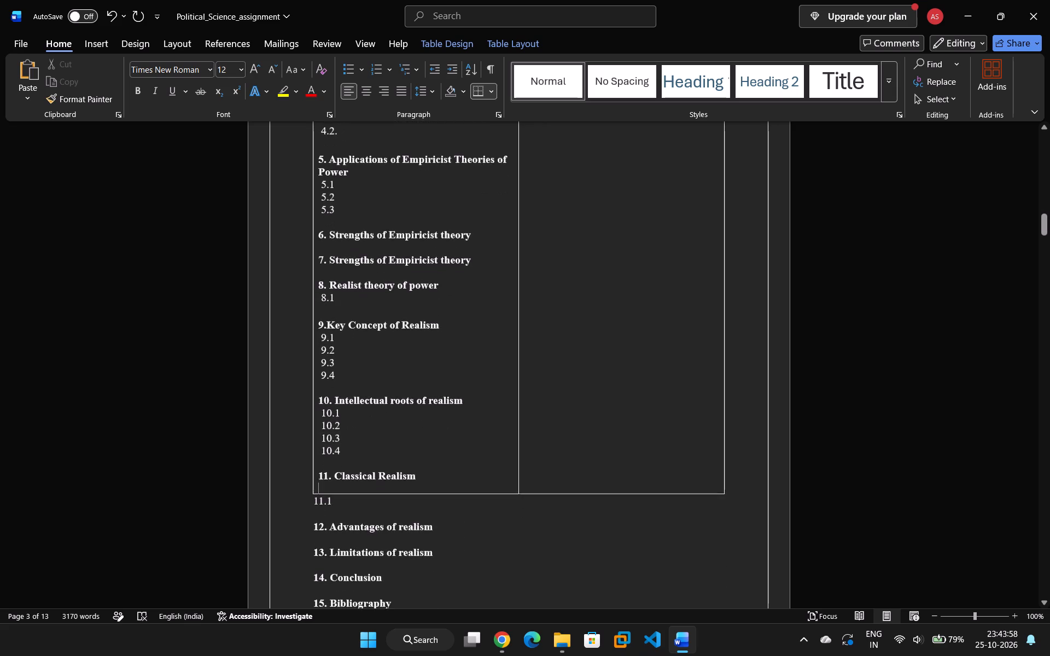
scroll(422, 332, up, 10)
scroll(421, 332, down, 2)
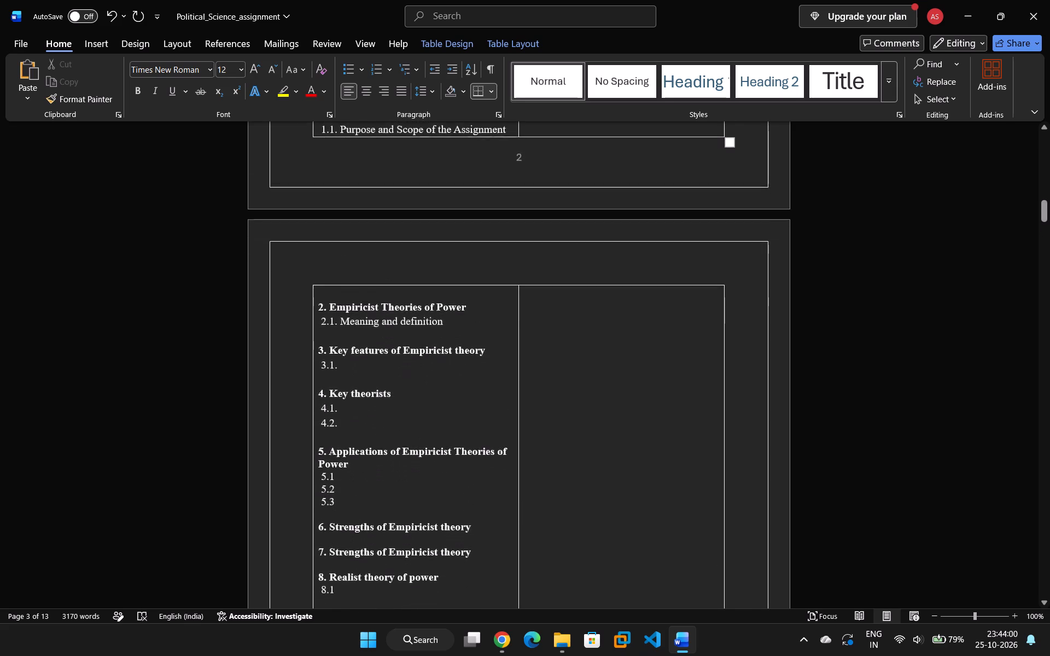
scroll(421, 332, down, 4)
scroll(418, 334, up, 9)
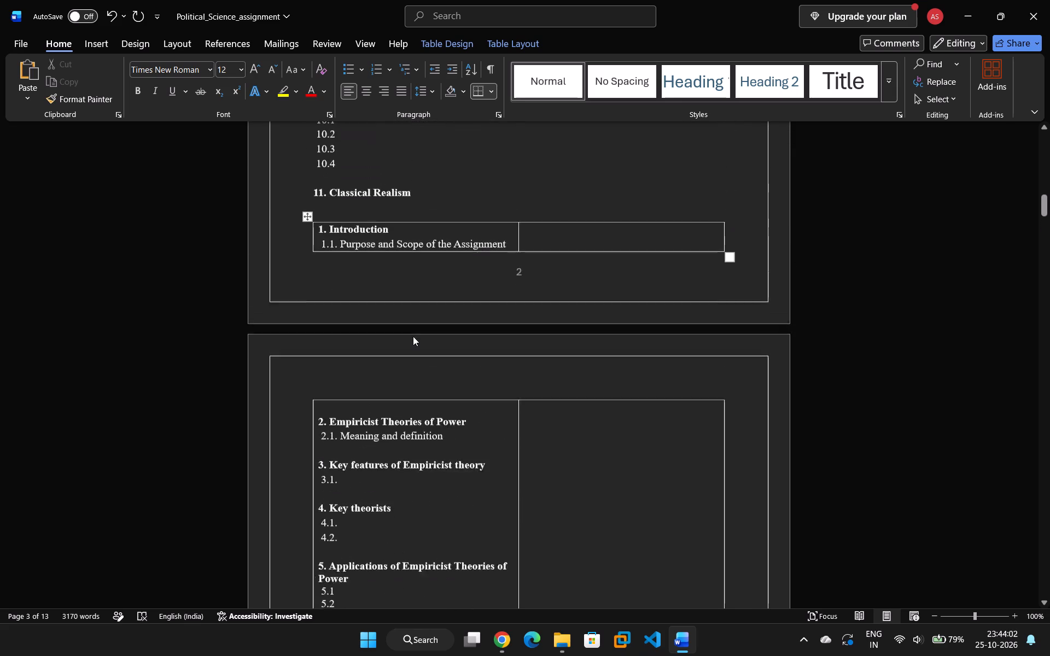
scroll(413, 336, up, 4)
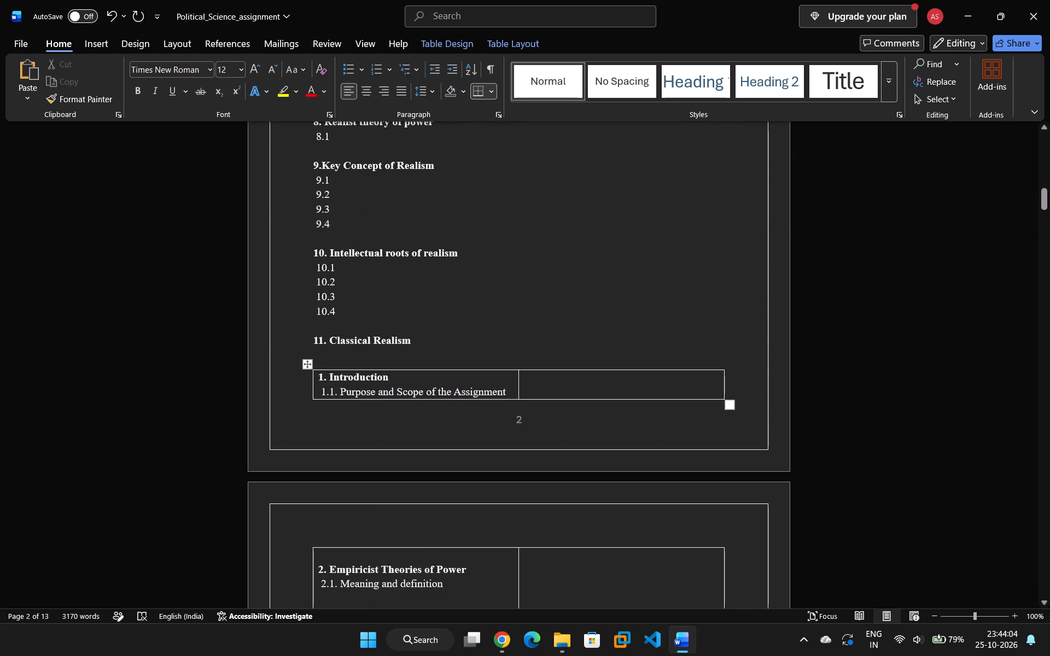
scroll(413, 341, down, 20)
scroll(413, 341, down, 1)
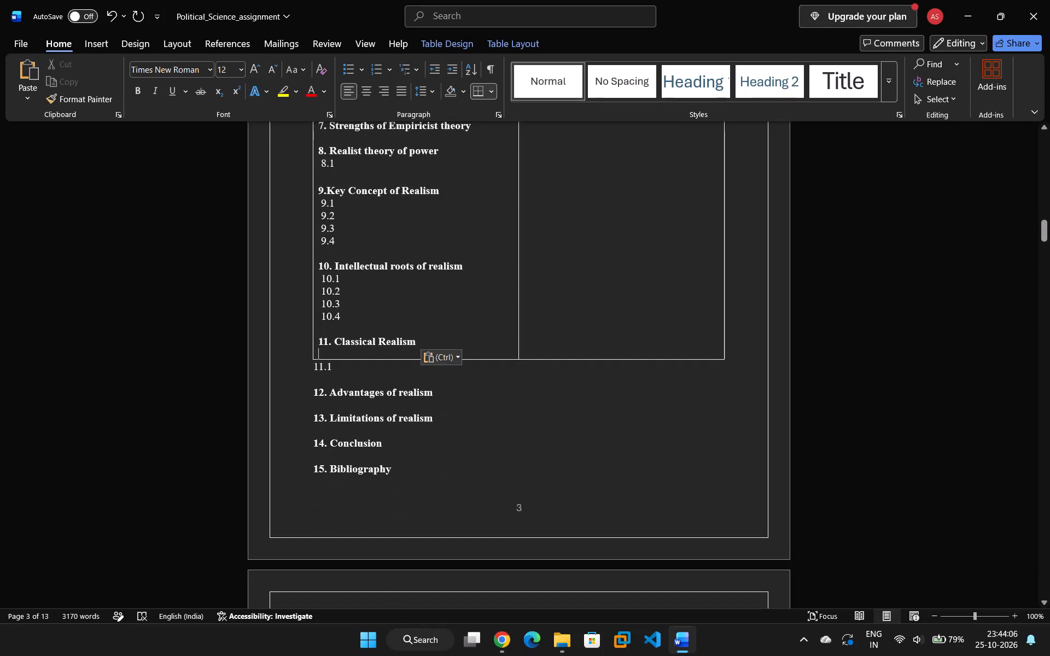
scroll(413, 341, up, 8)
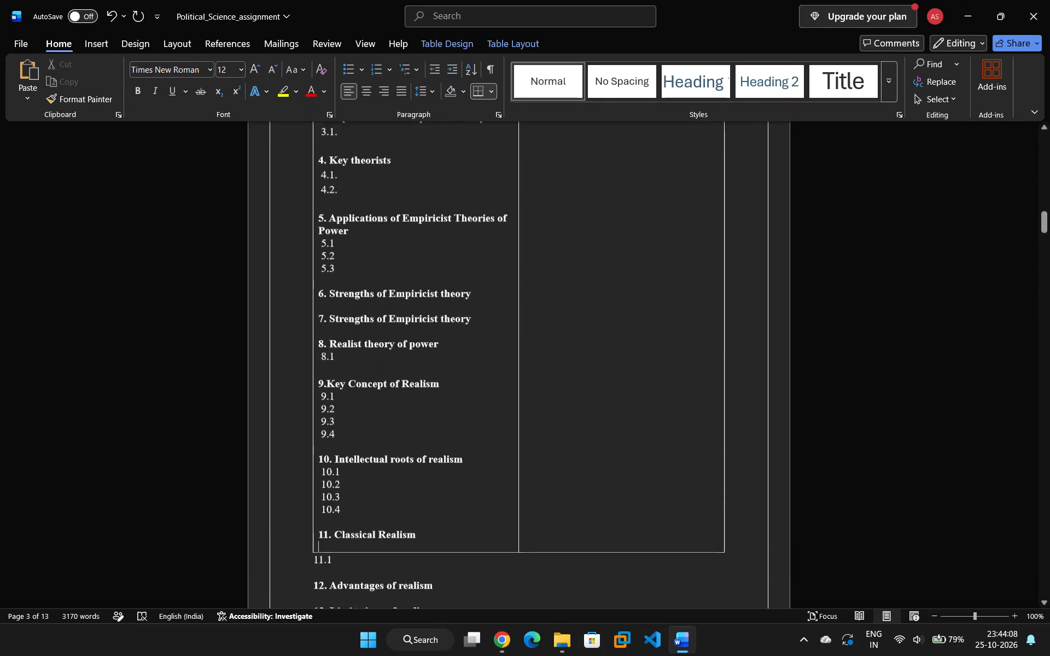
scroll(413, 341, up, 14)
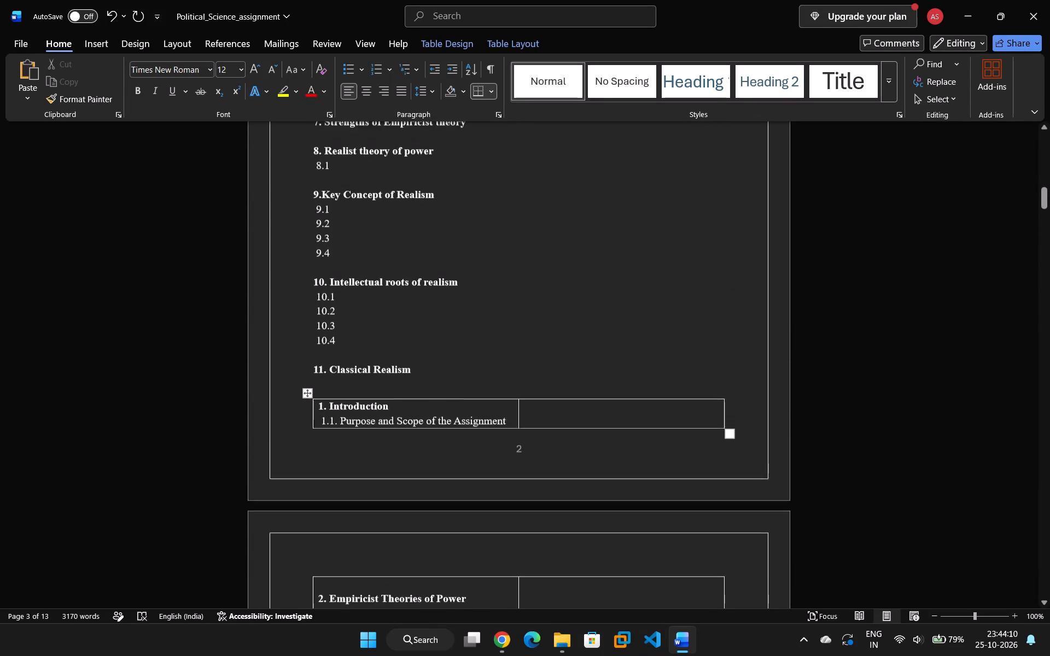
scroll(411, 343, down, 11)
scroll(411, 343, up, 1)
scroll(411, 343, down, 10)
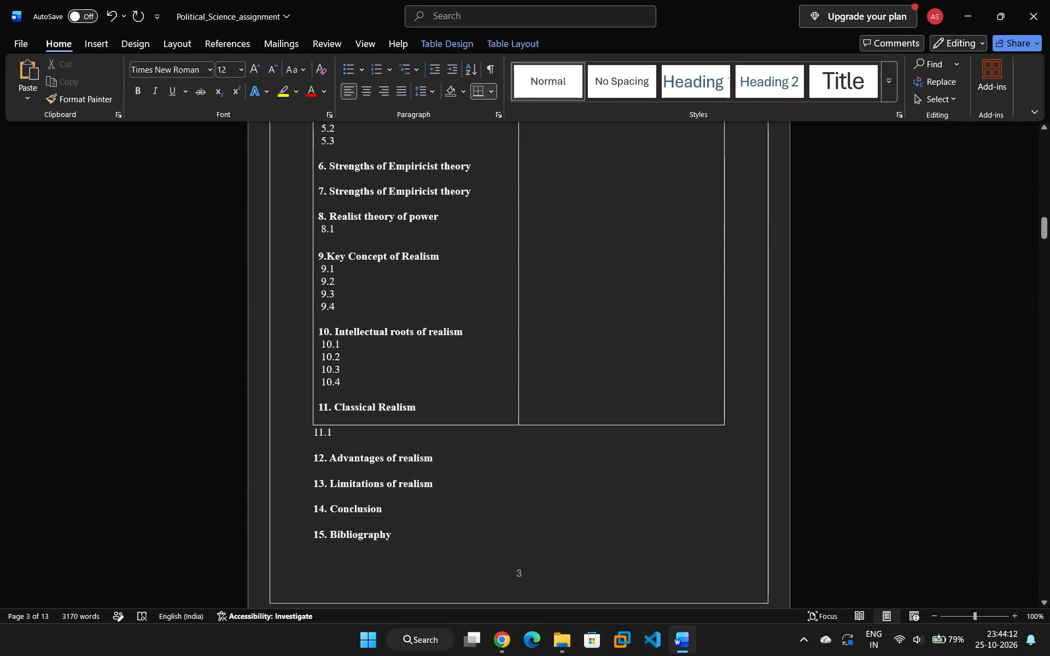
Delete the original entries 1 to 11 above the table, along with the empty line under the "Table of Contents" heading.
scroll(411, 343, up, 20)
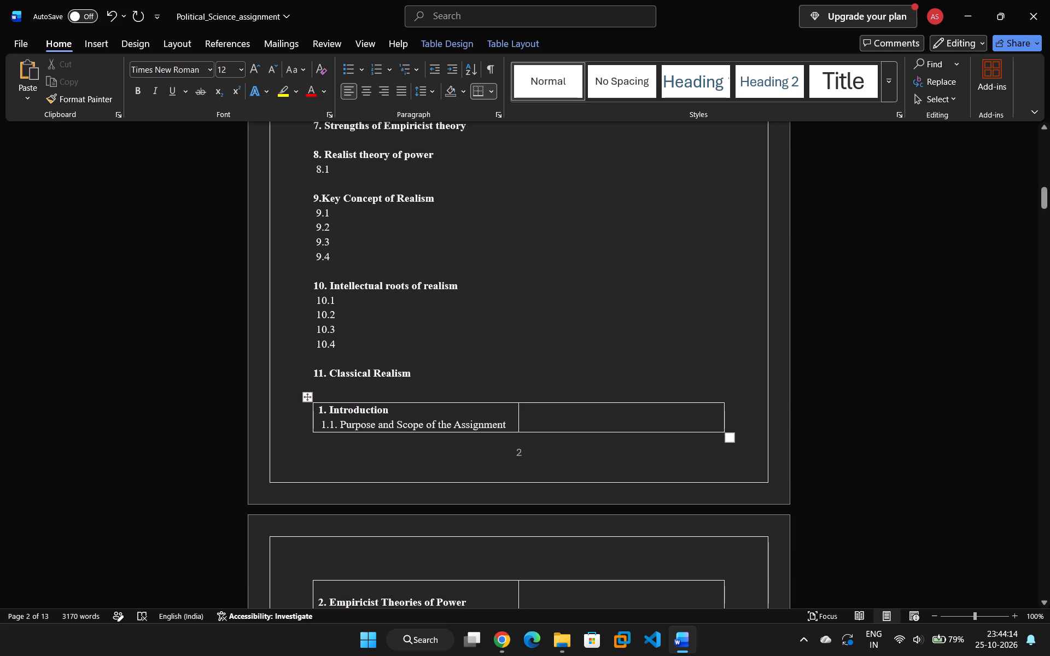
drag(421, 374, 318, 116)
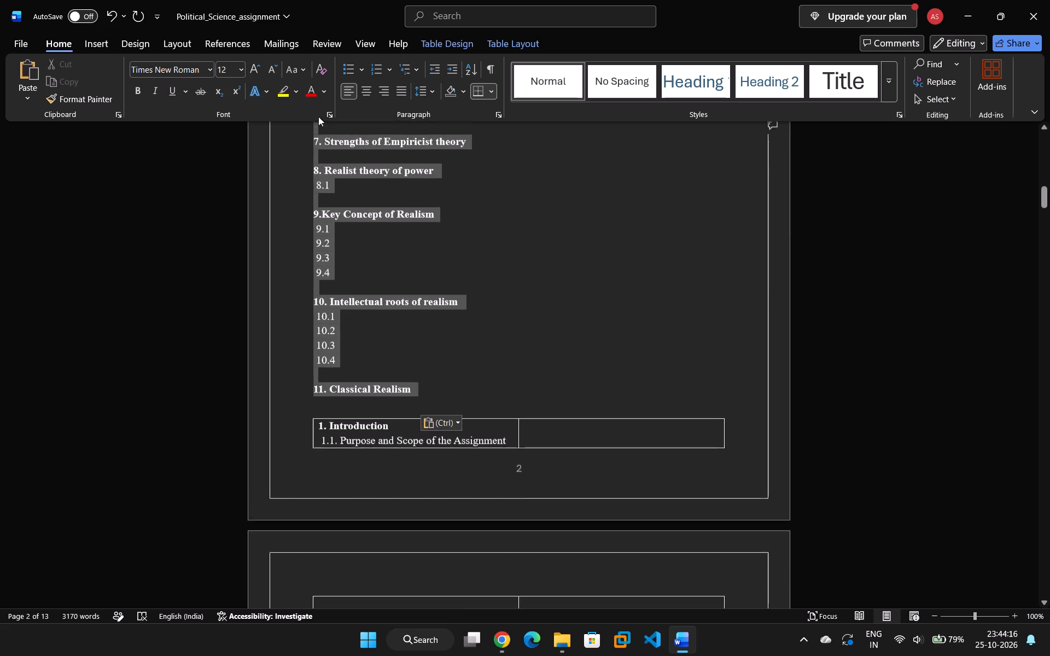
drag(318, 116, 318, 212)
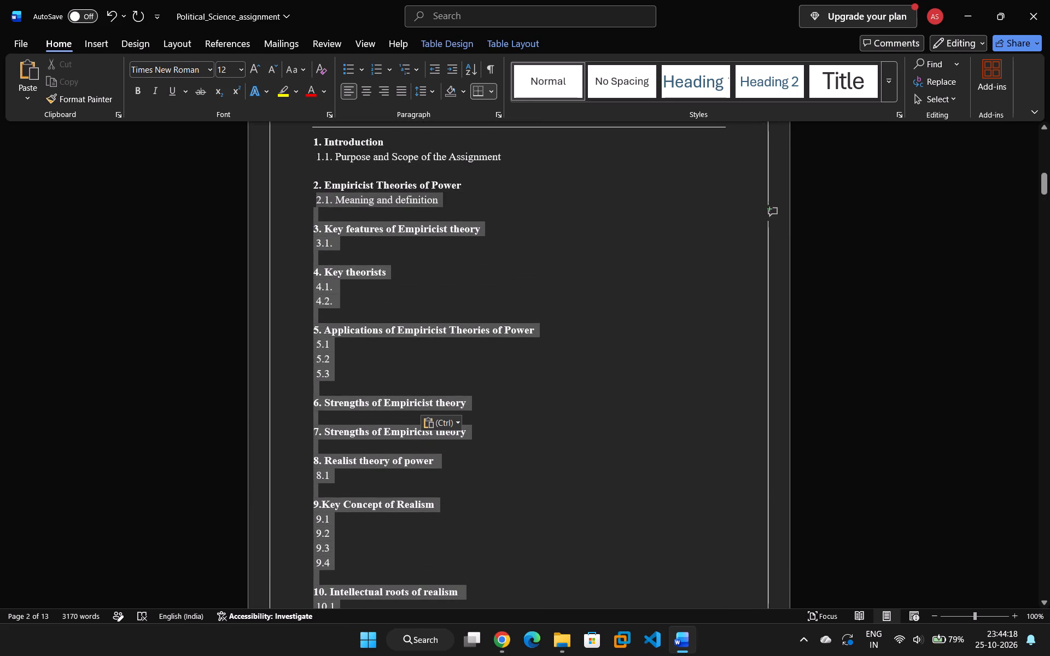
drag(318, 212, 308, 142)
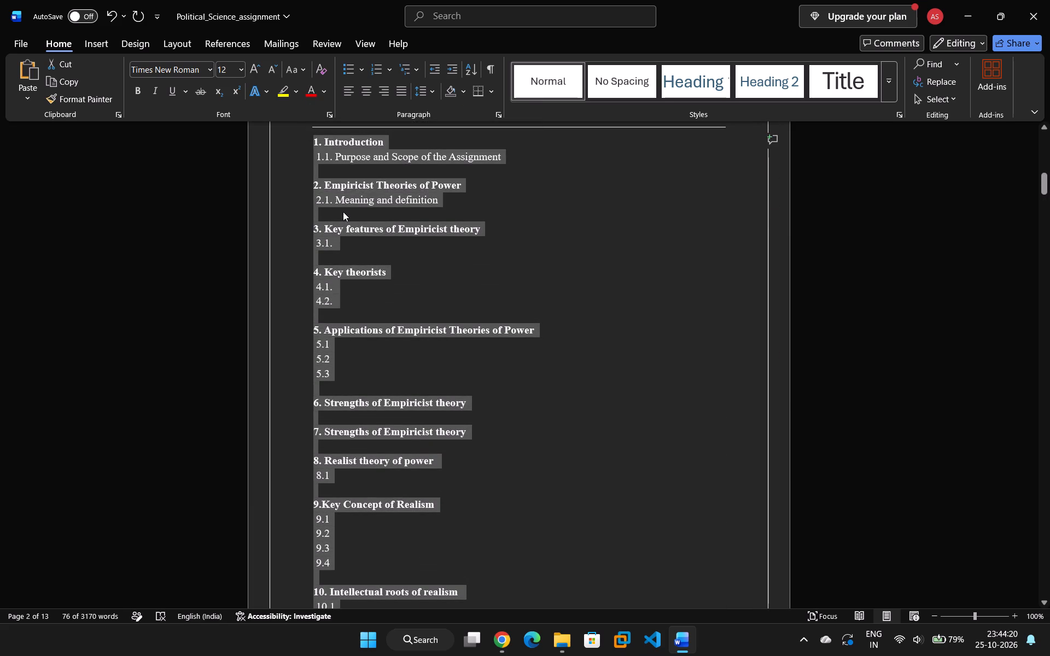
key(BackSpace)
scroll(343, 212, up, 3)
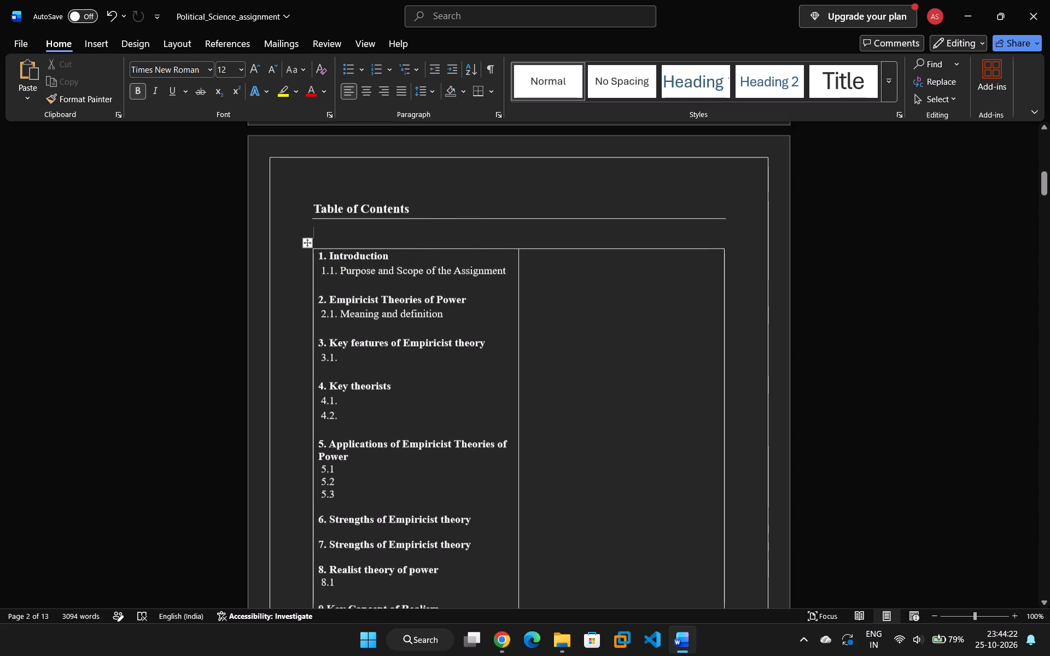
scroll(343, 212, down, 3)
scroll(343, 212, up, 3)
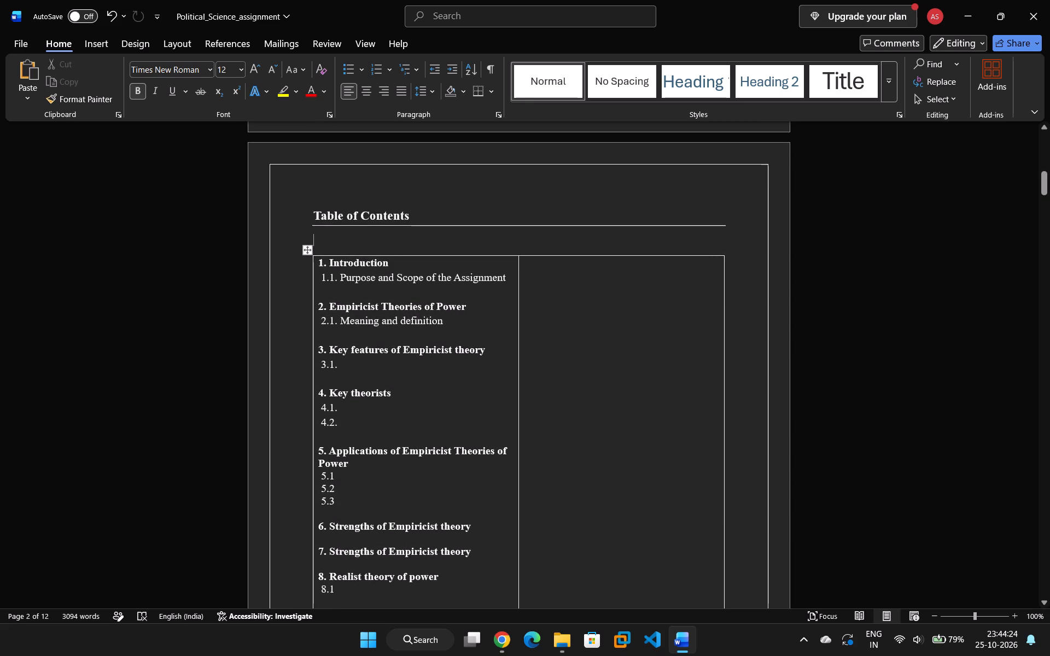
key(BackSpace)
Remove the border line beneath the "Table of Contents" heading.
scroll(386, 293, down, 1)
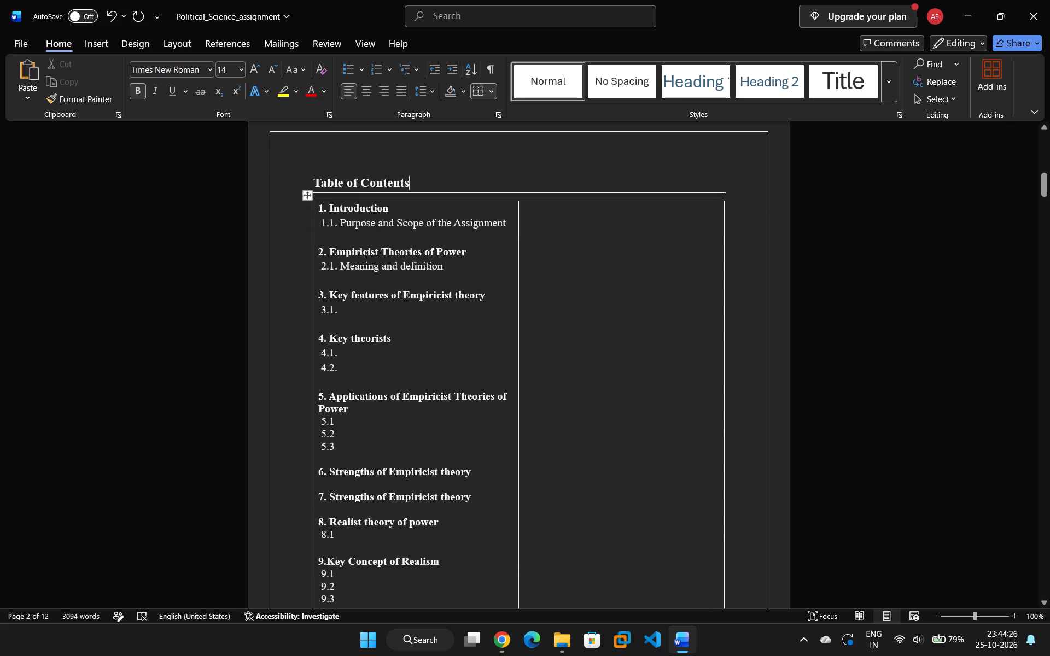
scroll(392, 298, up, 1)
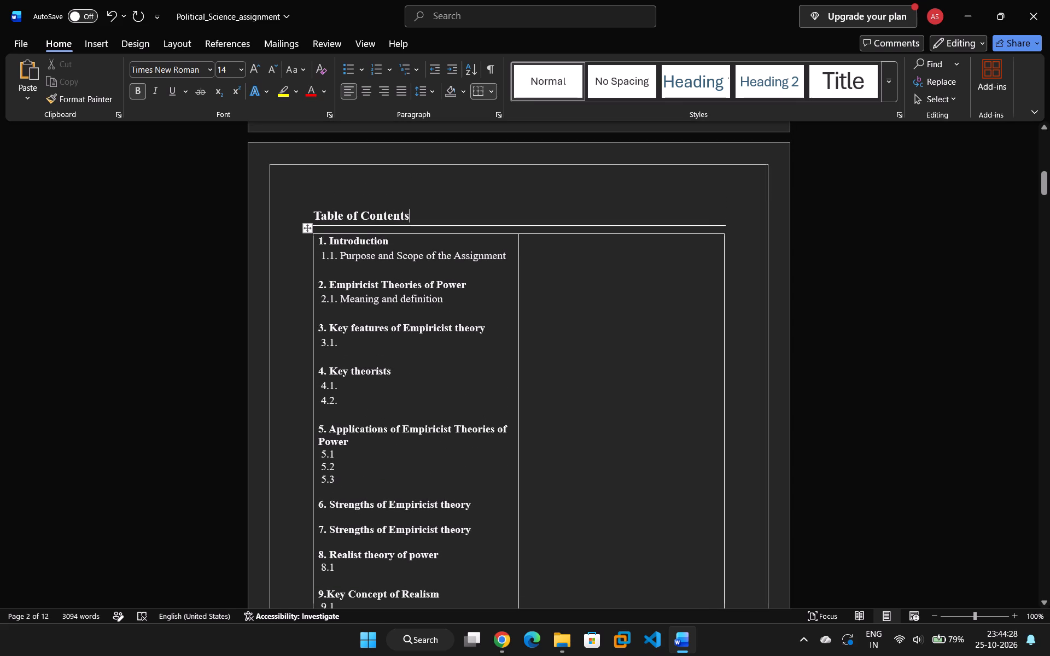
double_click(419, 223)
click(419, 221)
click(423, 219)
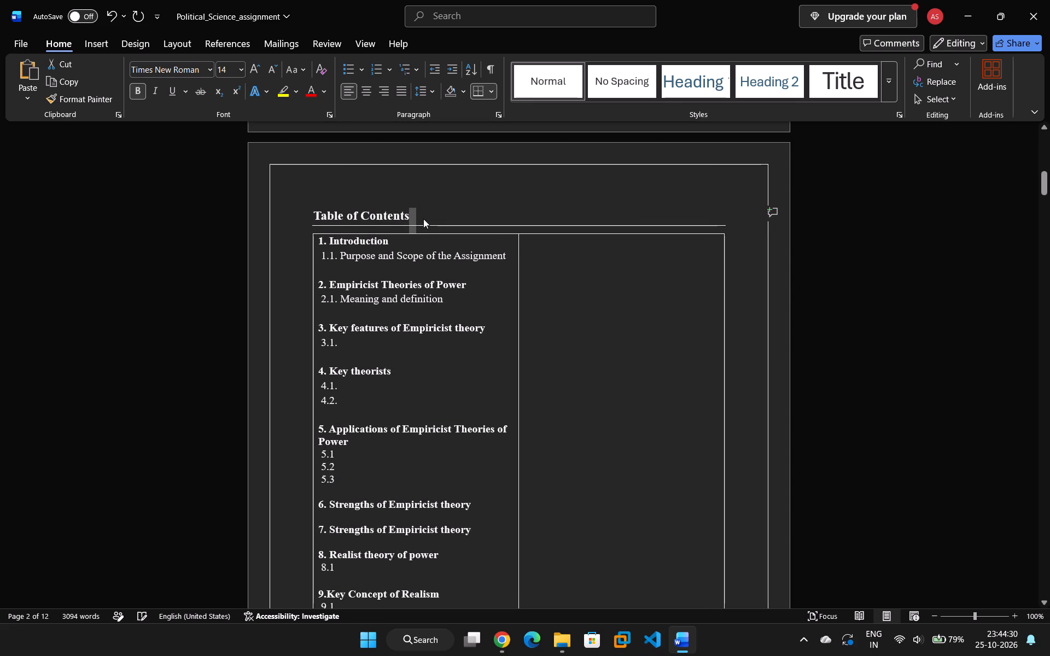
click(484, 95)
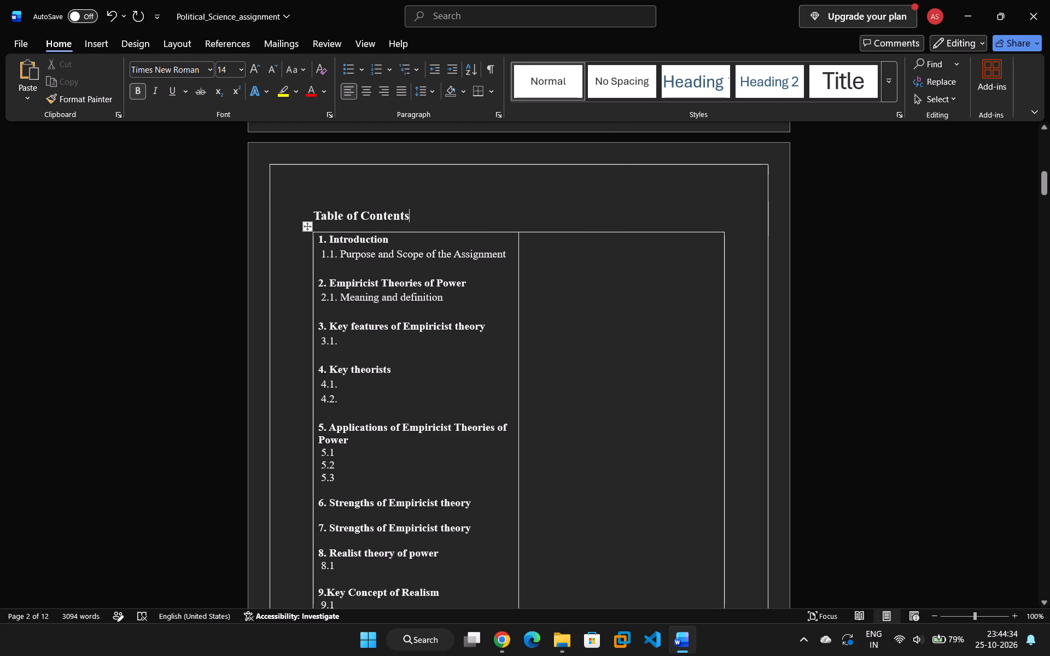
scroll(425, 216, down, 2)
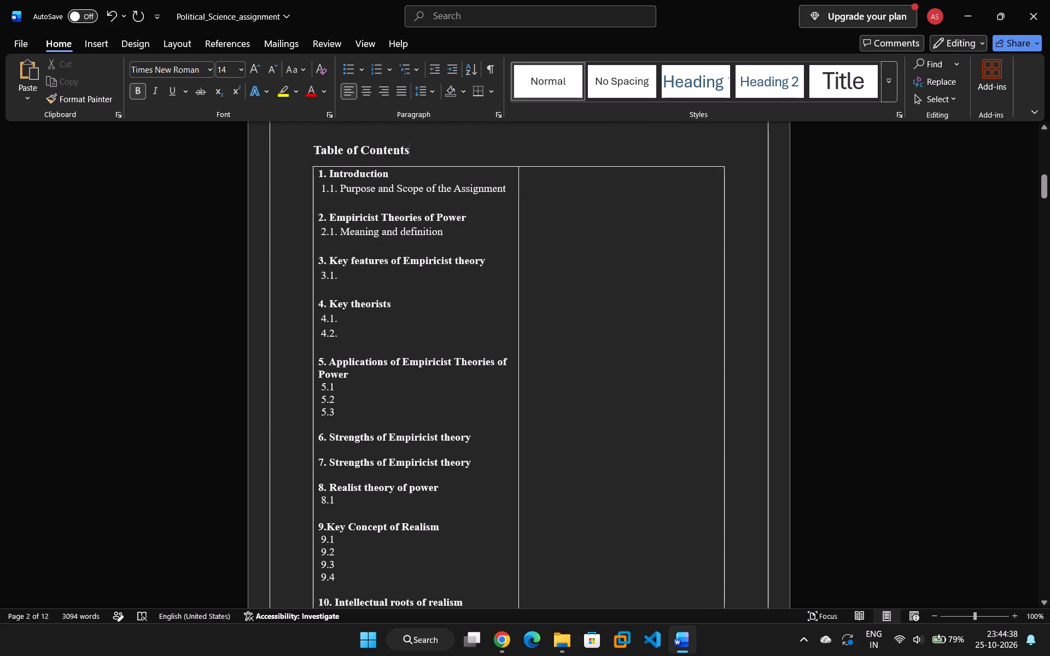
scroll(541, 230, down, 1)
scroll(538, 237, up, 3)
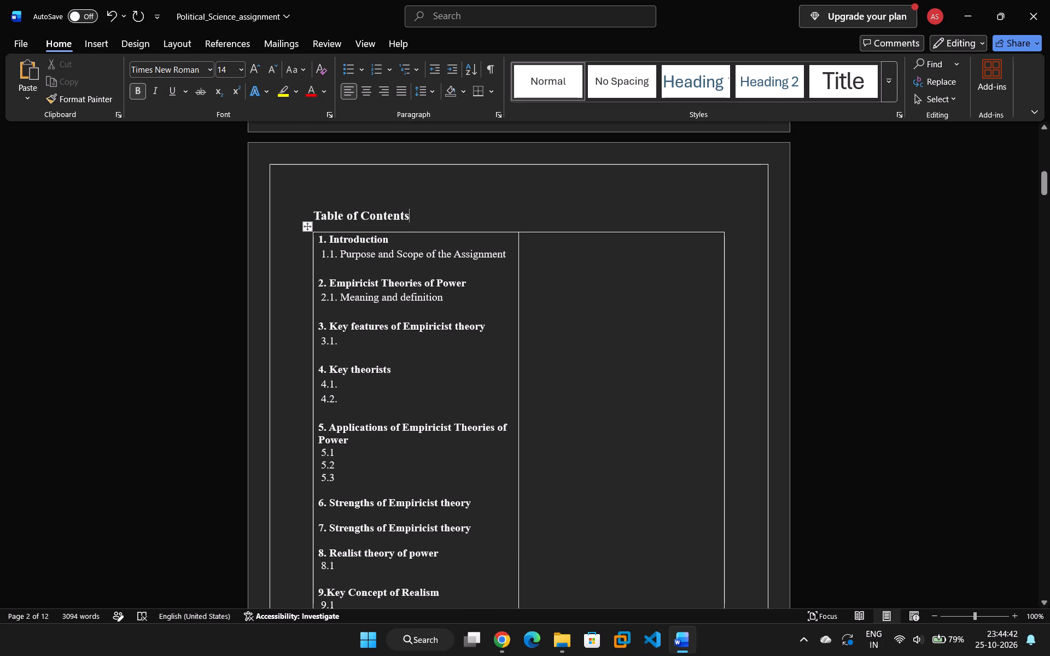
Put a box border around the "Table of Contents" heading.
click(489, 93)
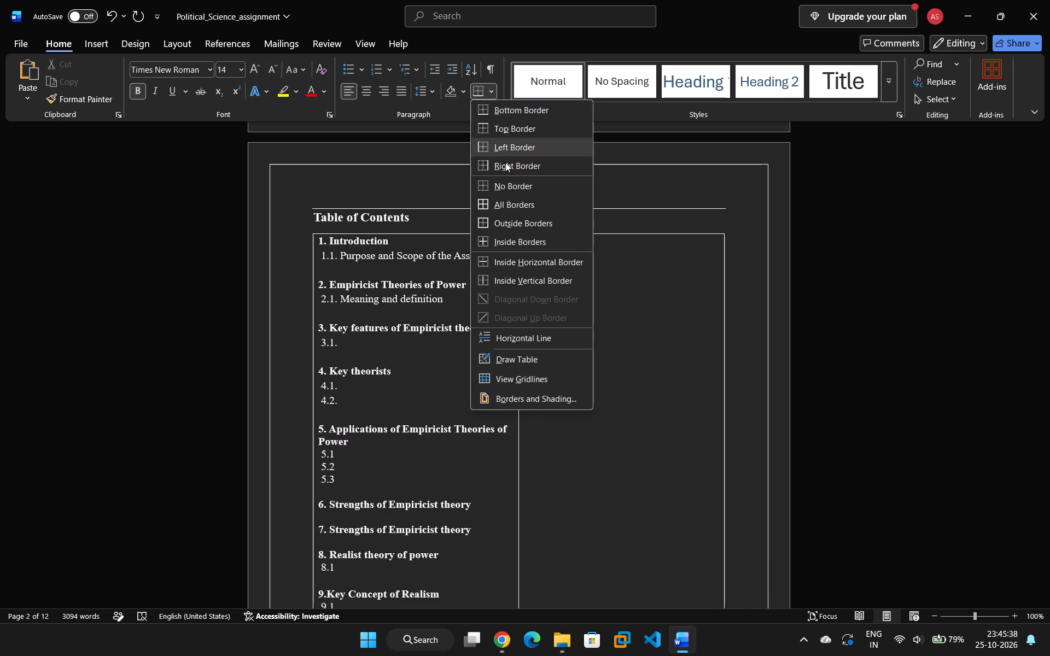
click(501, 213)
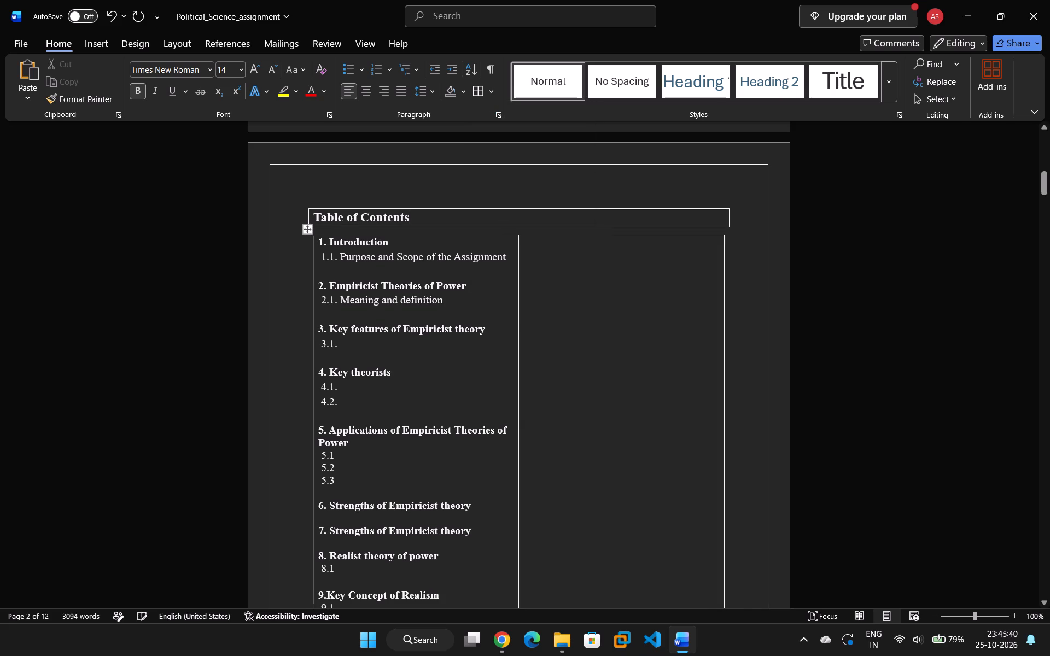
Copy the "11. Classical Realism" entry from the first column to the top of the table's empty second column.
click(542, 255)
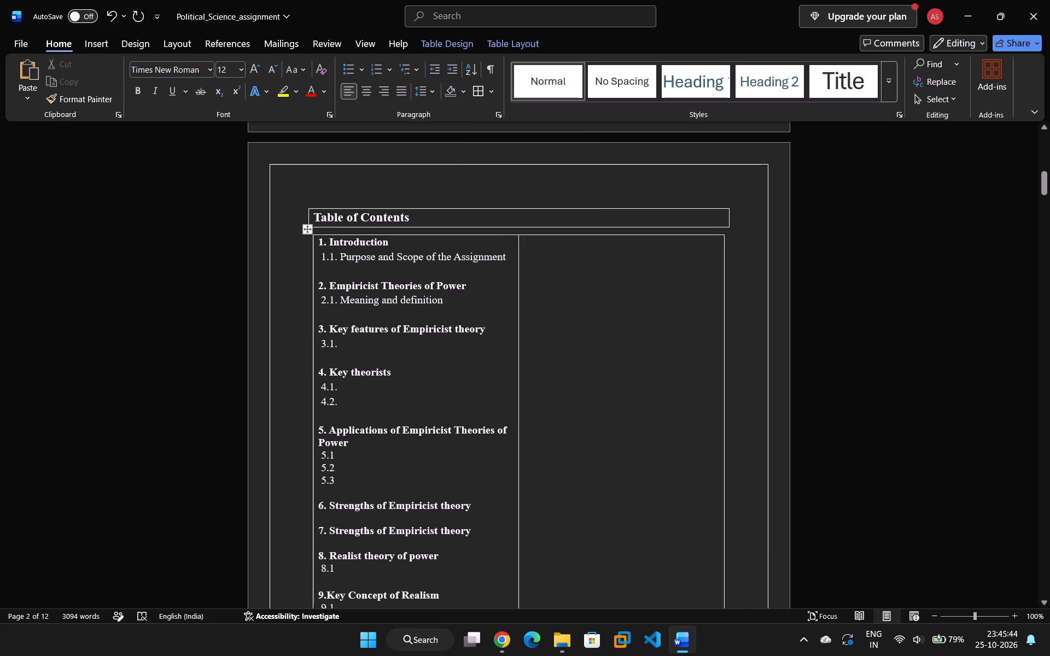
scroll(425, 300, down, 8)
scroll(433, 323, up, 7)
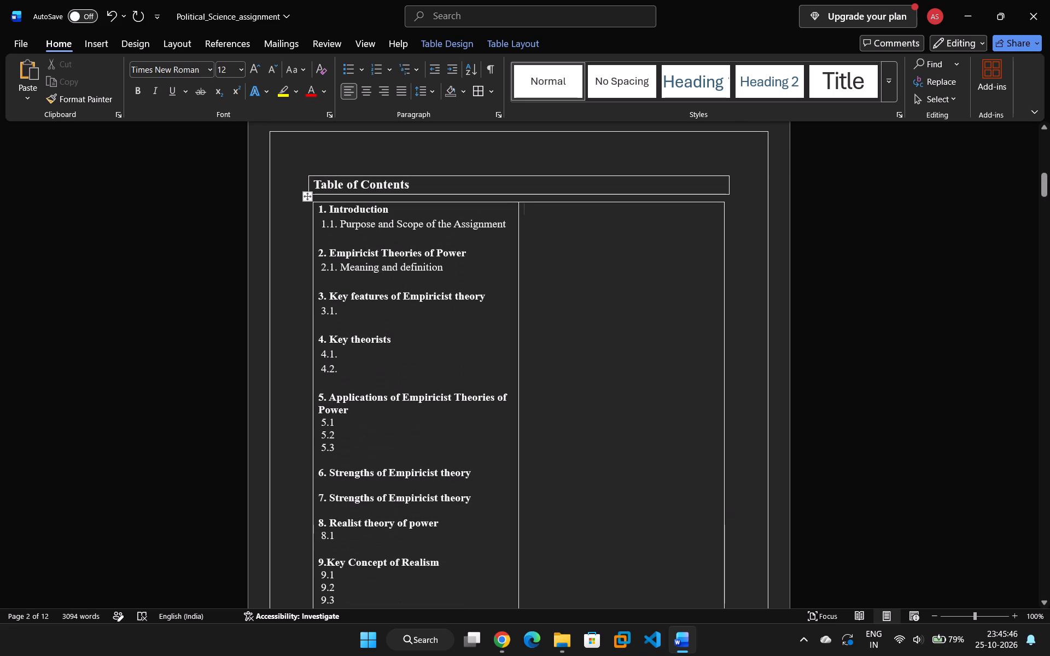
scroll(437, 321, down, 1)
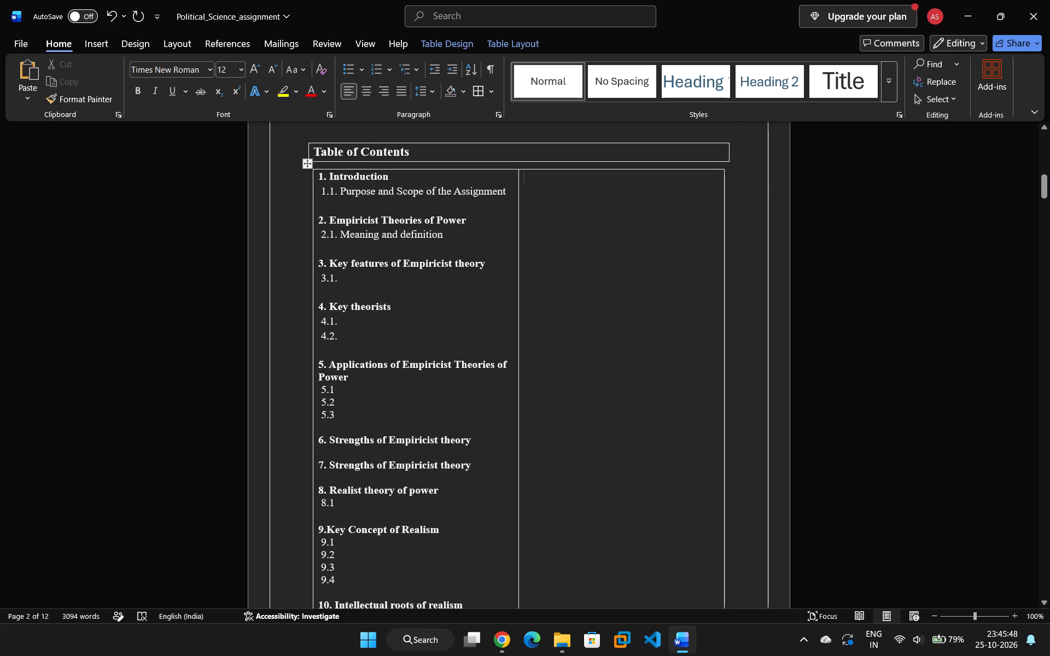
drag(389, 181, 325, 179)
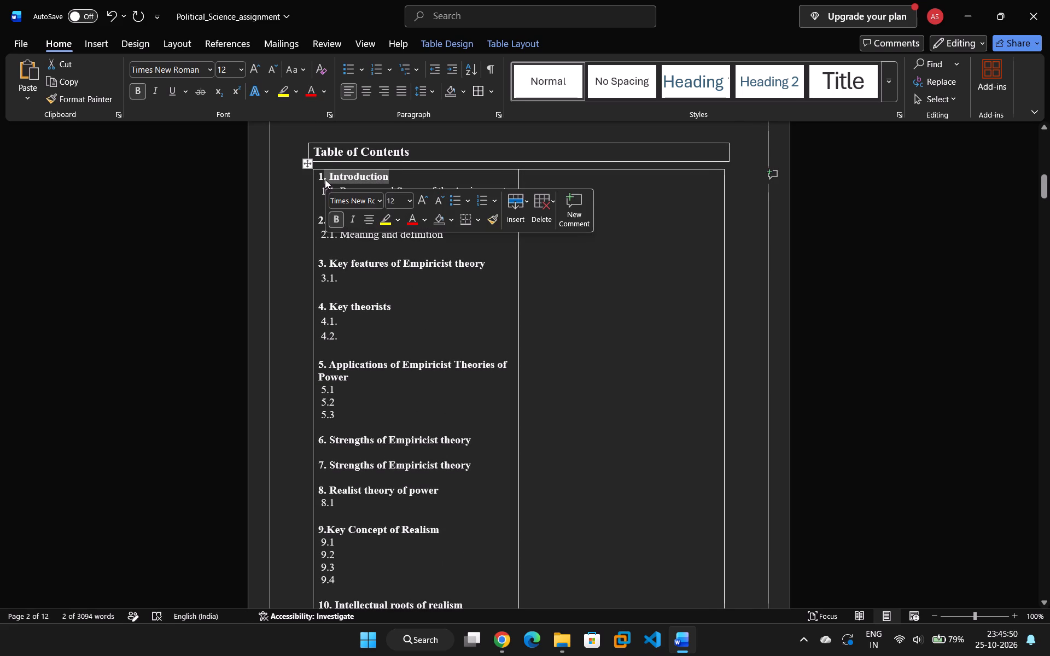
click(454, 314)
scroll(454, 314, down, 11)
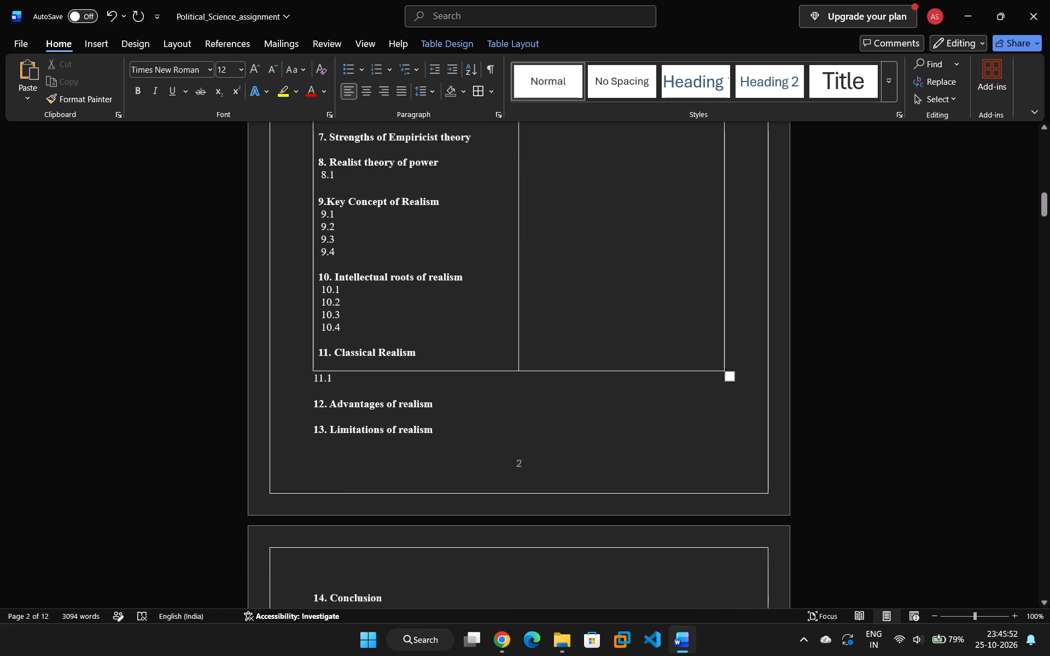
drag(422, 323, 320, 324)
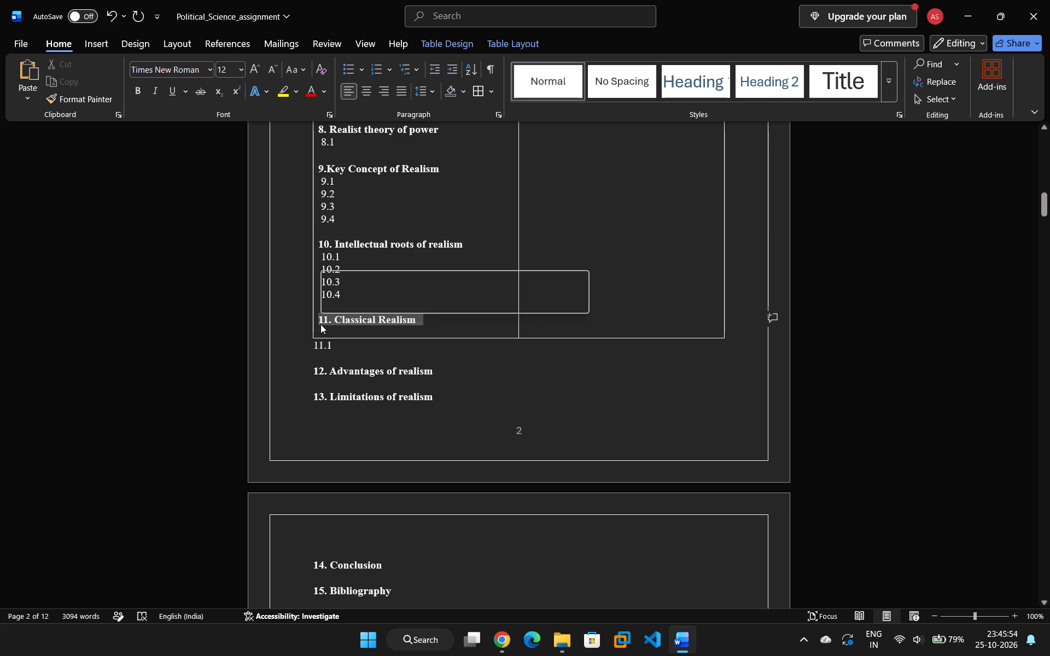
key(ctrl+c)
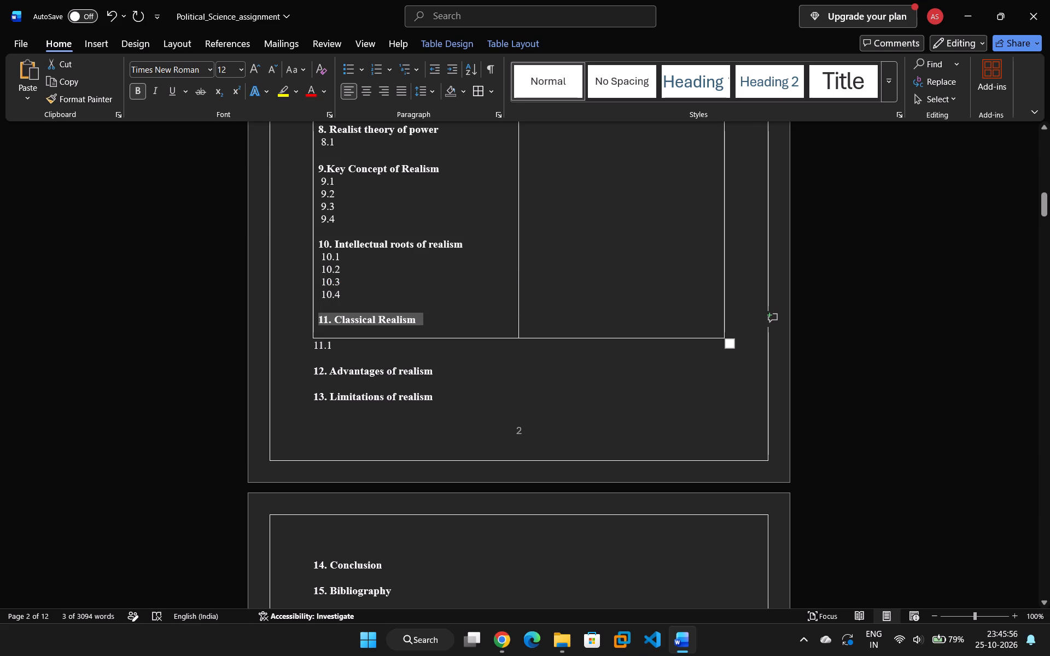
scroll(414, 372, down, 2)
scroll(414, 375, up, 13)
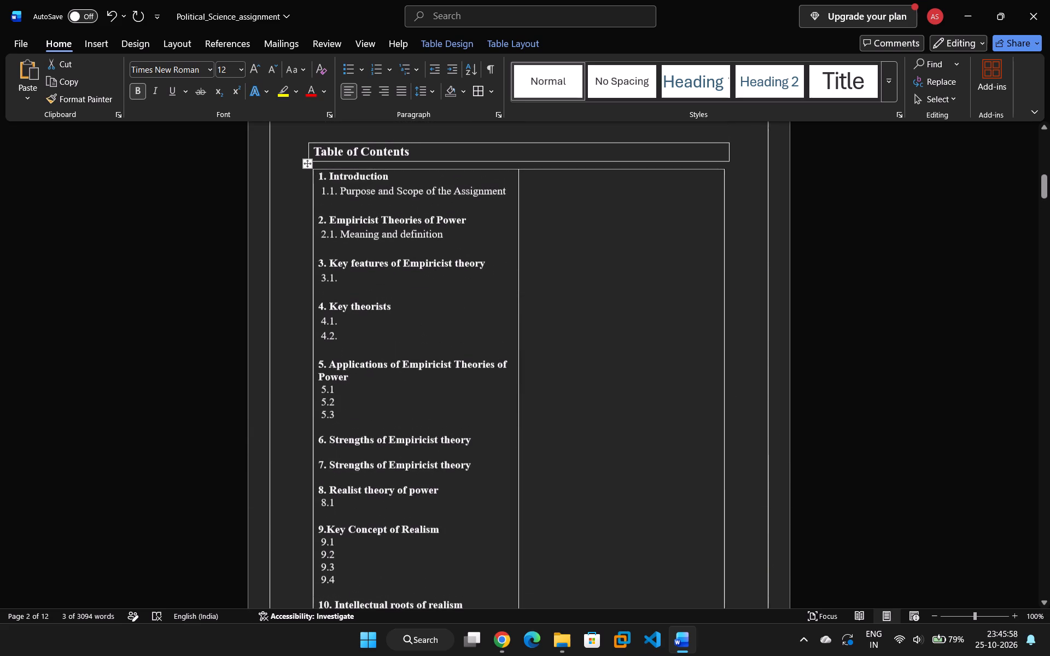
click(578, 202)
key(ctrl+v)
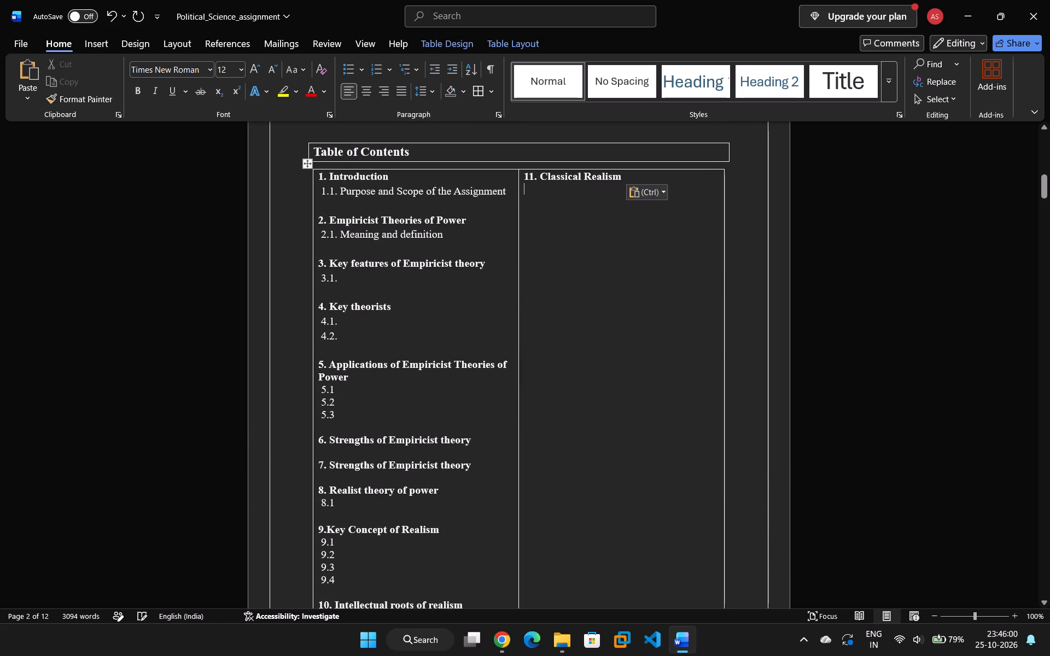
Copy the entries from "11.1" to "15. Bibliography" below the table into the second column, beneath "11. Classical Realism".
scroll(535, 286, down, 8)
scroll(520, 304, up, 1)
scroll(520, 304, down, 5)
drag(364, 329, 316, 312)
click(456, 411)
scroll(457, 408, down, 5)
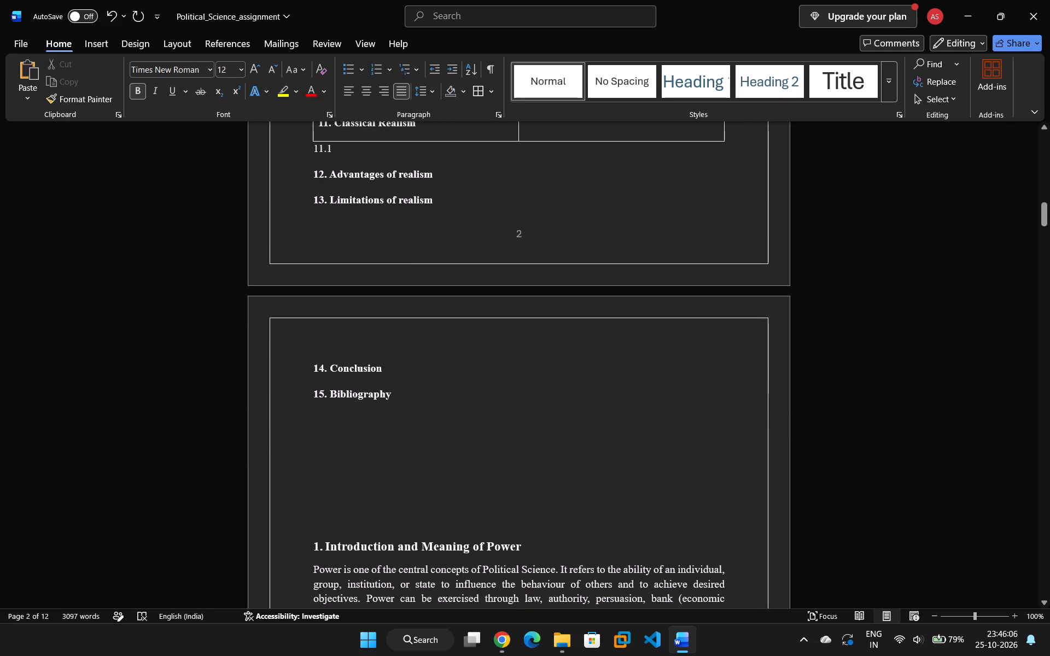
drag(399, 411, 317, 156)
click(319, 157)
drag(311, 154, 312, 154)
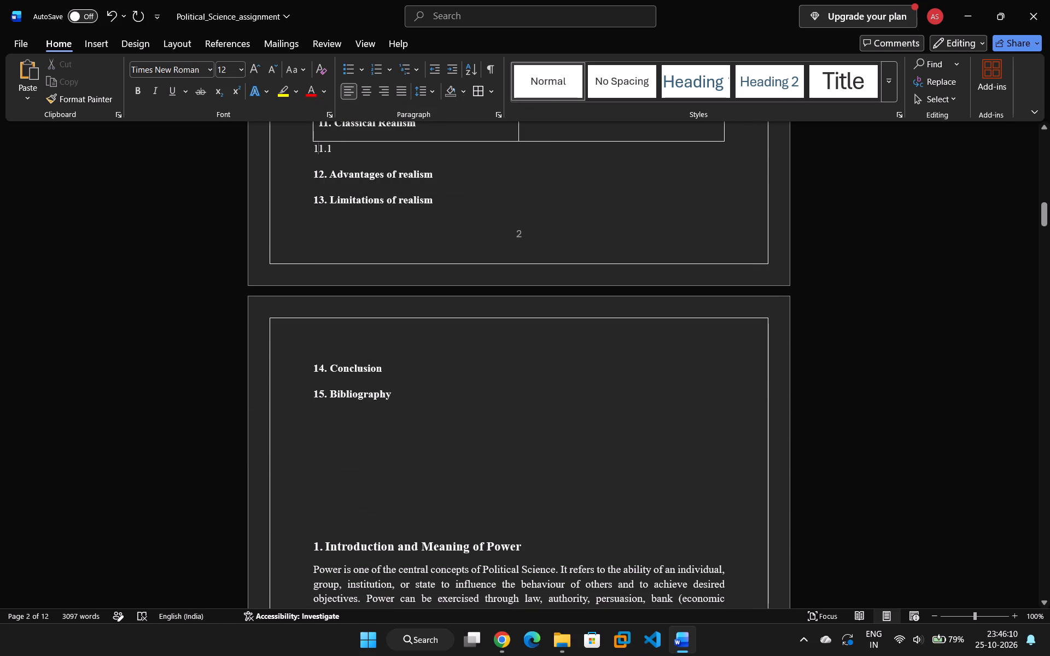
drag(312, 154, 421, 425)
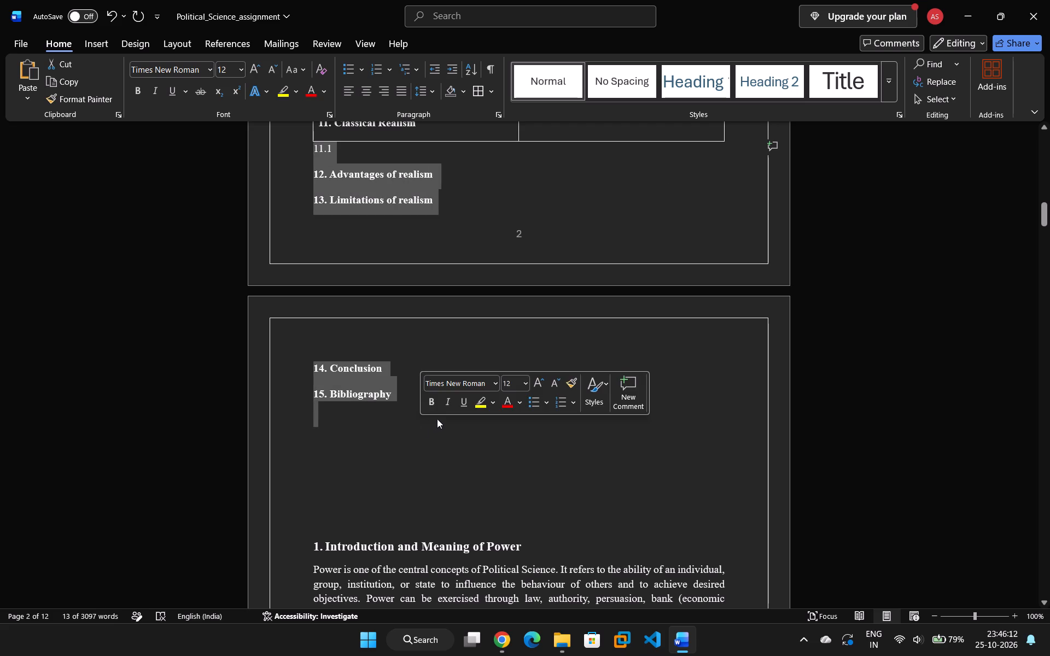
key(ctrl+c)
scroll(479, 305, up, 18)
click(561, 237)
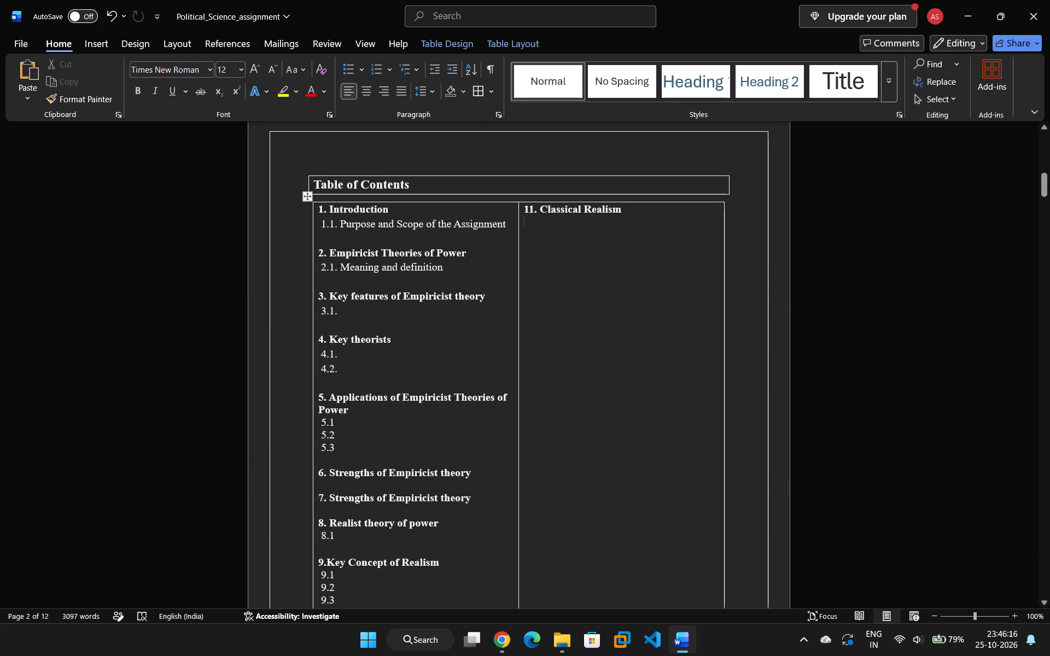
key(ctrl+v)
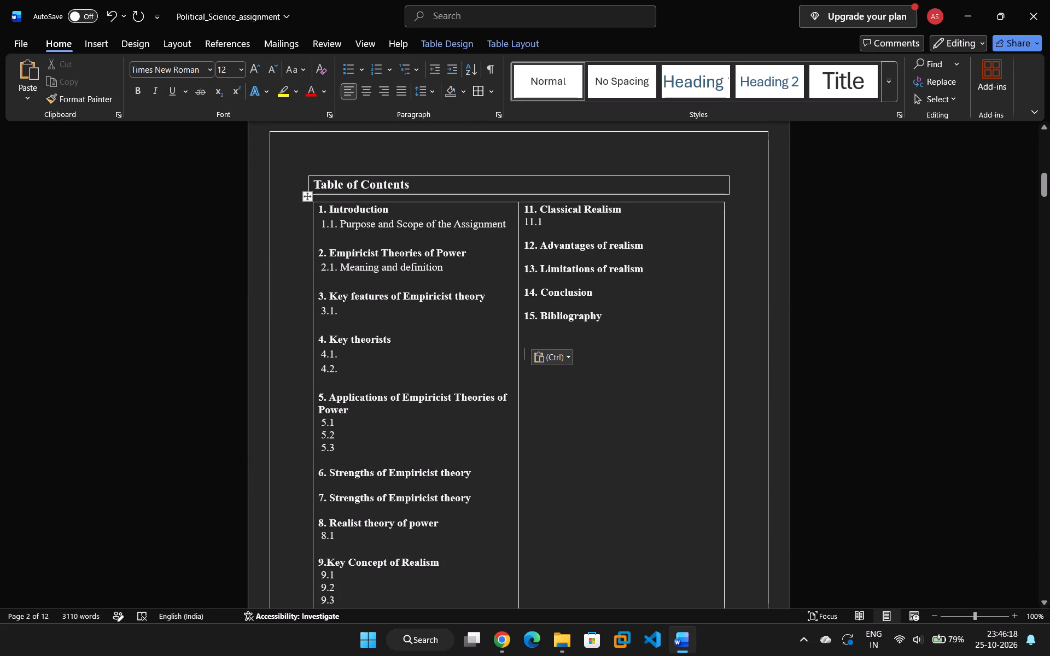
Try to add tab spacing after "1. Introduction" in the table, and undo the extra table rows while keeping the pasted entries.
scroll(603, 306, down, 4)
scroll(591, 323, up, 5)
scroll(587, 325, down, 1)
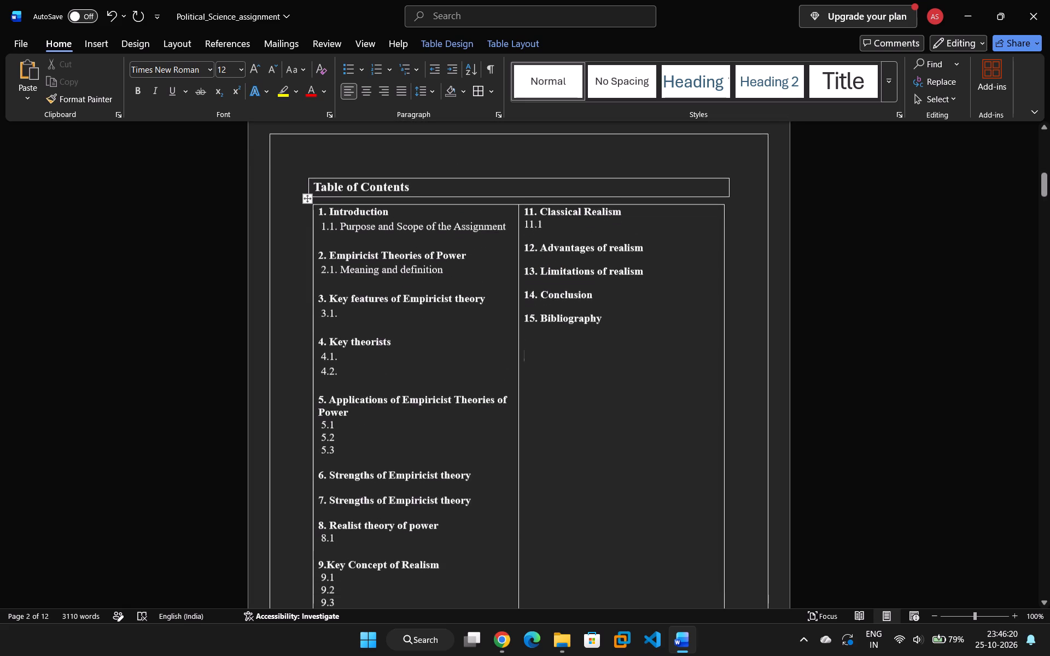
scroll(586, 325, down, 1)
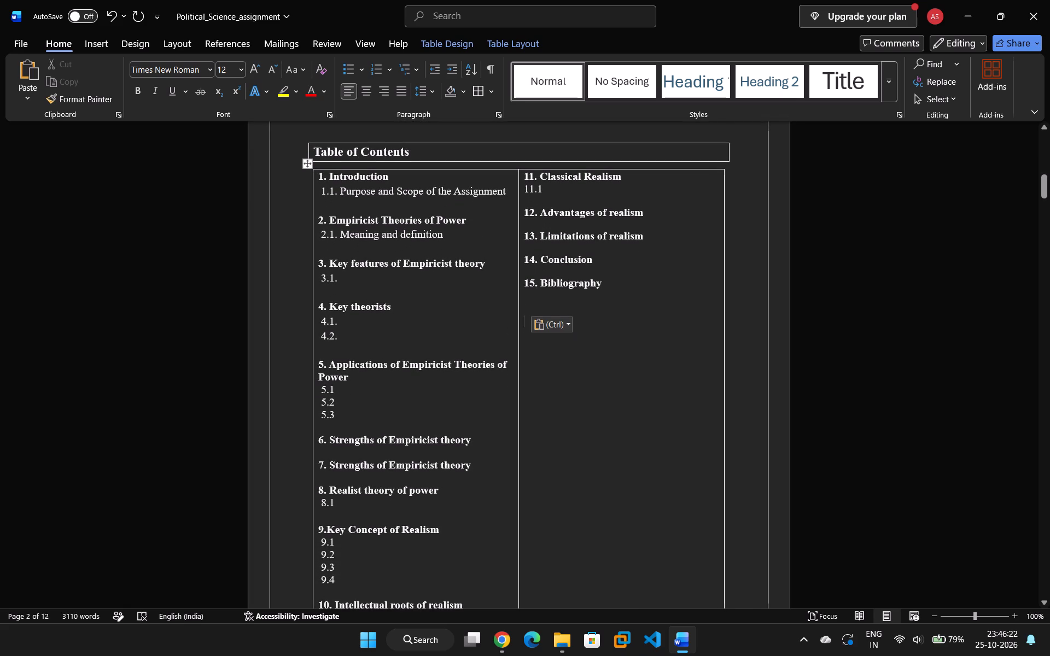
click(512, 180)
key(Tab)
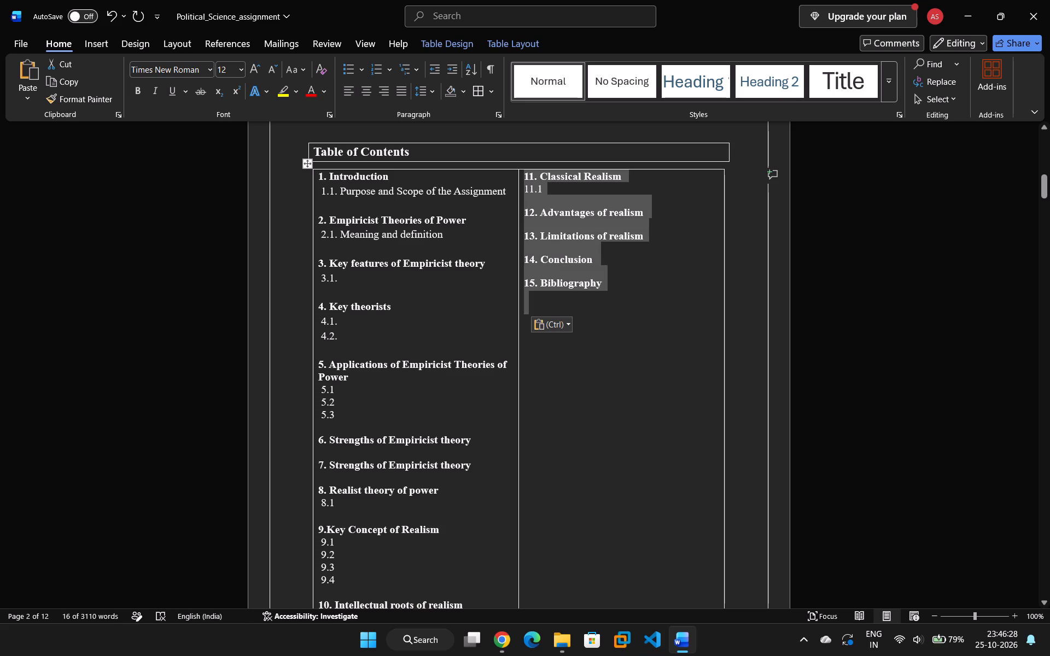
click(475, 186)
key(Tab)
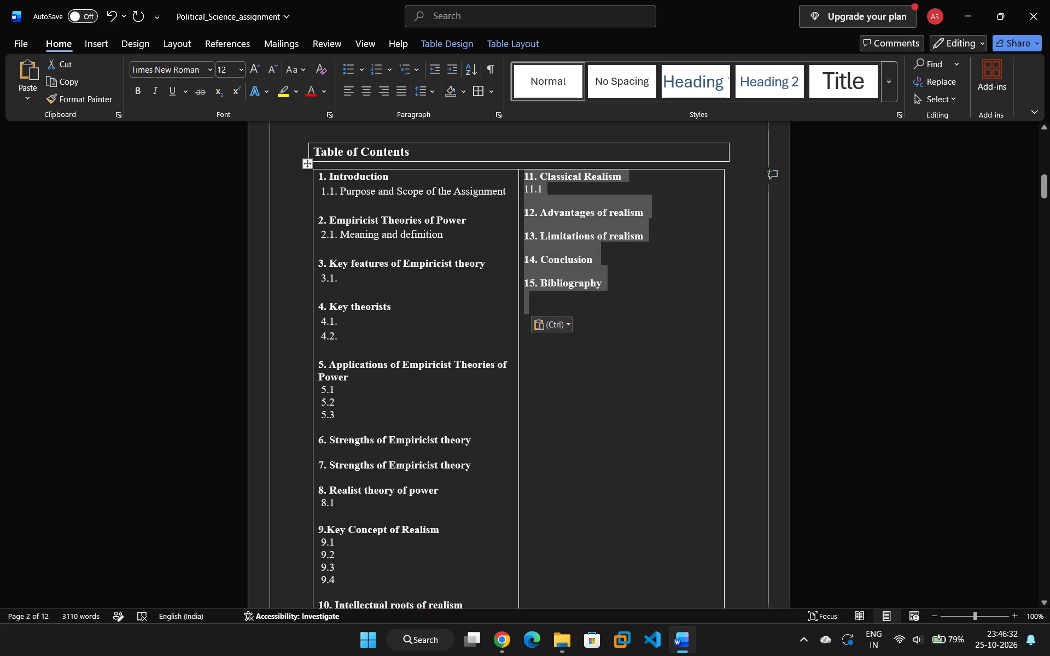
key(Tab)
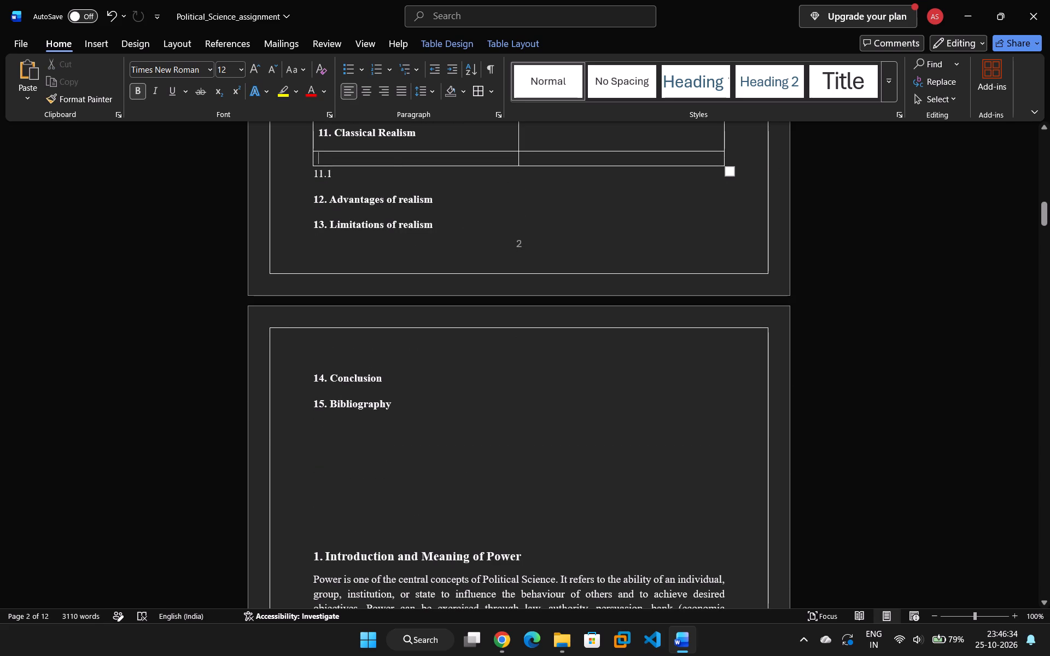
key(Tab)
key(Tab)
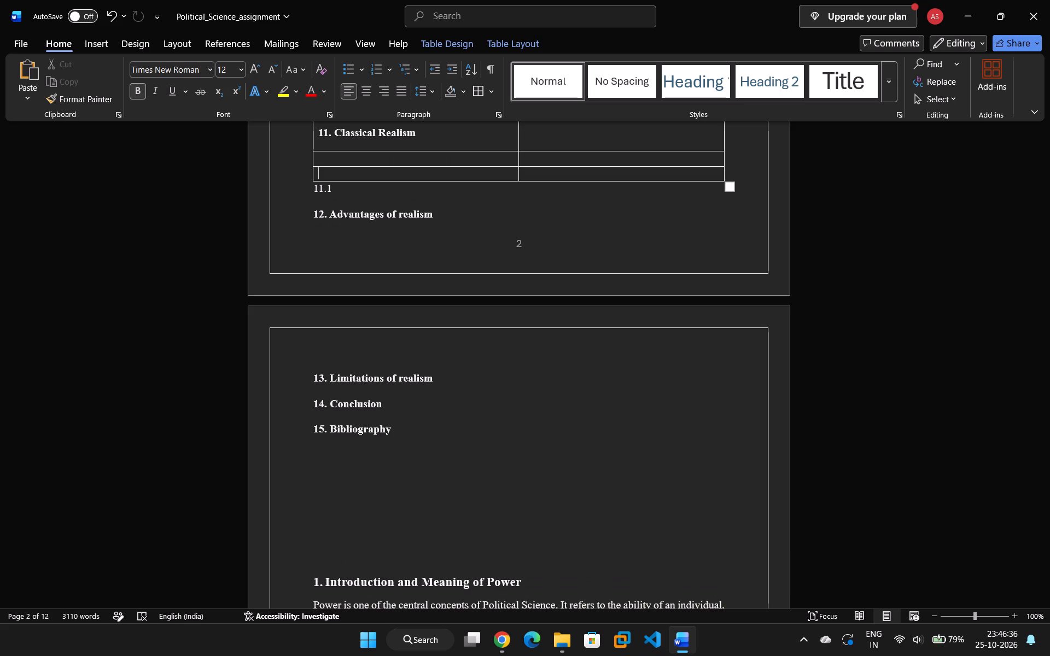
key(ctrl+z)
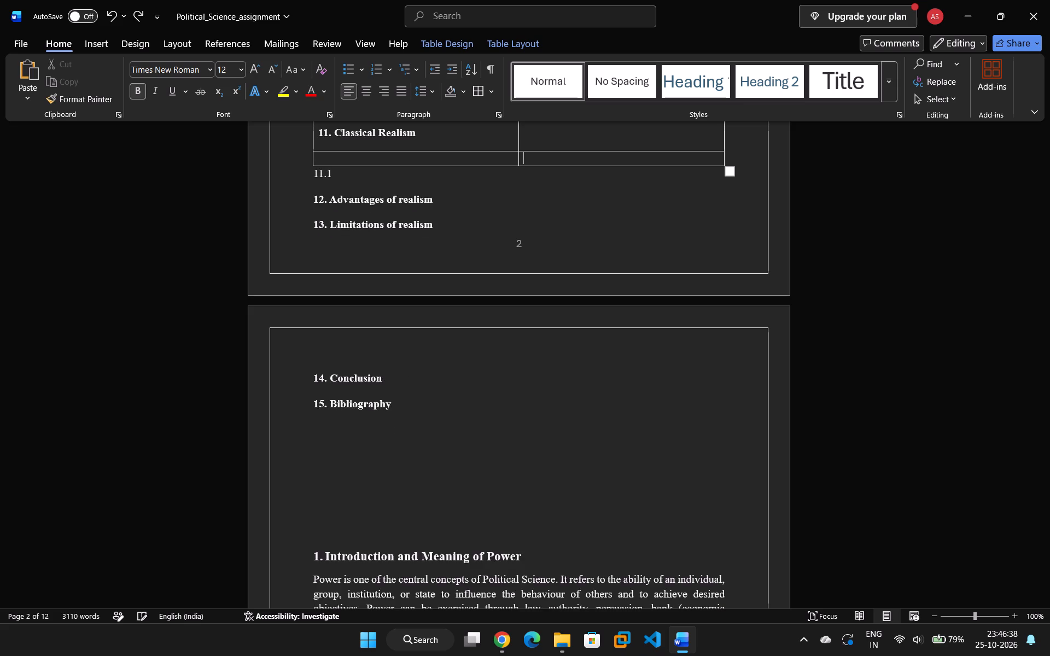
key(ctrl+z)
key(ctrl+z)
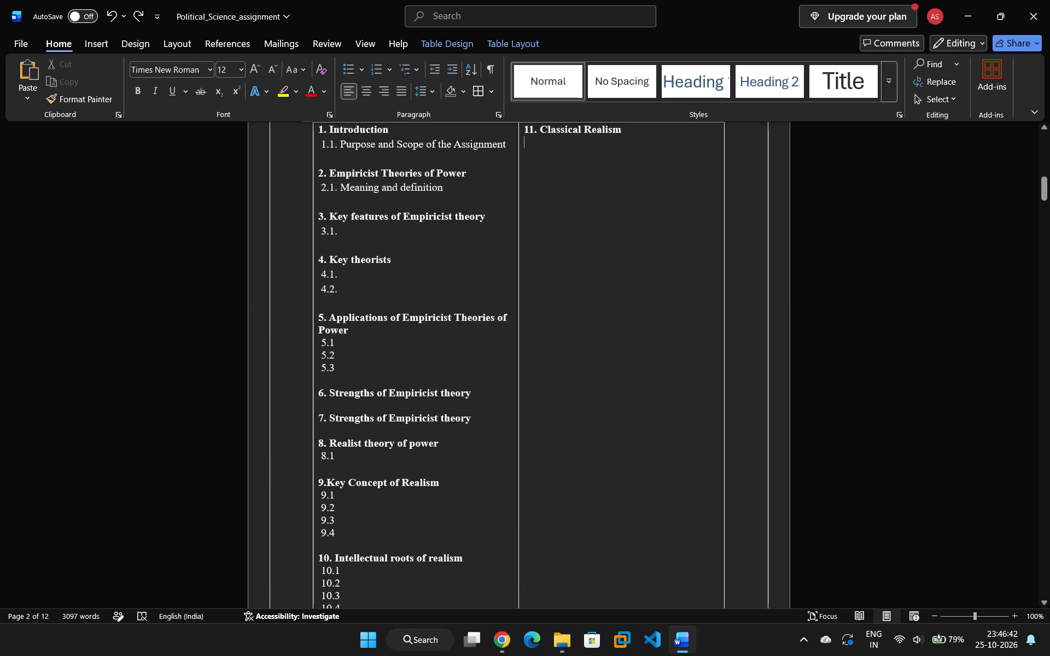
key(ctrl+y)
Pad the "1. Introduction" line with spaces out to the far edge of its table cell.
scroll(475, 186, up, 3)
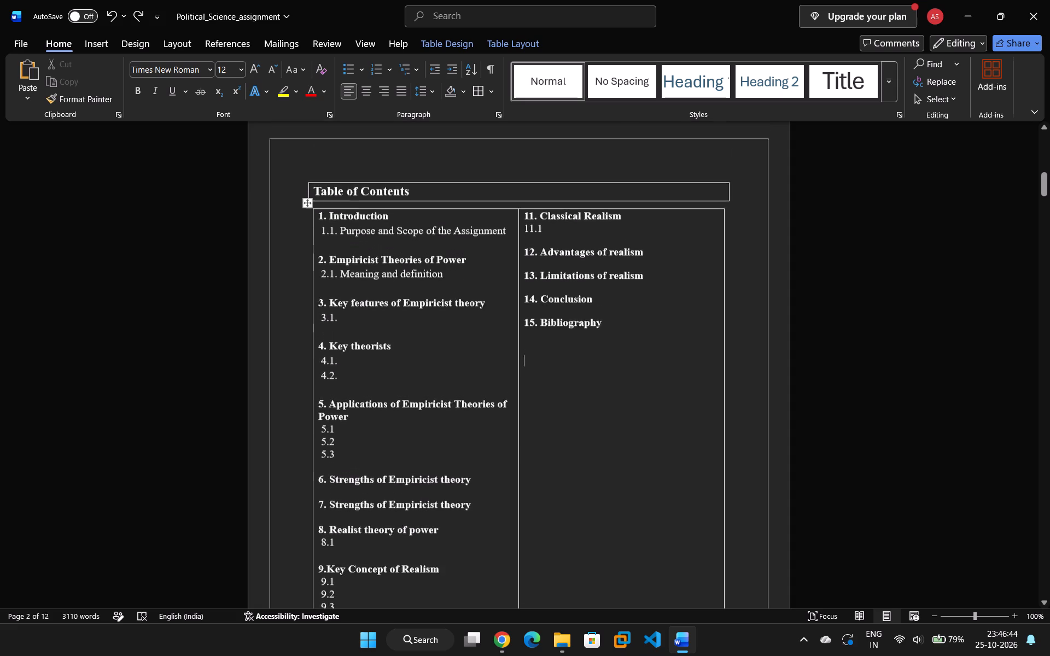
scroll(475, 186, up, 1)
scroll(475, 186, down, 2)
click(477, 201)
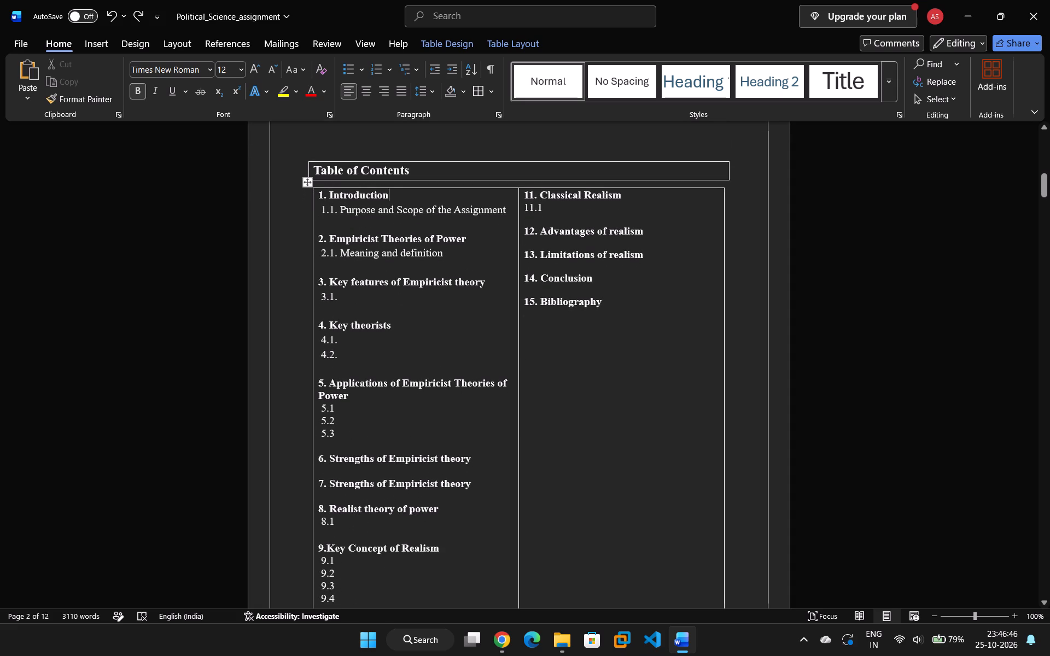
key(7)
key(BackSpace)
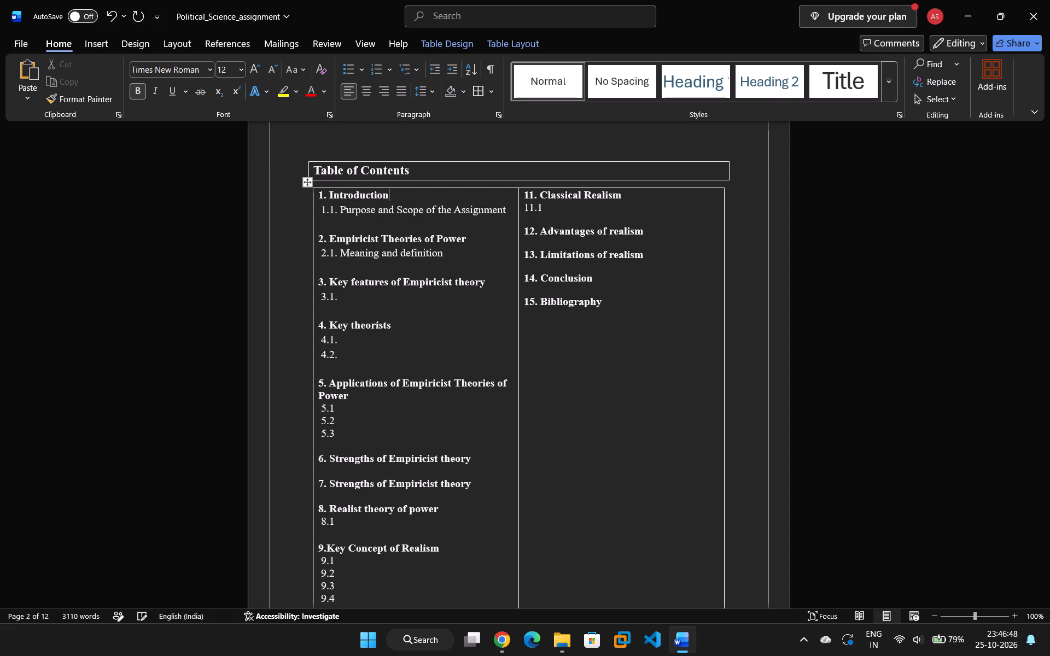
key(space)
key(space)
key(space)
key(space)
key(space)
key(space)
key(space)
key(space)
key(space)
key(space)
key(space)
key(space)
key(space)
key(space)
key(space)
key(space)
key(space)
key(space)
key(space)
key(space)
key(space)
key(space)
key(space)
key(space)
key(space)
key(space)
key(space)
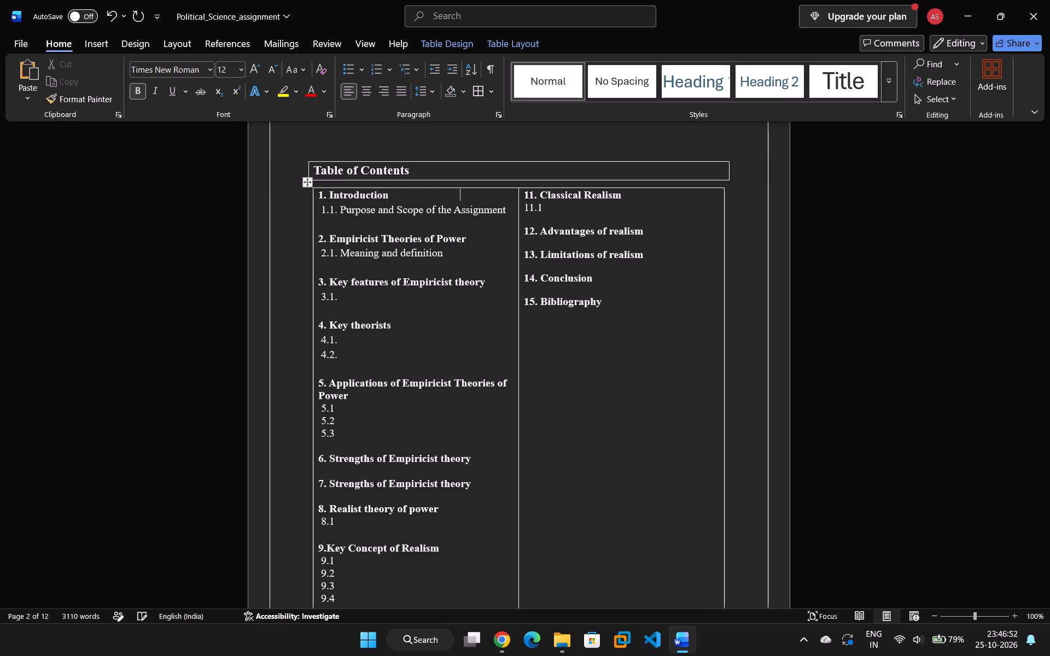
key(space)
key(space)
key(space)
key(space)
key(space)
key(space)
key(space)
key(space)
key(space)
key(space)
key(space)
key(space)
key(space)
key(space)
key(space)
key(space)
key(space)
key(space)
key(space)
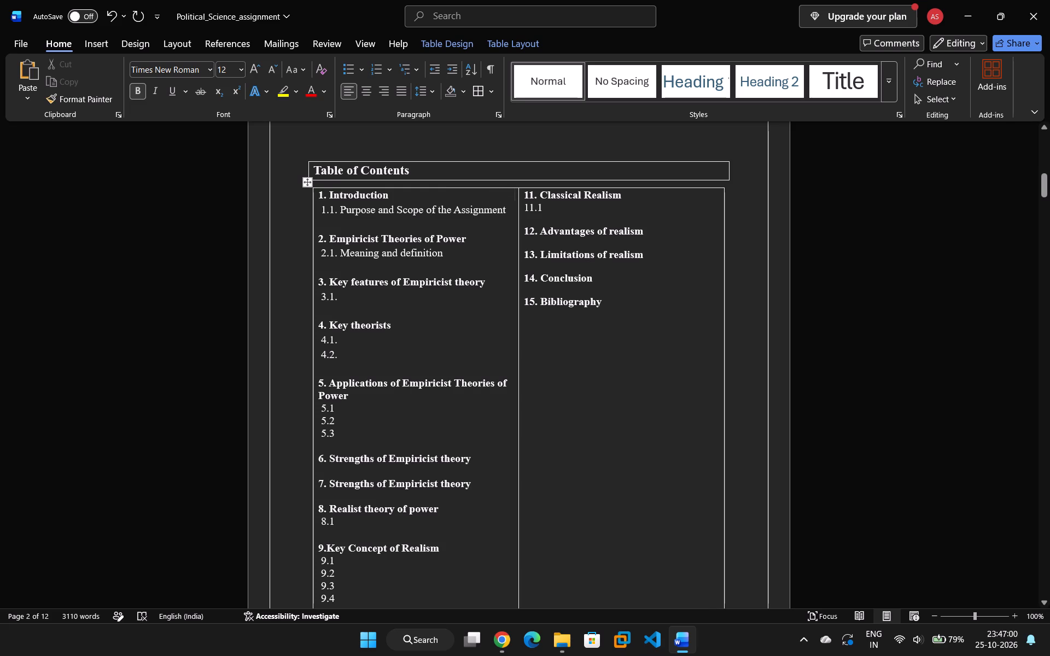
Delete the duplicate entries from "11.1" to "15. Bibliography" that remain below the contents table.
scroll(473, 265, down, 18)
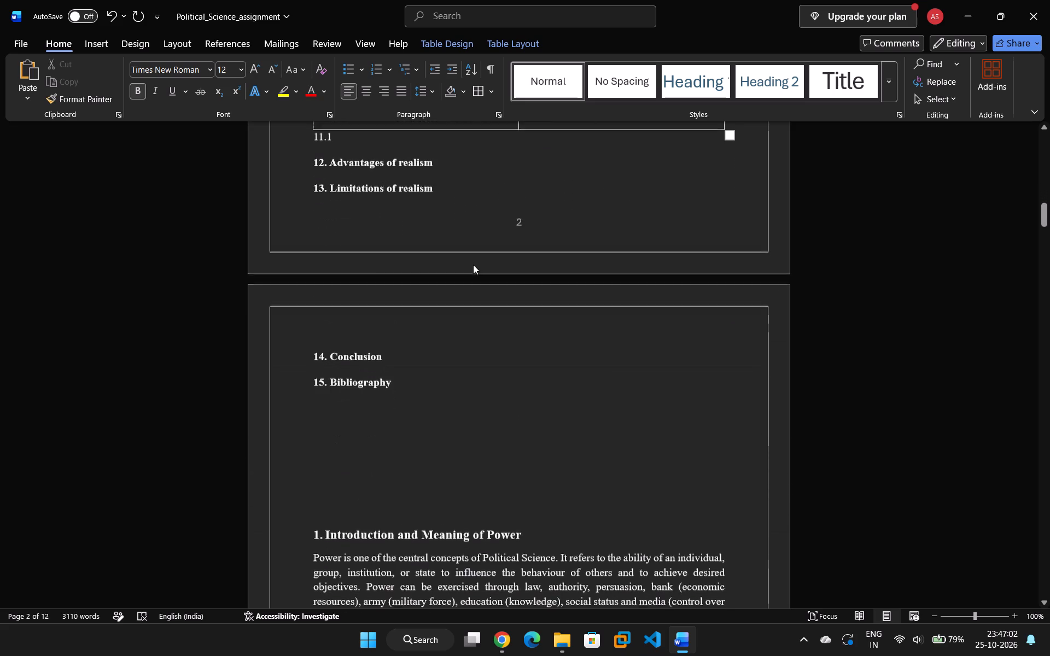
scroll(473, 265, down, 8)
scroll(471, 270, up, 12)
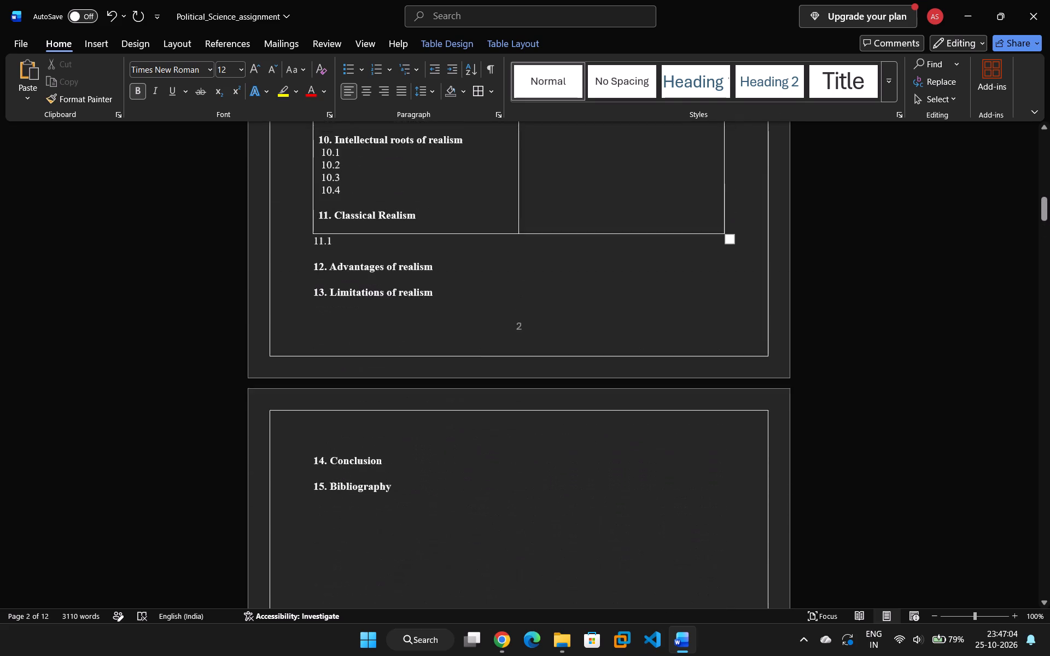
scroll(465, 271, up, 5)
scroll(464, 273, down, 9)
scroll(460, 278, up, 1)
scroll(460, 279, down, 3)
drag(409, 321, 410, 305)
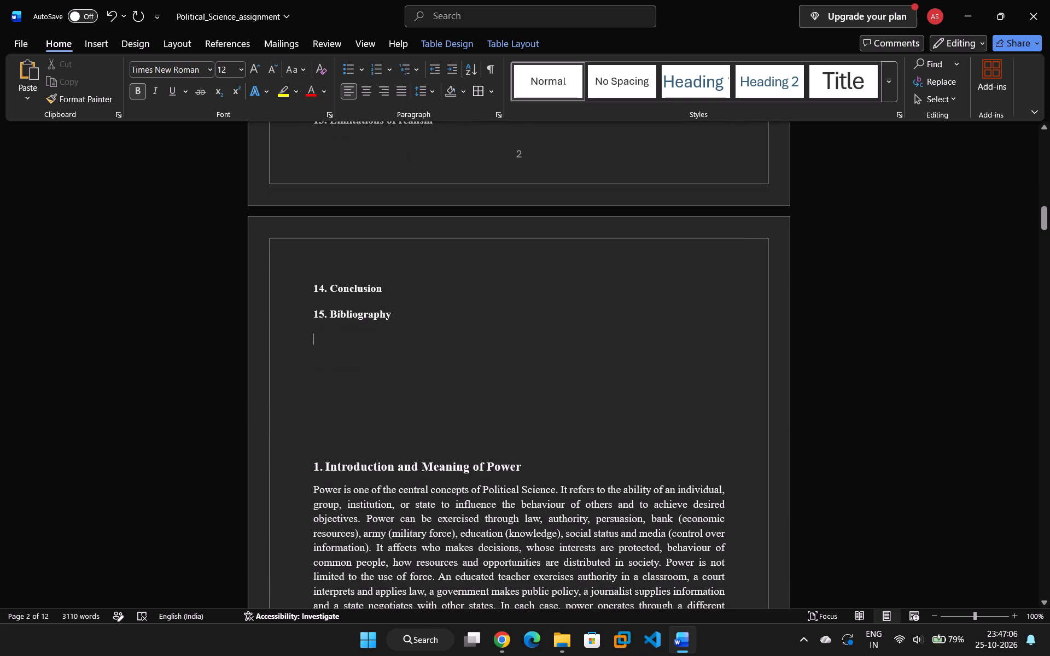
drag(410, 305, 311, 121)
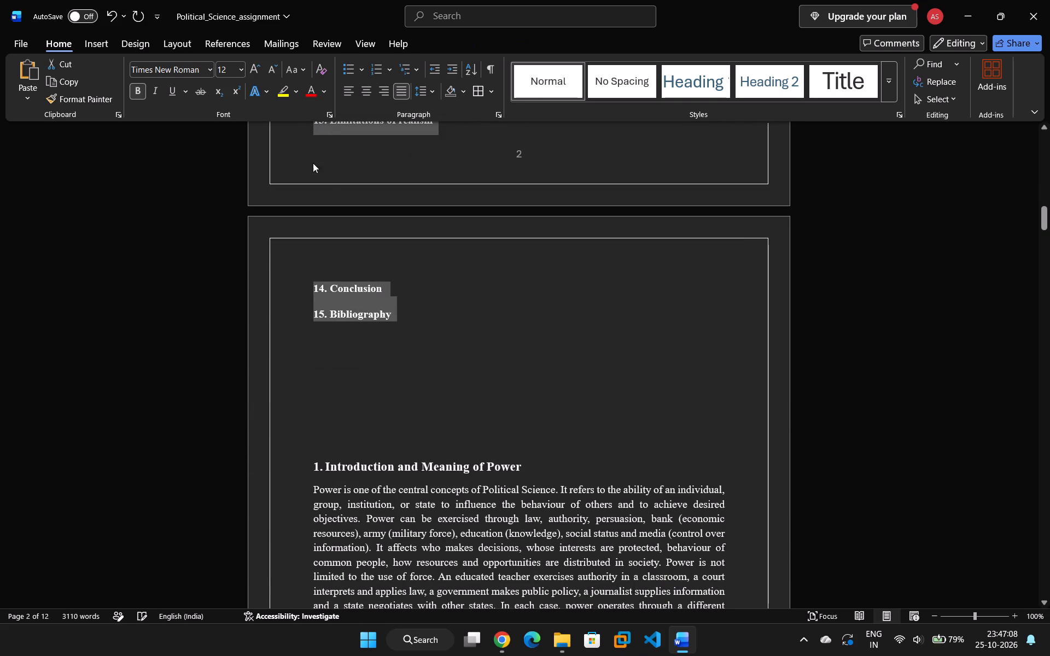
scroll(330, 186, up, 3)
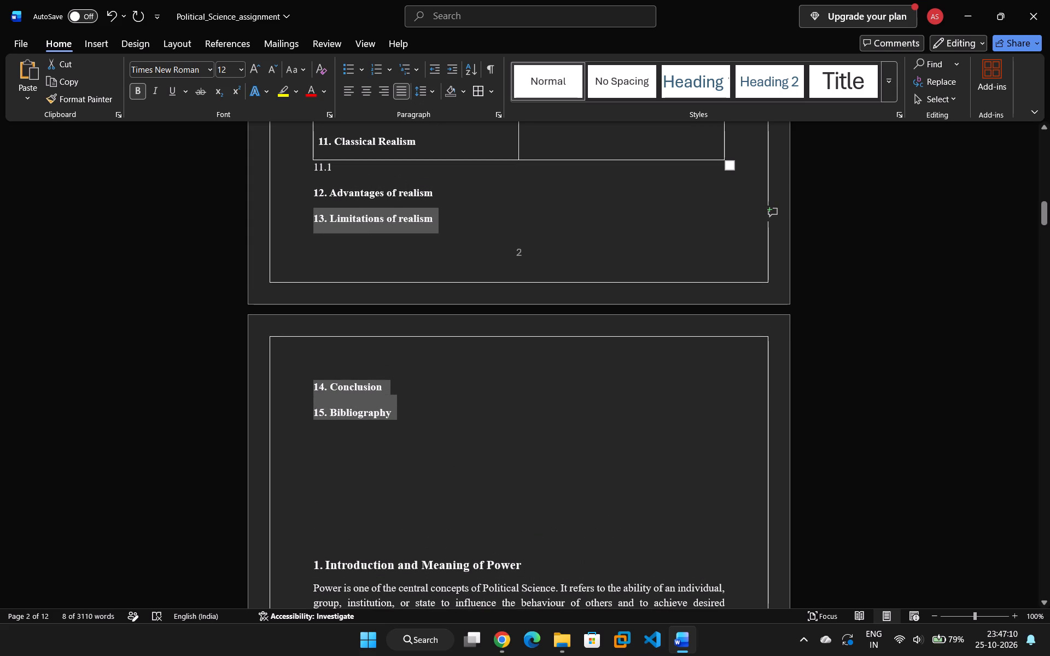
key(BackSpace)
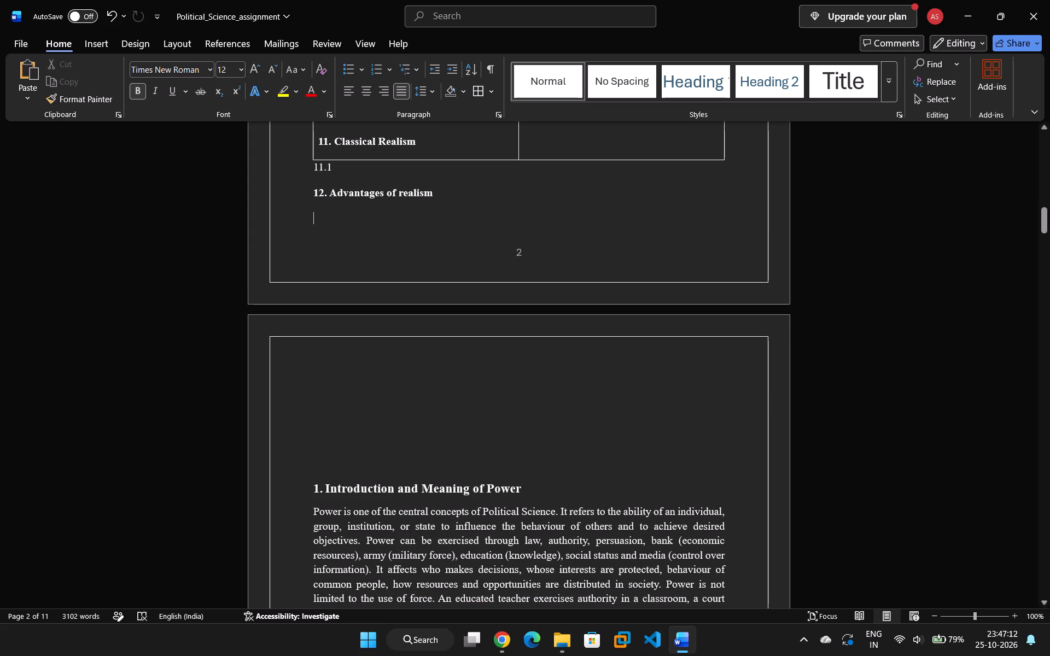
drag(447, 195, 305, 168)
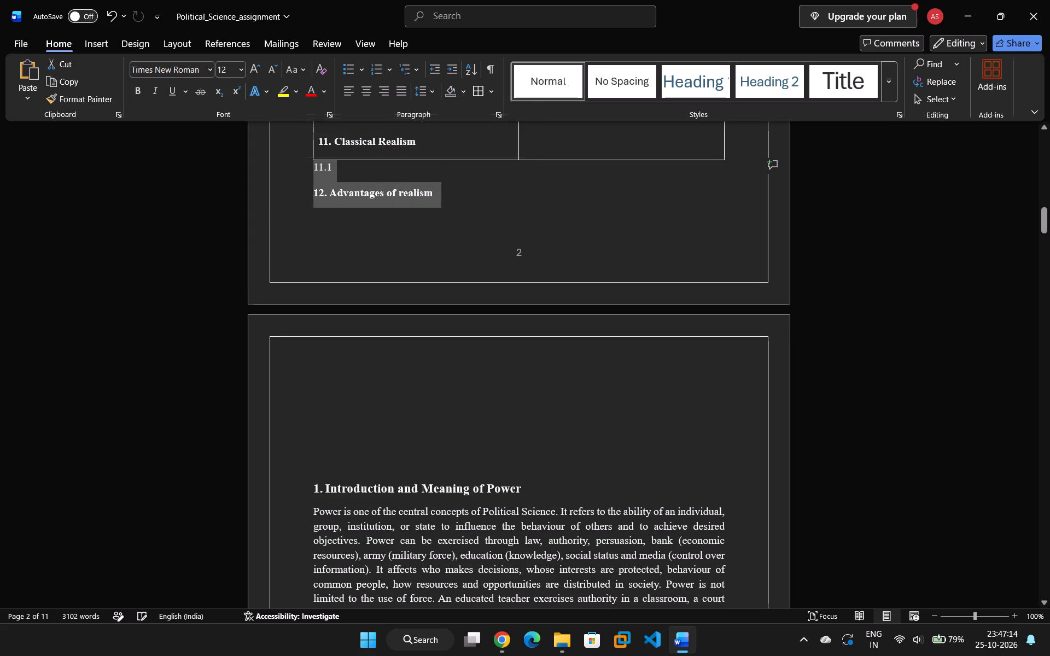
key(BackSpace)
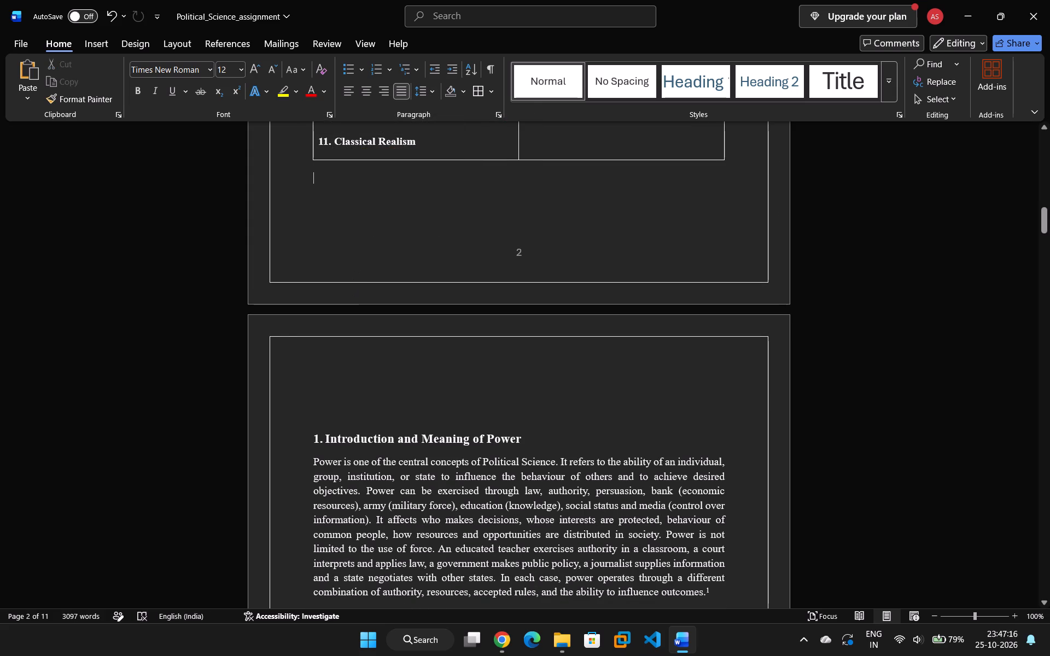
Remove the surplus blank lines above the "1. Introduction and Meaning of Power" heading, keeping the heading at the top of page 3.
click(312, 440)
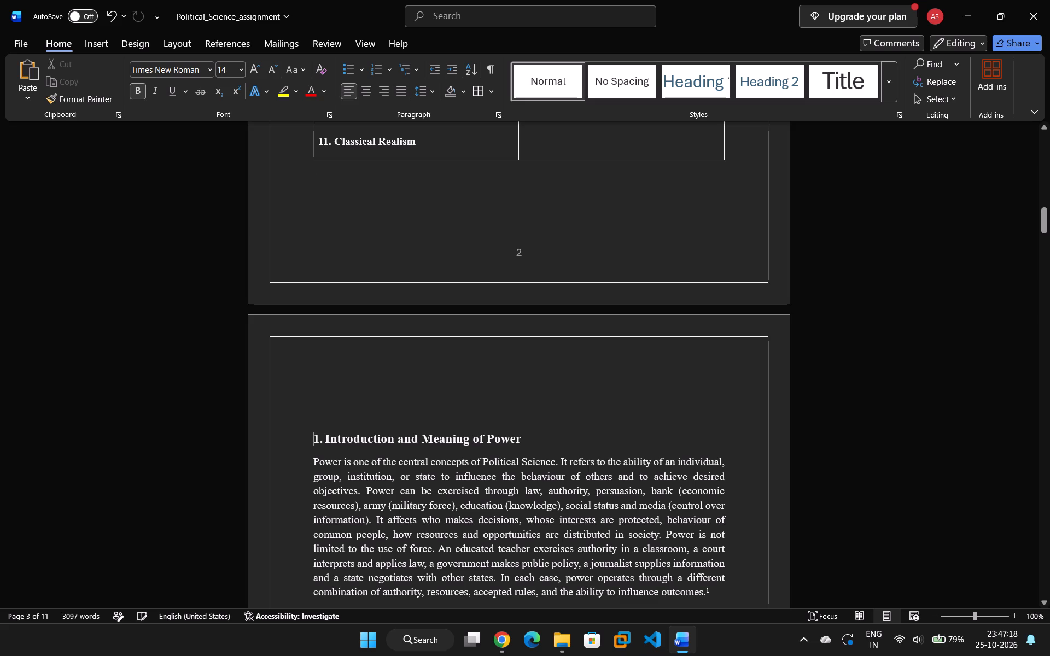
key(BackSpace)
key(BackSpace)
key(BackSpace)
key(BackSpace)
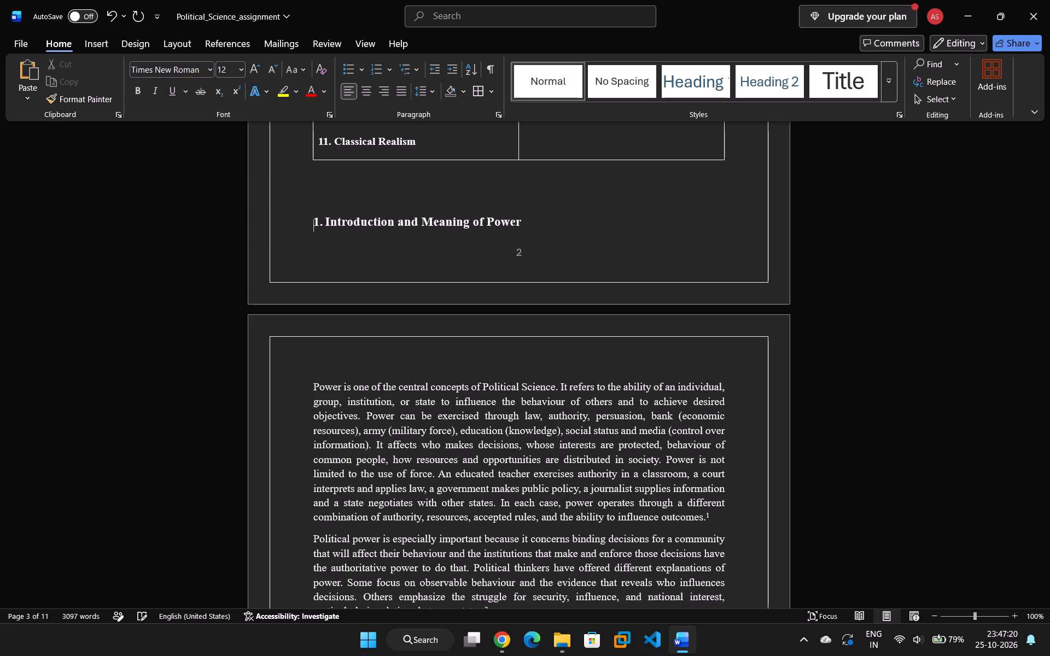
key(Return)
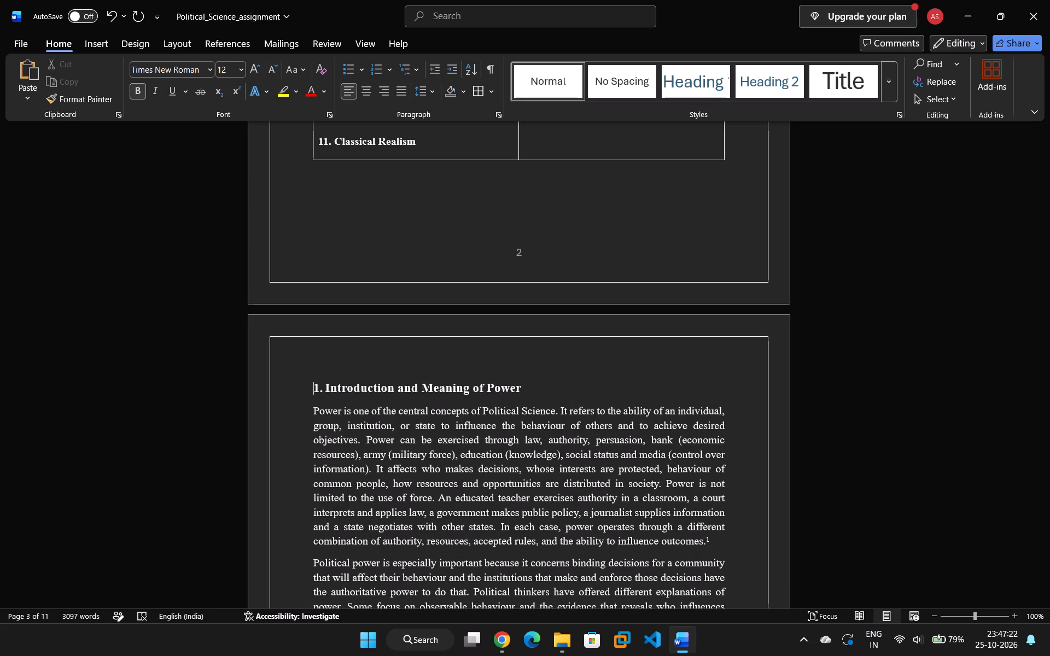
Review both columns of the contents table and the space beneath it on page 2.
scroll(330, 487, up, 15)
scroll(330, 487, down, 11)
scroll(330, 487, up, 6)
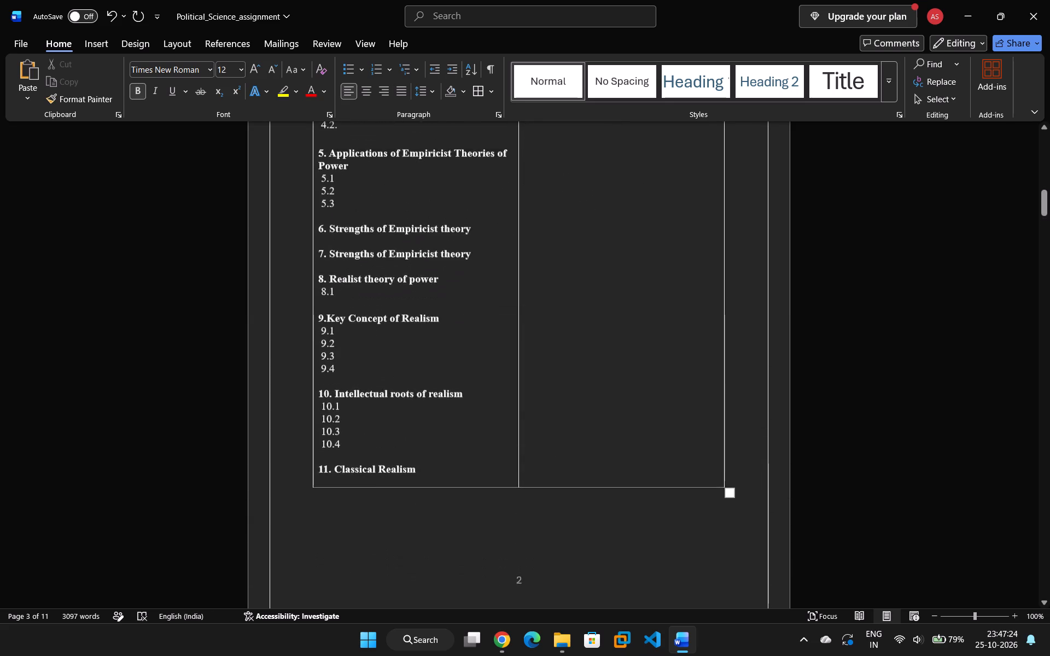
scroll(377, 454, up, 9)
scroll(486, 448, up, 2)
scroll(486, 448, down, 5)
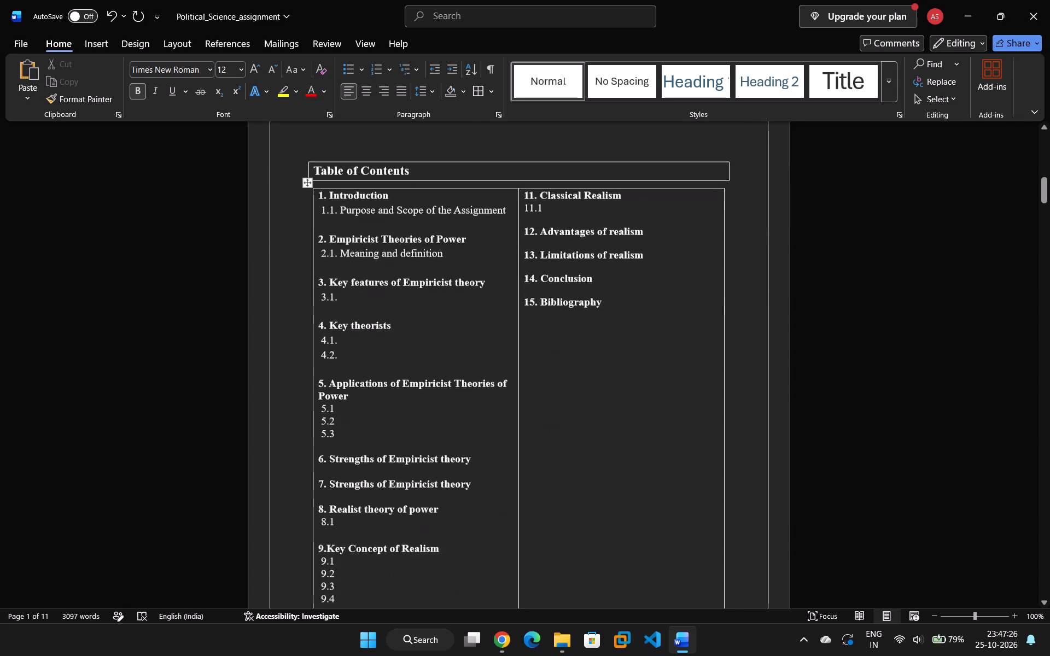
scroll(481, 451, down, 3)
scroll(455, 454, up, 6)
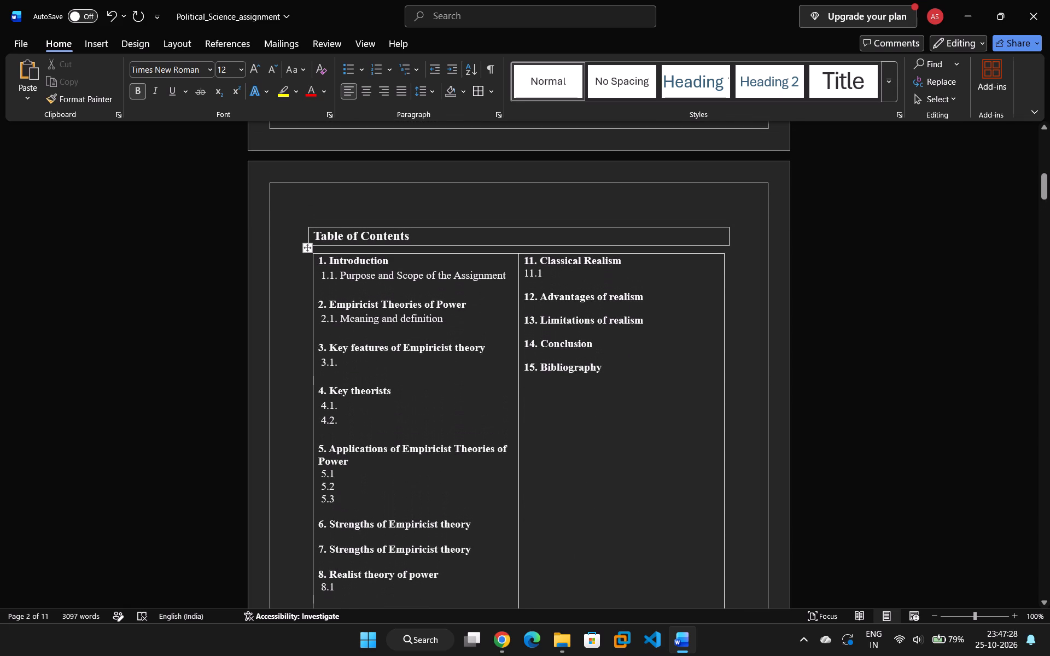
scroll(454, 449, down, 16)
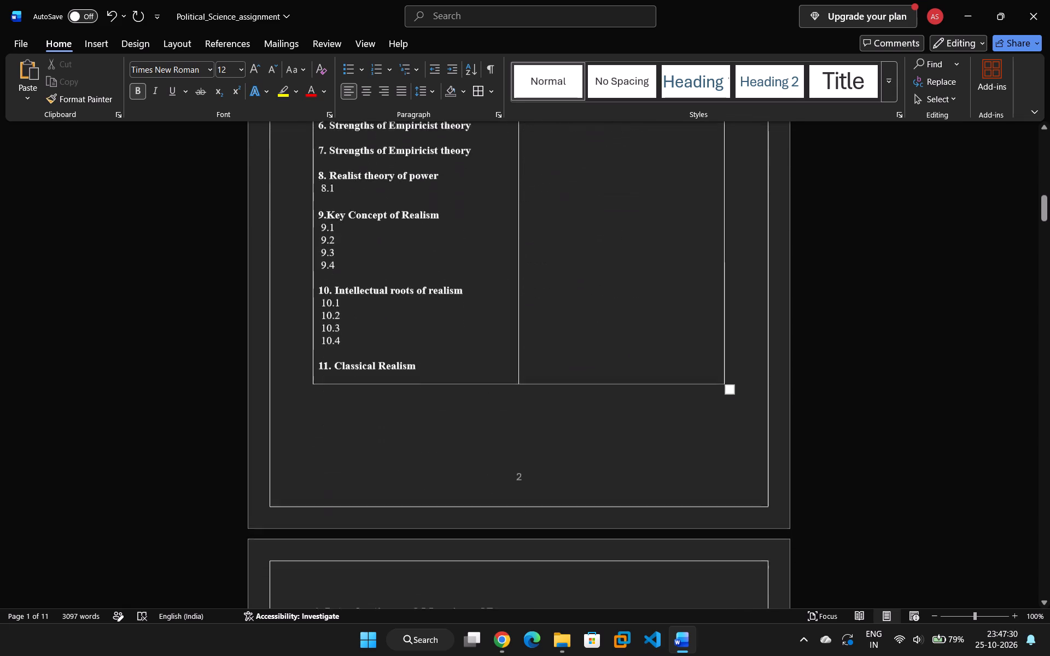
scroll(454, 449, down, 12)
Examine the assignment's closing sections, from the realism headings to "15. Bibliography", along with their footnotes.
drag(1042, 242, 942, 509)
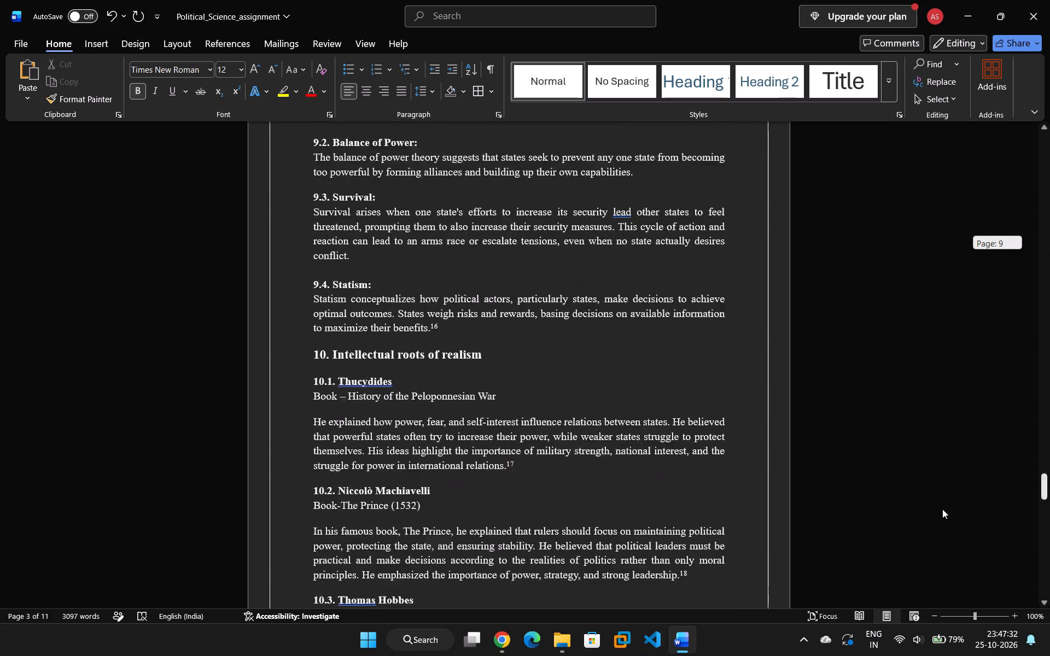
drag(942, 509, 975, 595)
drag(1049, 621, 1032, 634)
scroll(650, 317, up, 5)
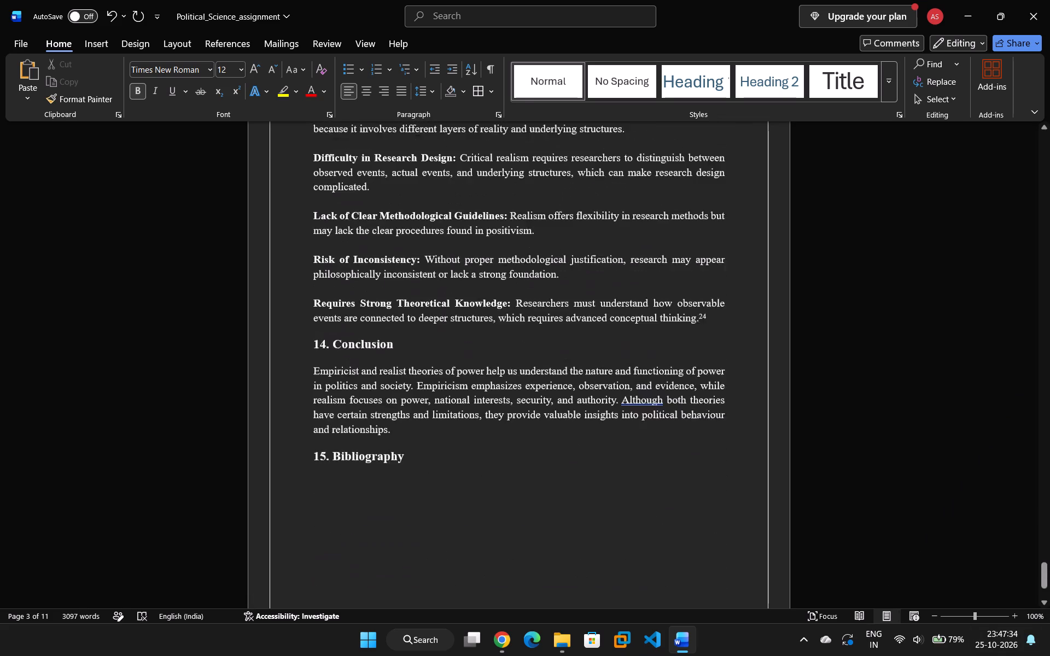
scroll(640, 328, up, 20)
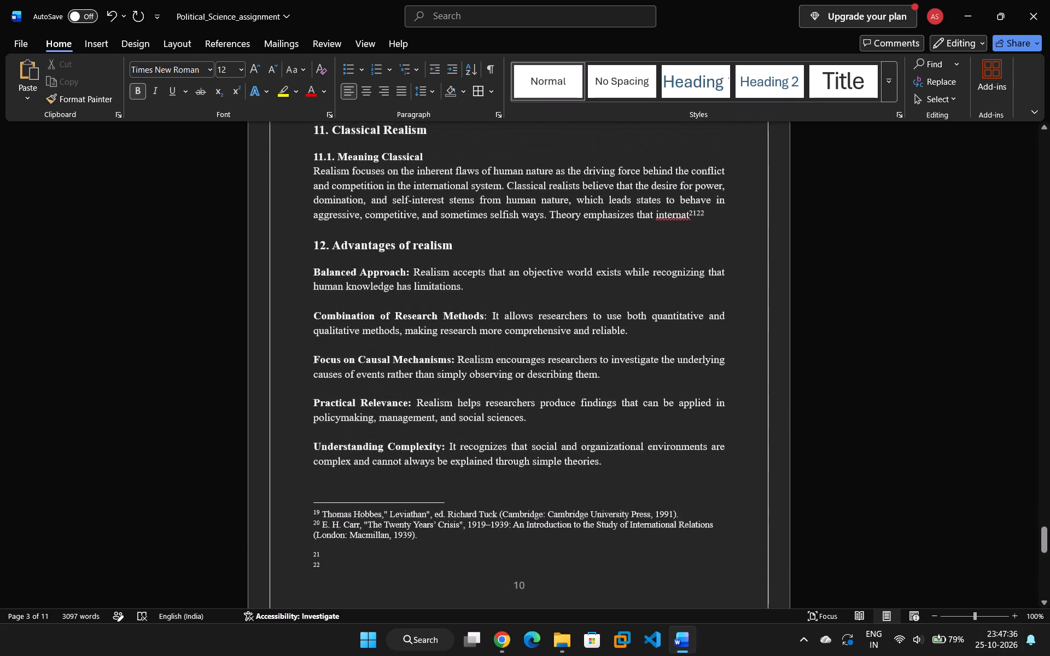
scroll(621, 352, down, 16)
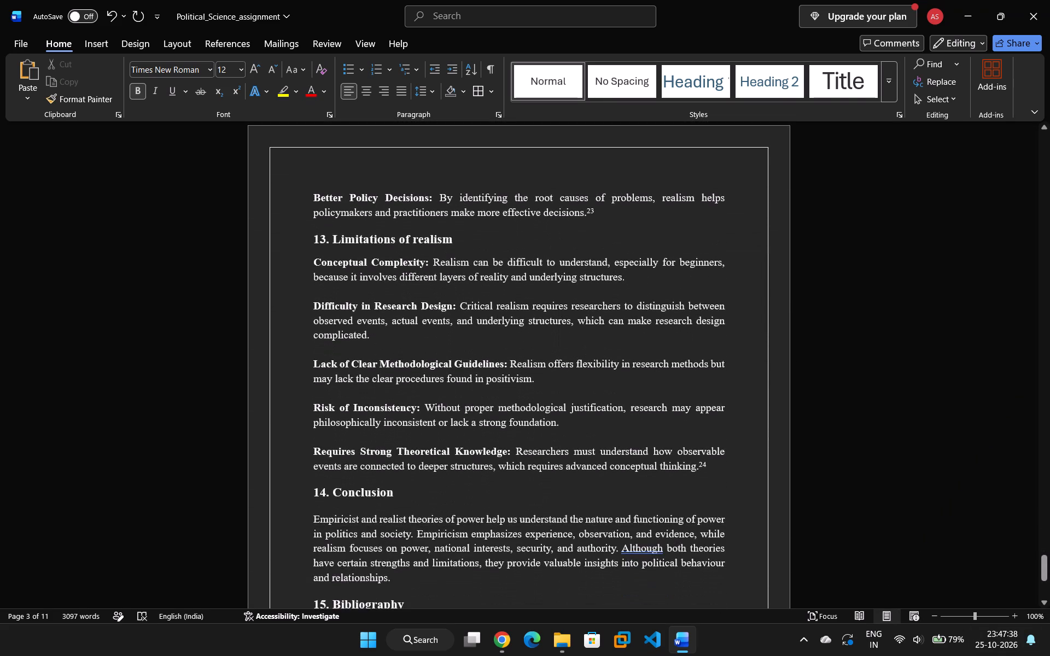
scroll(603, 379, down, 10)
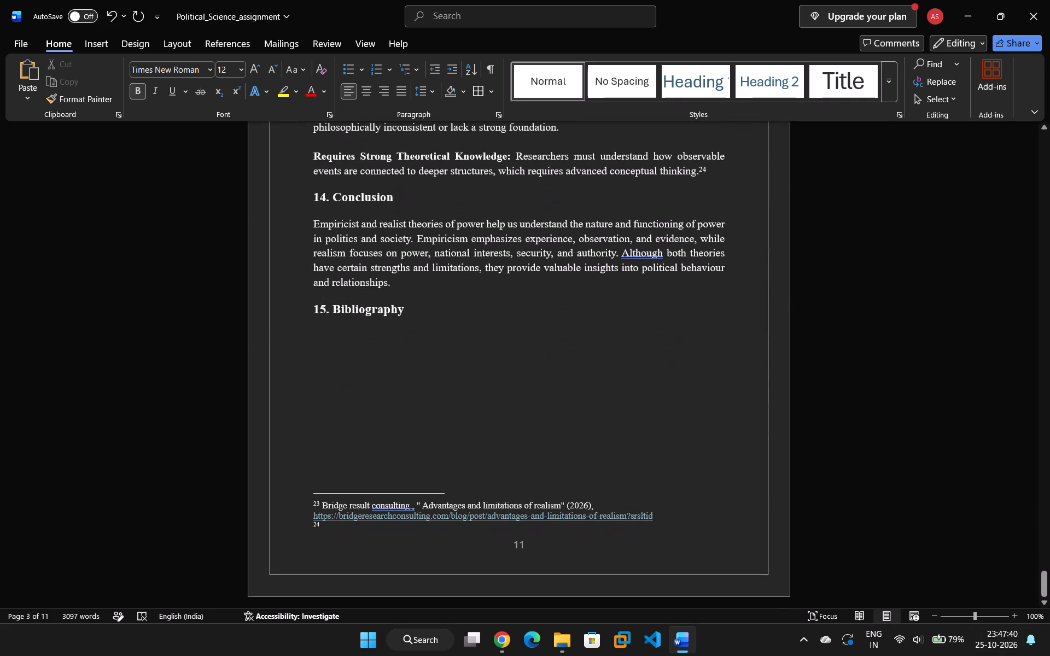
scroll(603, 382, up, 7)
scroll(603, 382, down, 2)
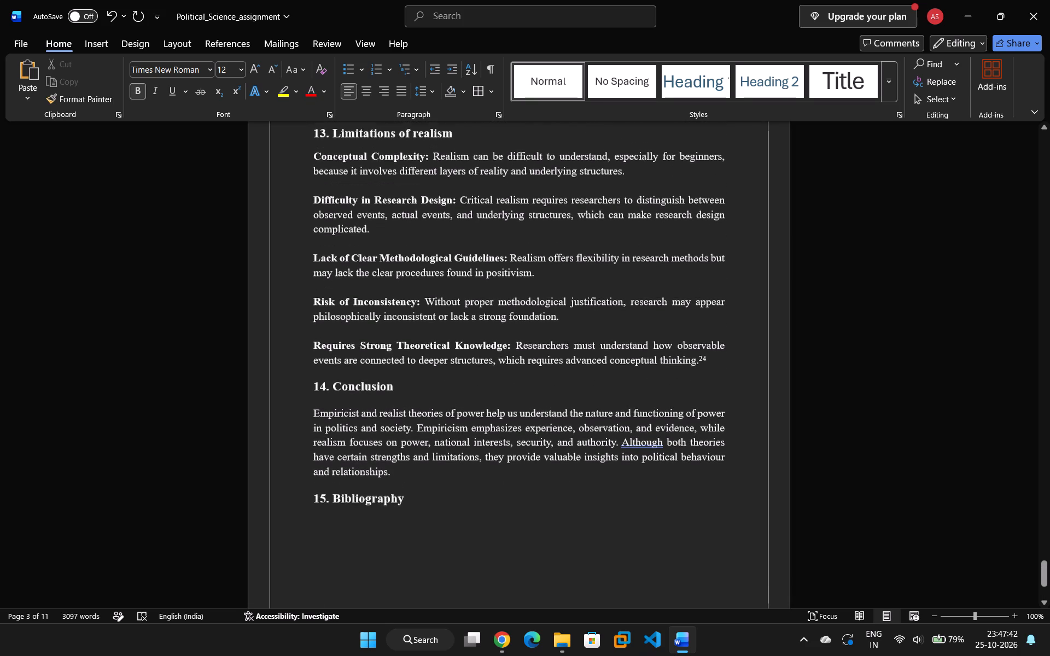
scroll(604, 390, down, 6)
scroll(605, 393, up, 16)
scroll(609, 391, up, 6)
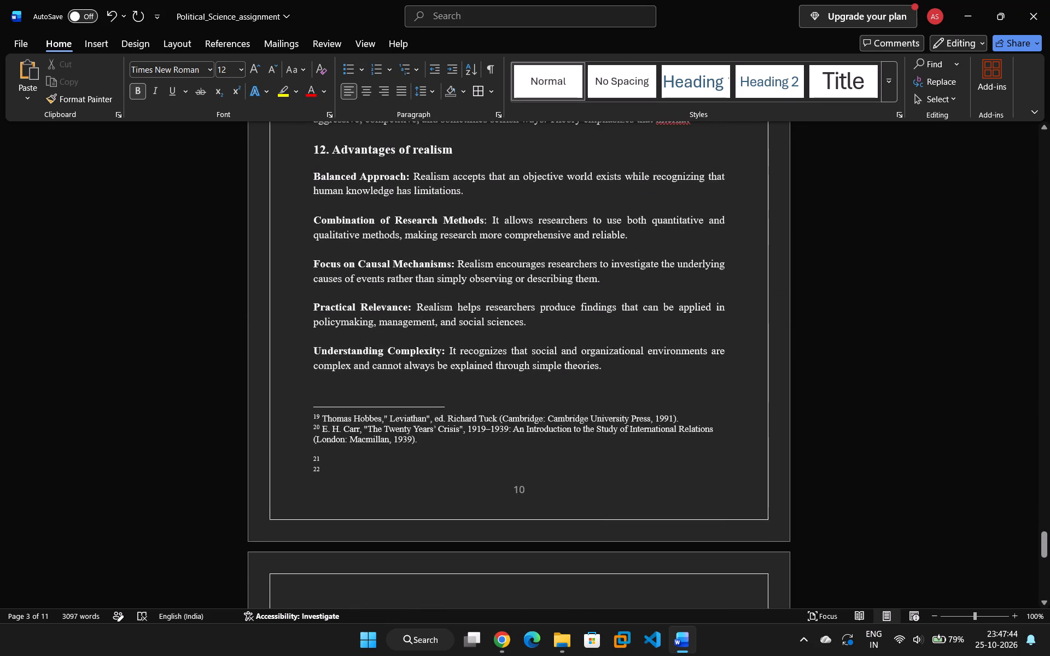
scroll(609, 391, up, 7)
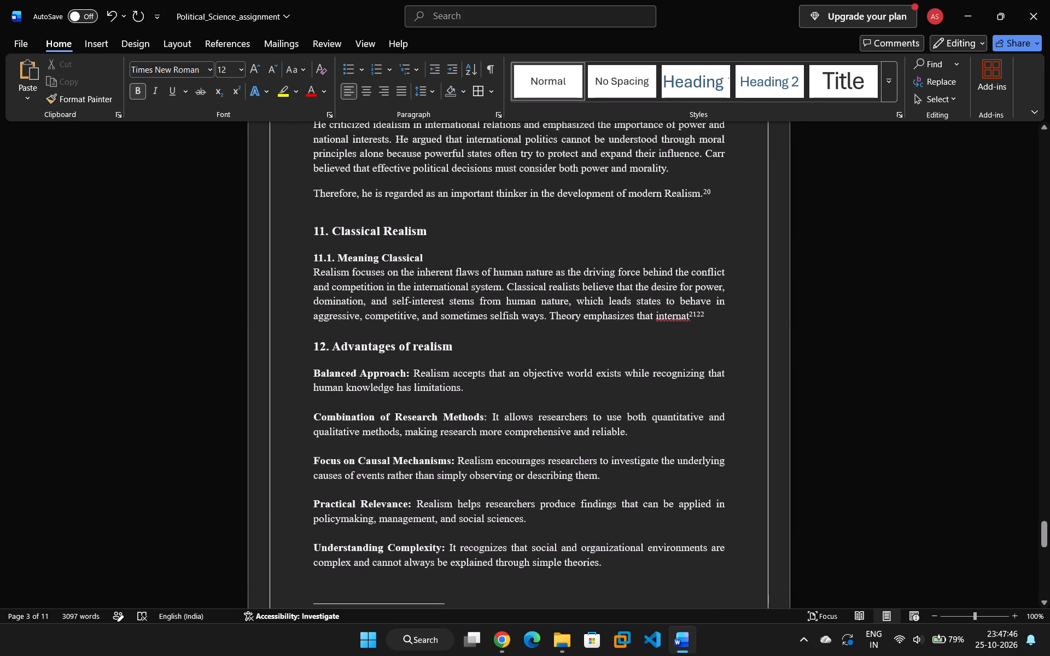
scroll(609, 391, down, 14)
scroll(605, 395, up, 5)
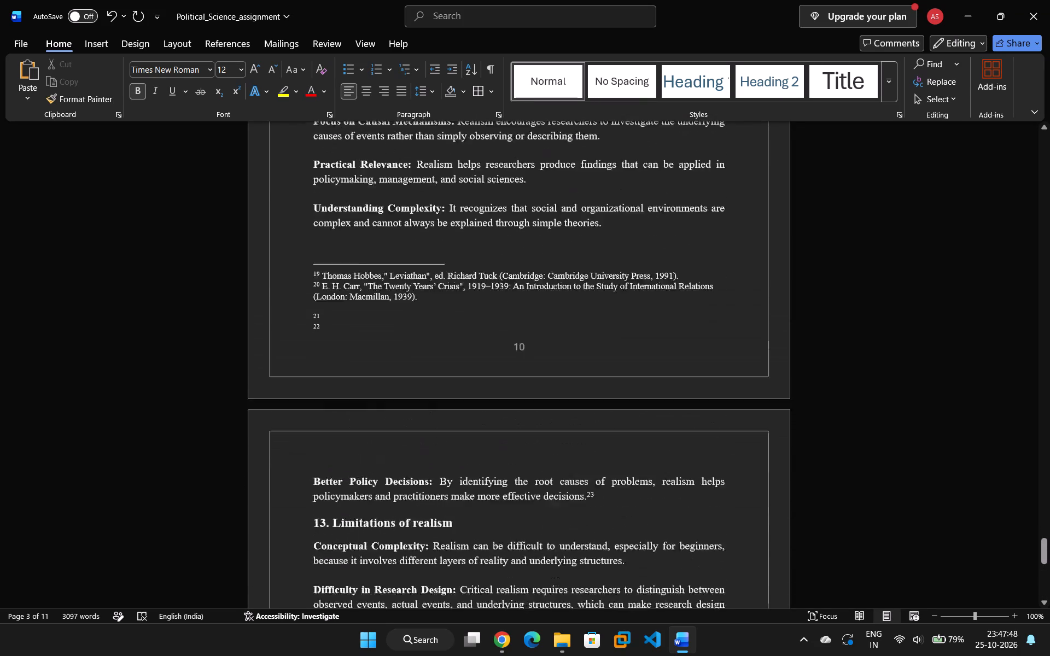
scroll(605, 395, up, 20)
scroll(605, 395, up, 14)
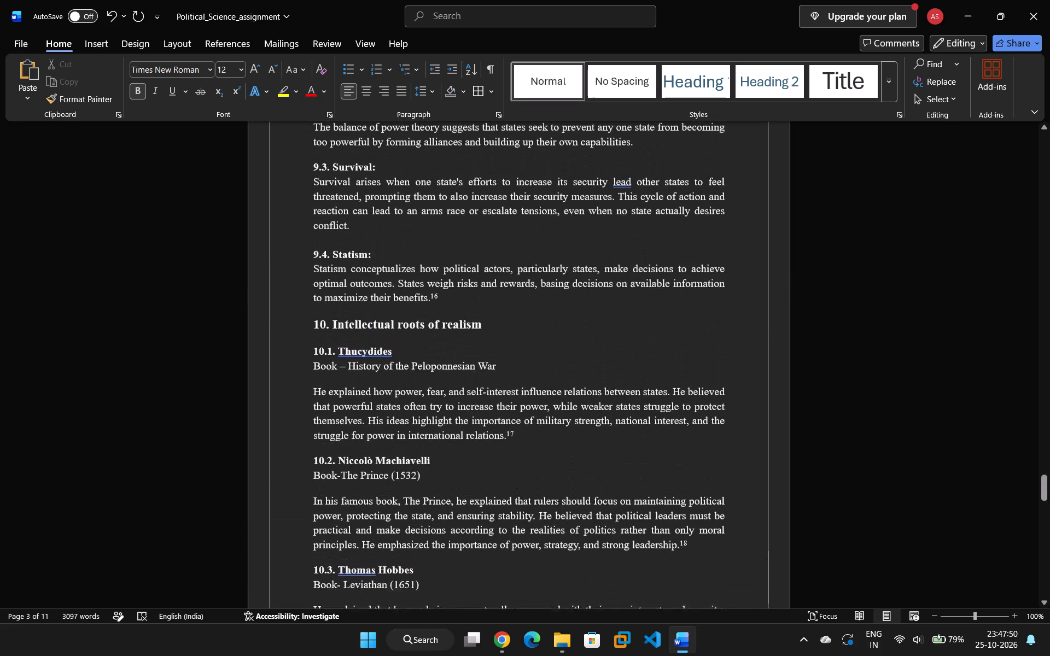
Return to page 2 and review both columns of the contents table and its spacing under the heading.
drag(983, 468, 988, 461)
drag(1047, 480, 1047, 198)
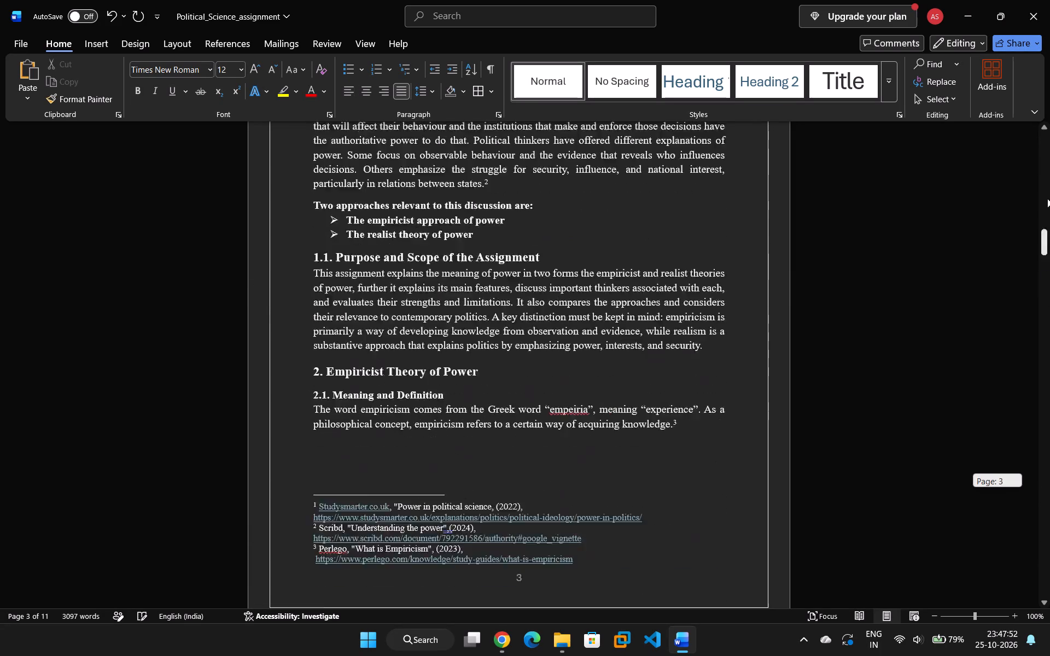
drag(1047, 198, 1036, 126)
scroll(678, 388, down, 14)
scroll(691, 423, up, 1)
scroll(691, 423, down, 7)
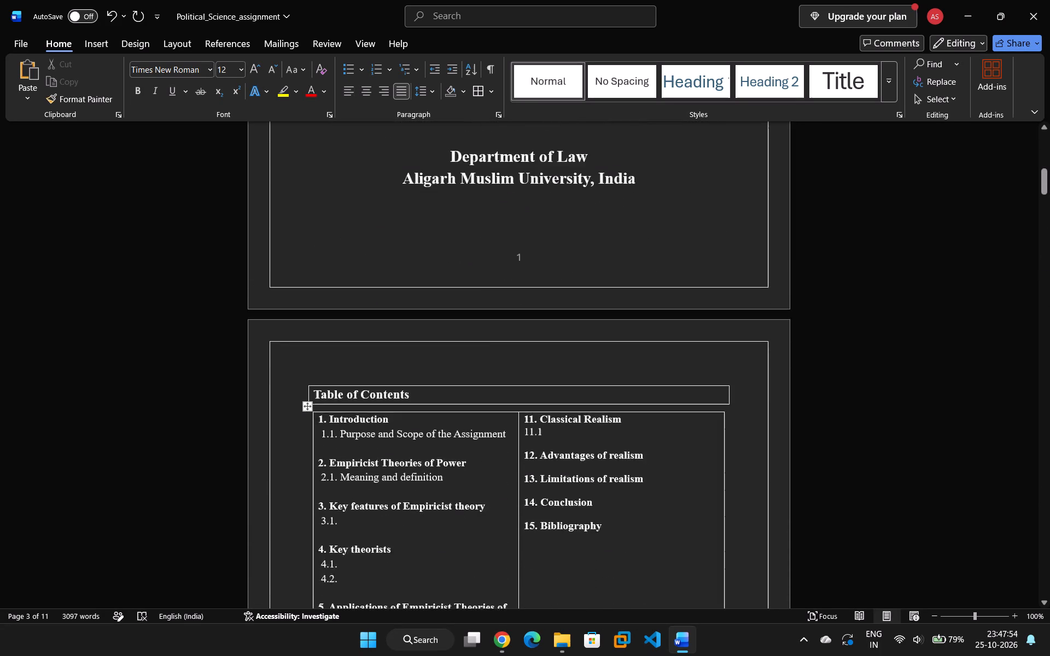
scroll(690, 419, down, 6)
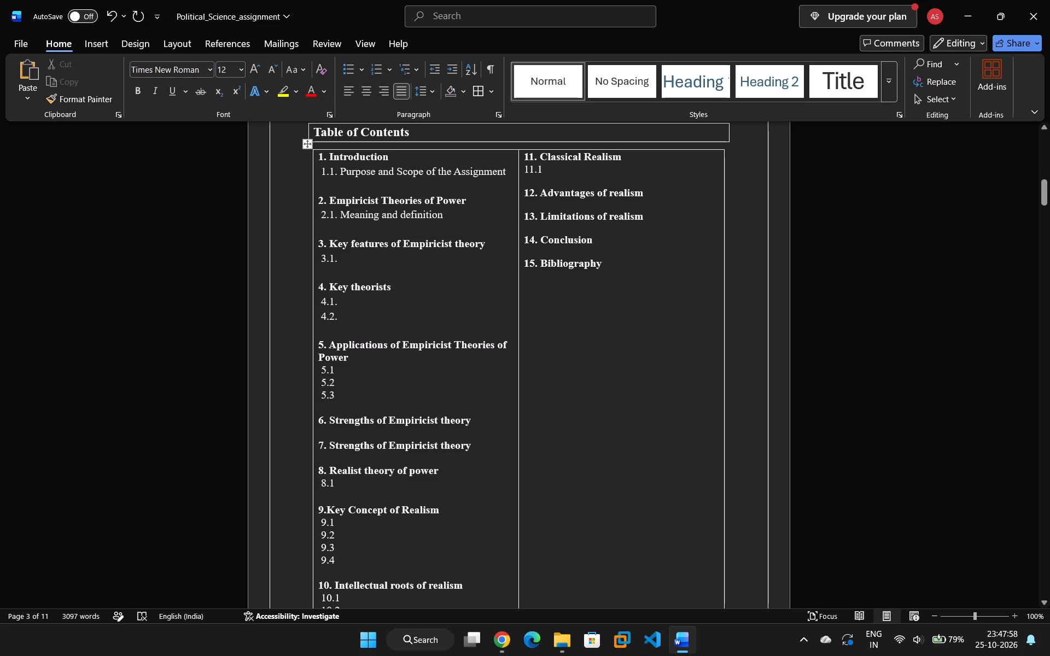
scroll(703, 415, down, 8)
scroll(647, 406, down, 5)
scroll(645, 400, up, 14)
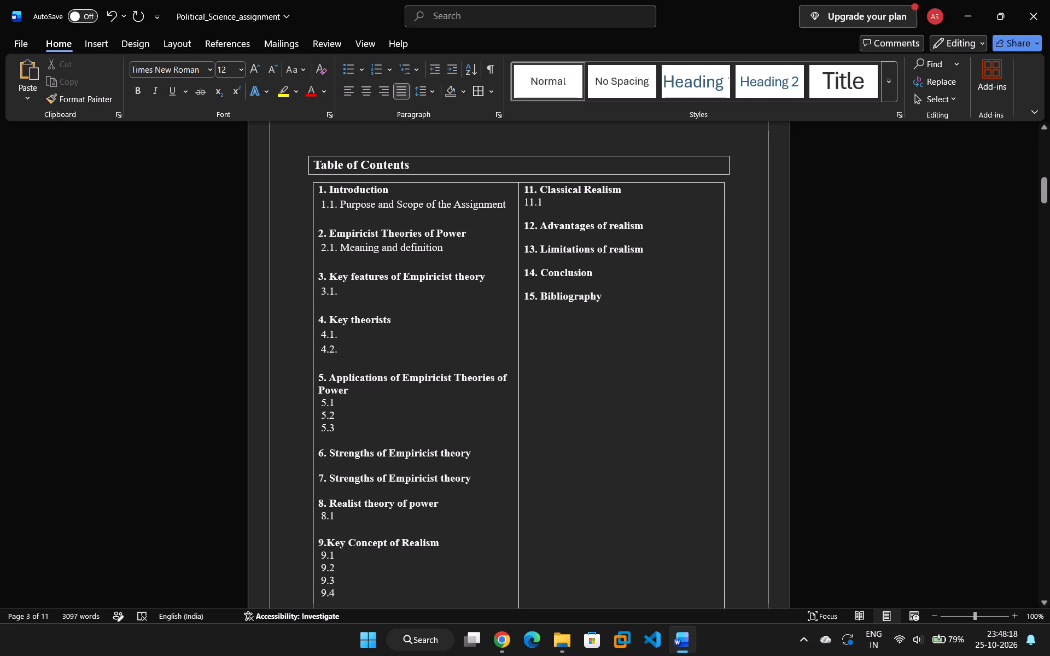
Nudge the contents table's top border slightly up toward the "Table of Contents" heading box.
drag(308, 173, 306, 171)
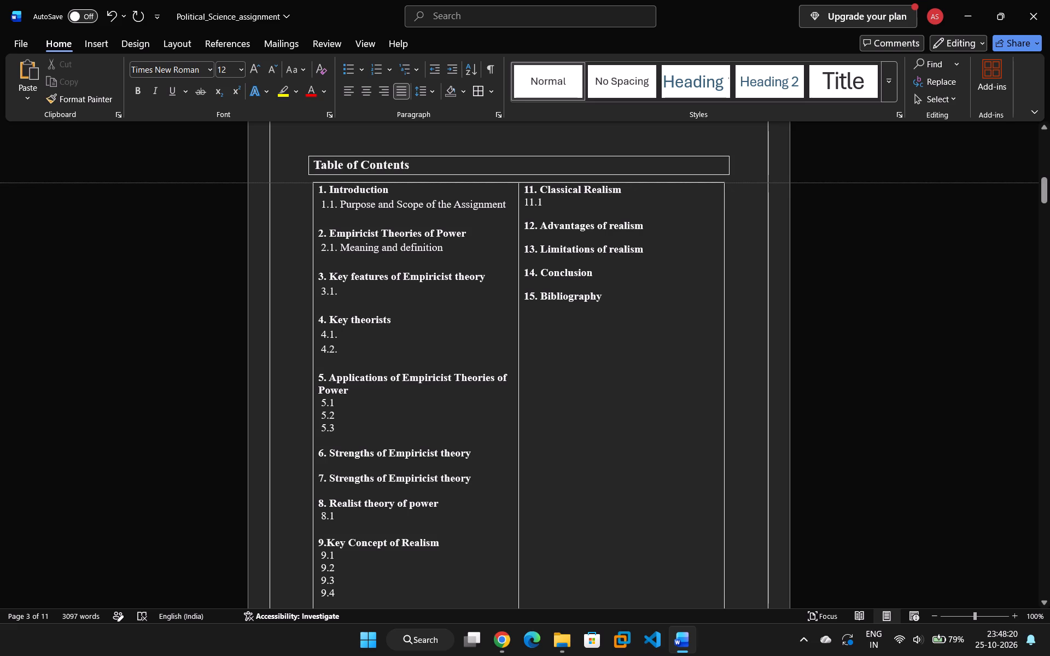
drag(306, 171, 325, 177)
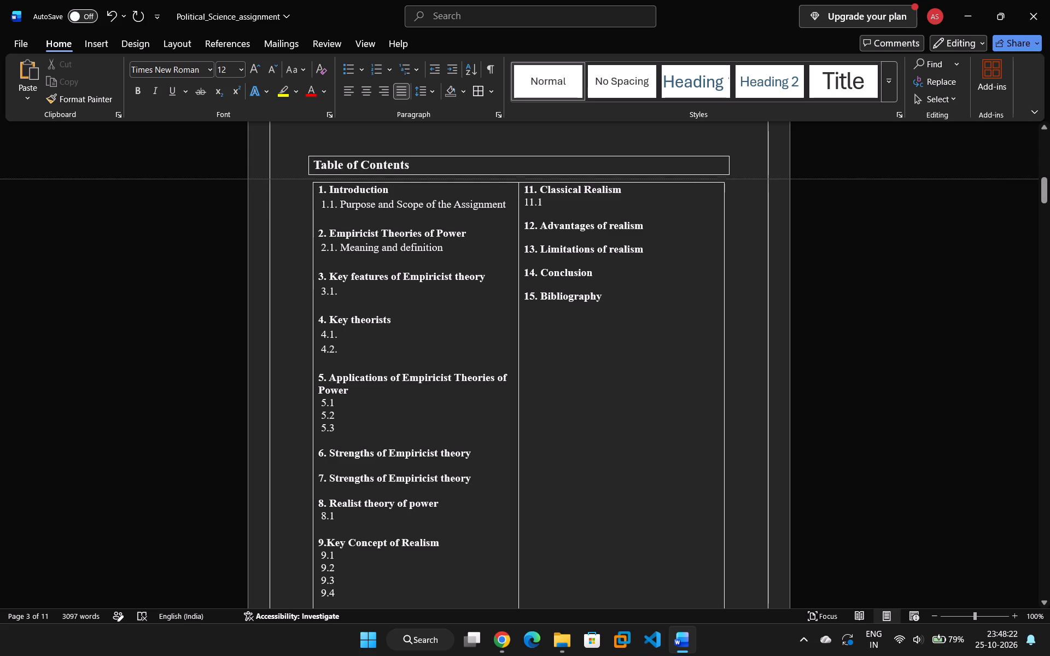
drag(325, 177, 324, 181)
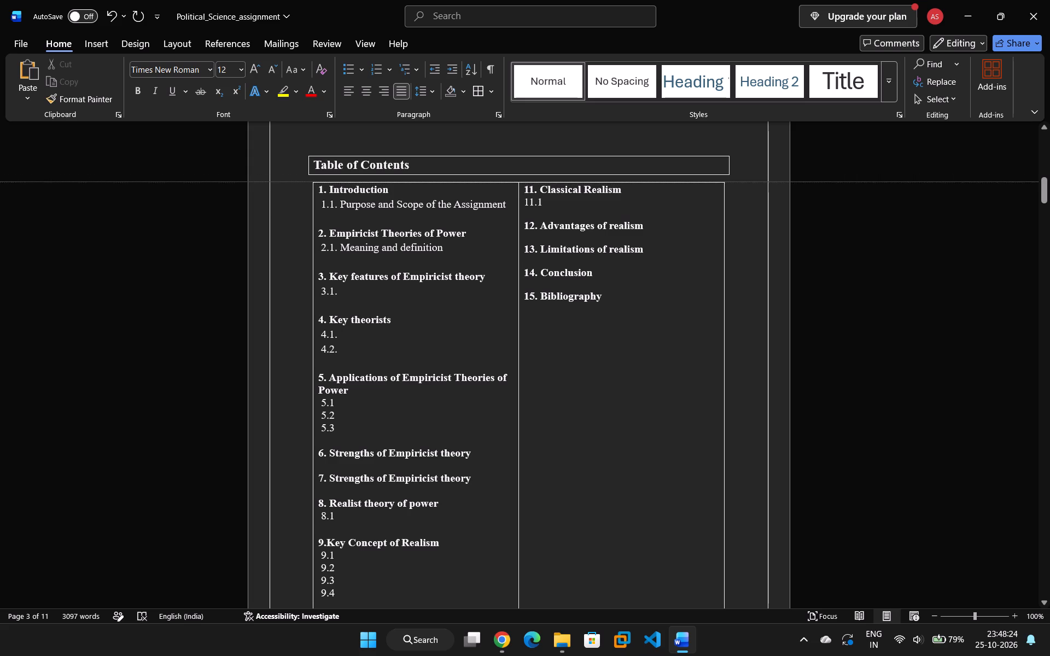
drag(324, 181, 329, 163)
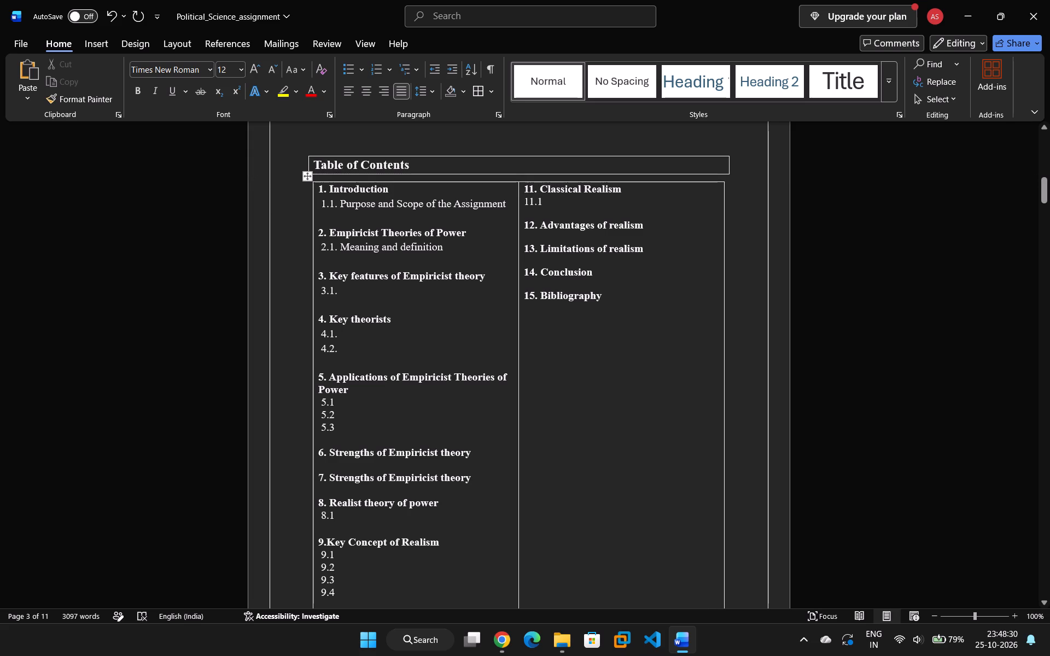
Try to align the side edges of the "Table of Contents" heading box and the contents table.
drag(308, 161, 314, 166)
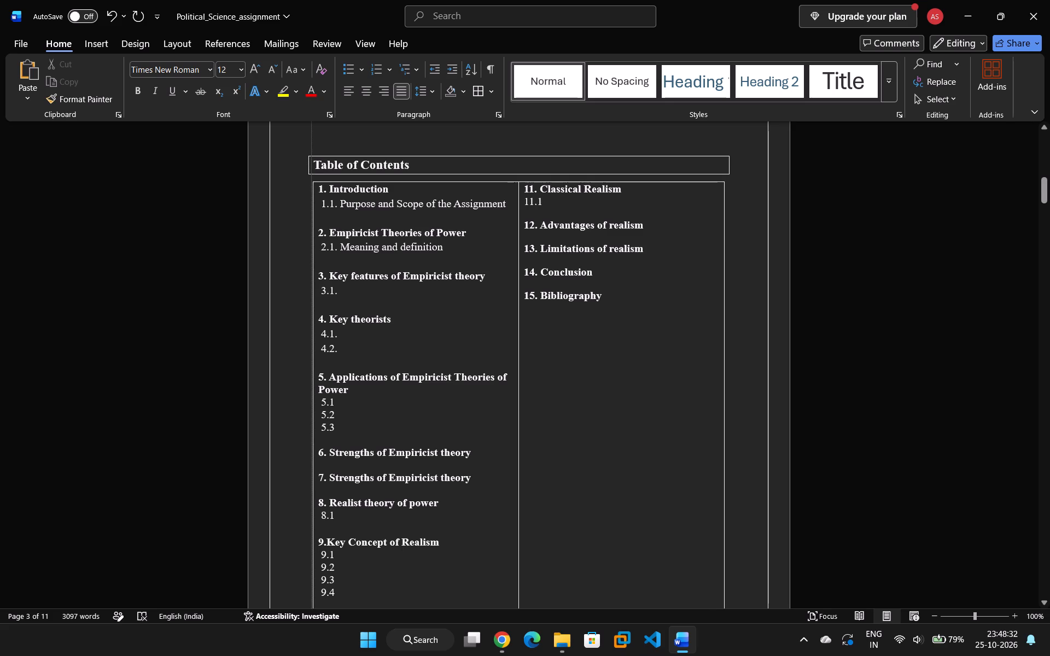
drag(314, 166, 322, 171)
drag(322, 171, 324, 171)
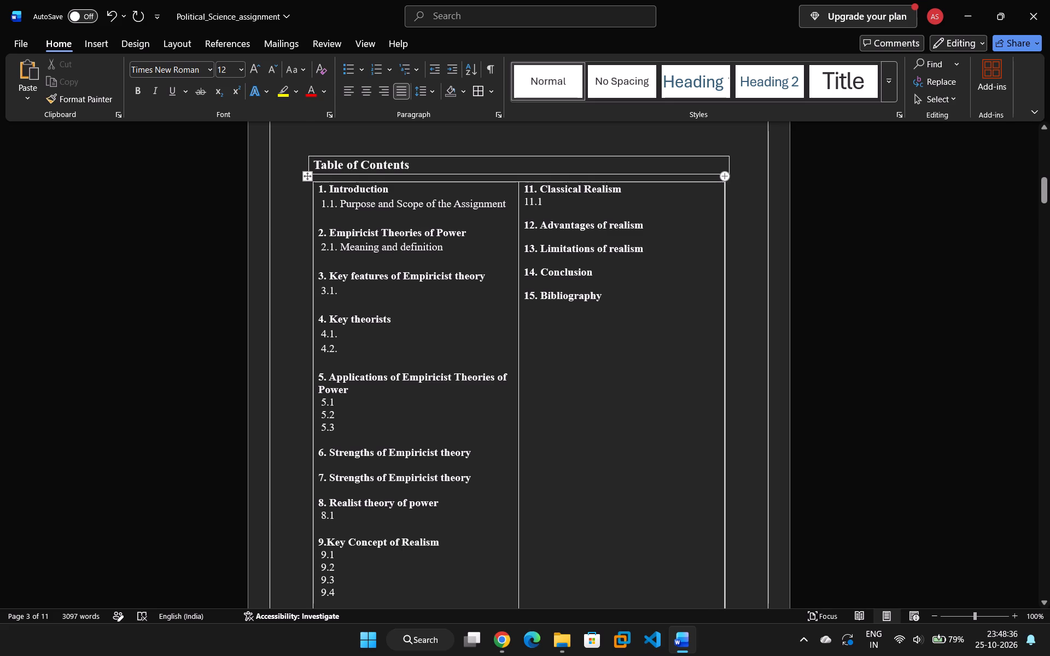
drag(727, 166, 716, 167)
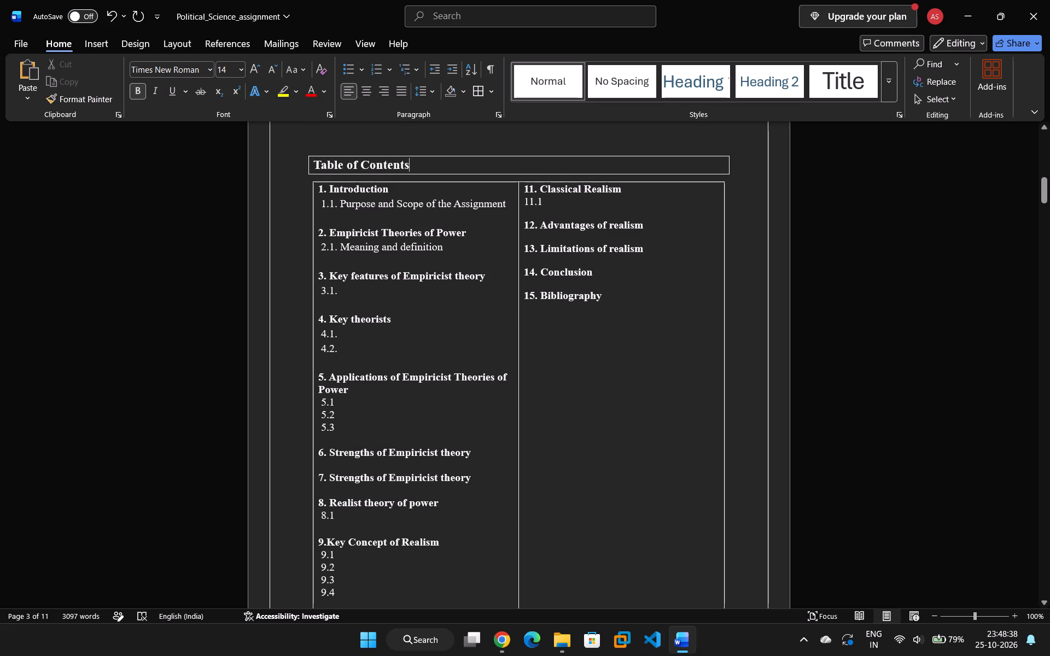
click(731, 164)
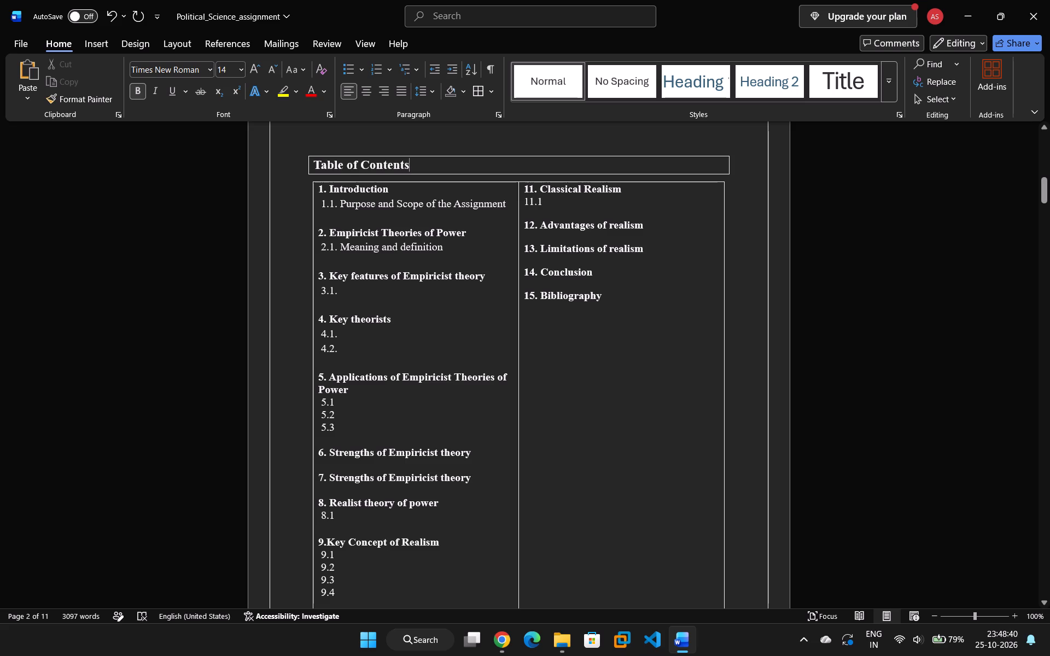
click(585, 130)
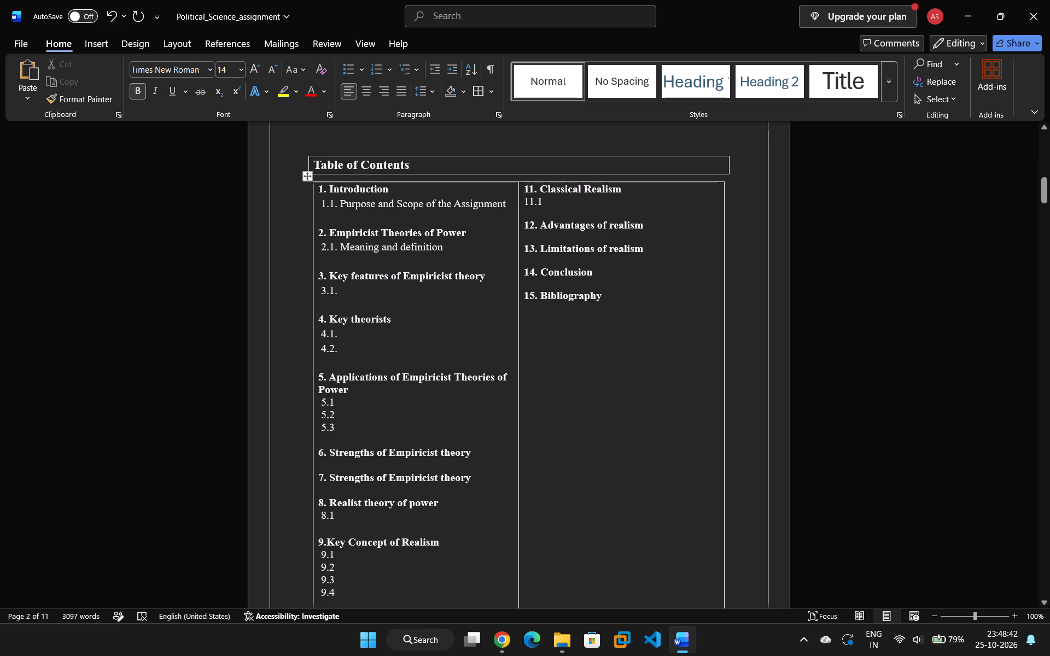
Delete the duplicate "11. Classical Realism" entry from the bottom of the contents table's first column.
click(625, 385)
scroll(618, 377, down, 10)
scroll(623, 373, up, 15)
scroll(627, 402, up, 7)
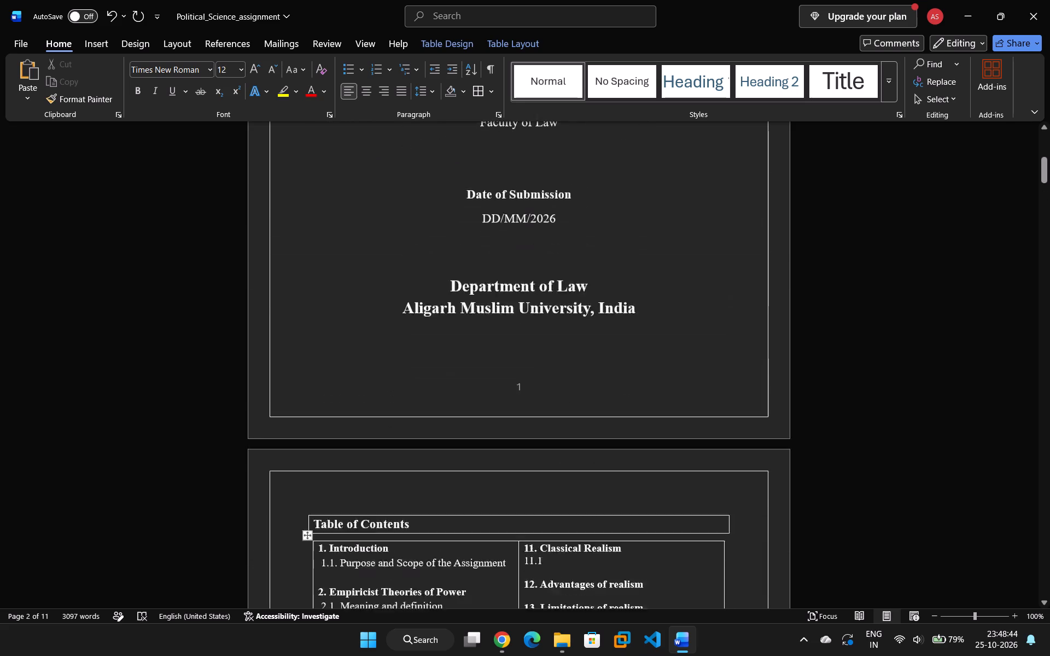
scroll(625, 402, down, 20)
scroll(625, 402, down, 2)
scroll(633, 439, up, 1)
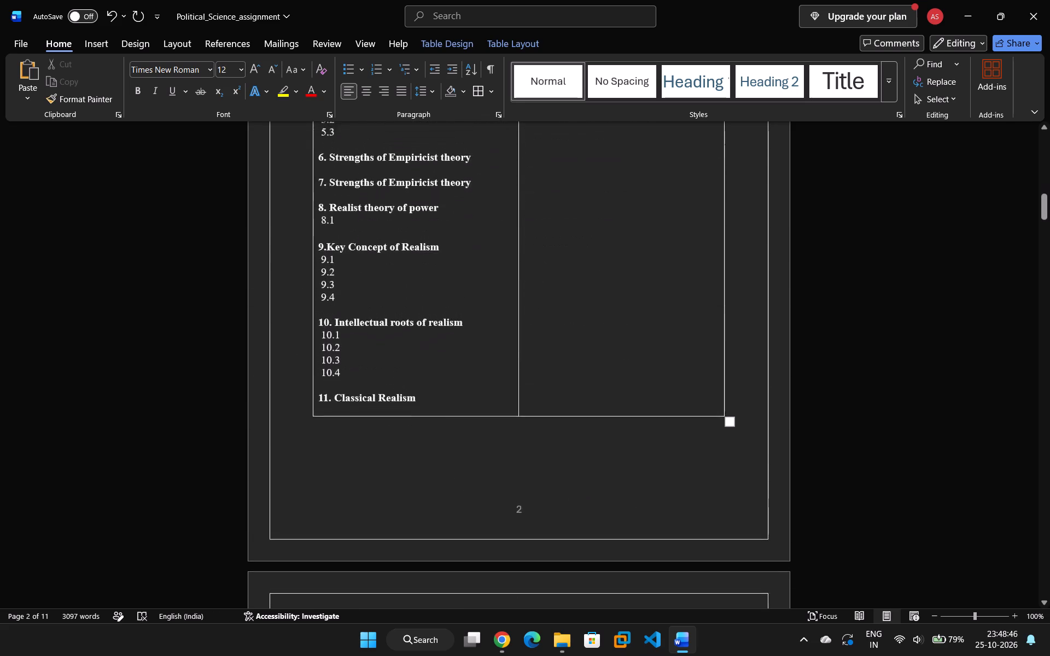
scroll(632, 440, up, 8)
scroll(623, 443, down, 10)
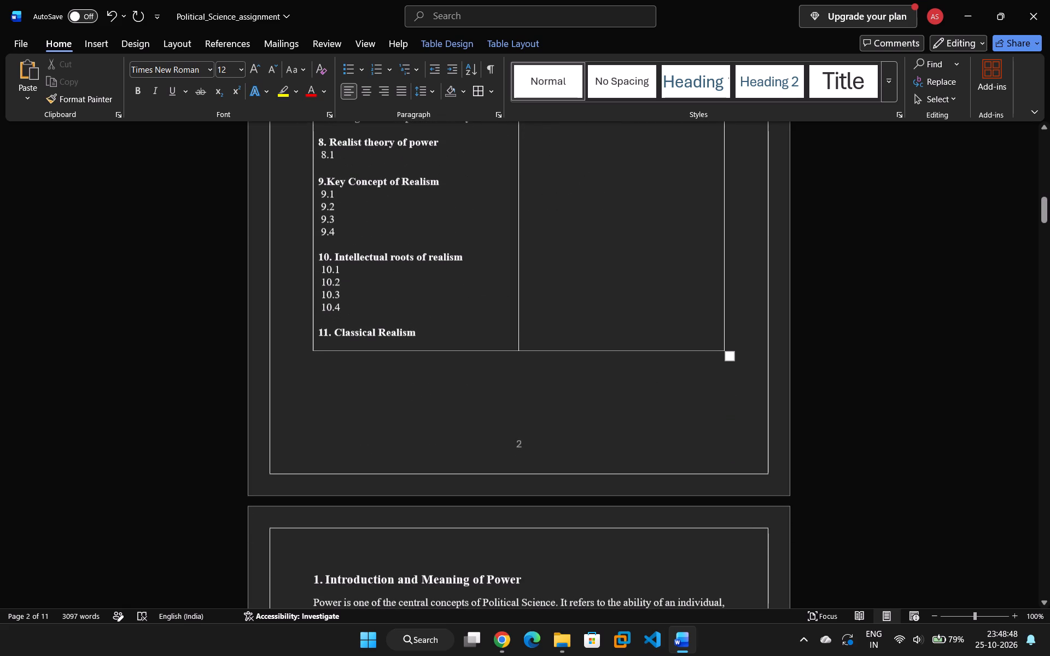
click(412, 326)
drag(426, 337, 326, 333)
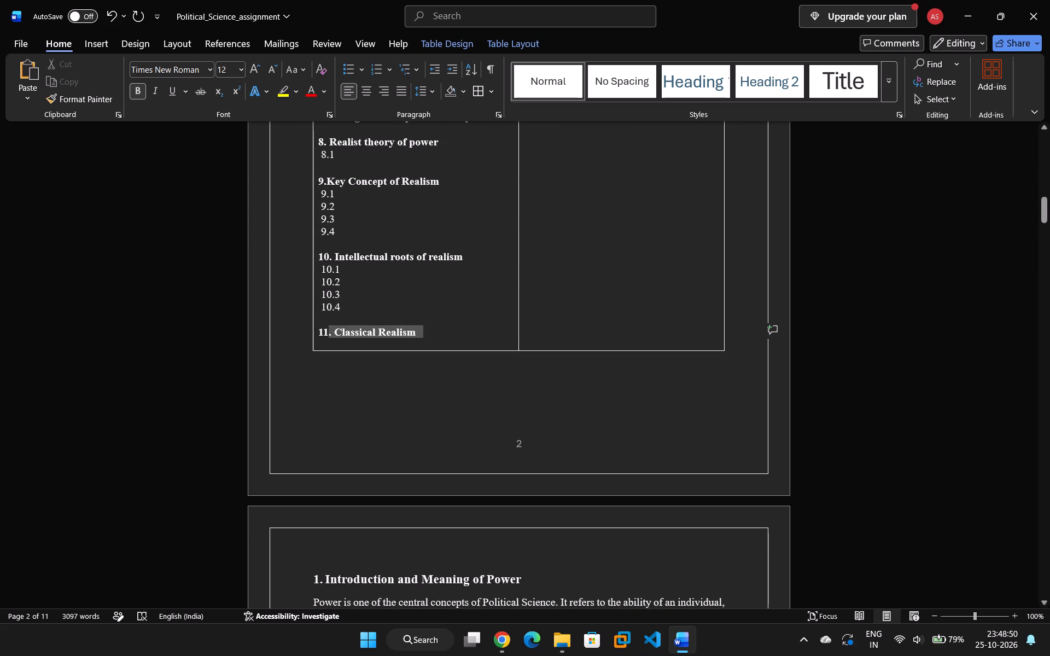
drag(326, 333, 319, 333)
key(BackSpace)
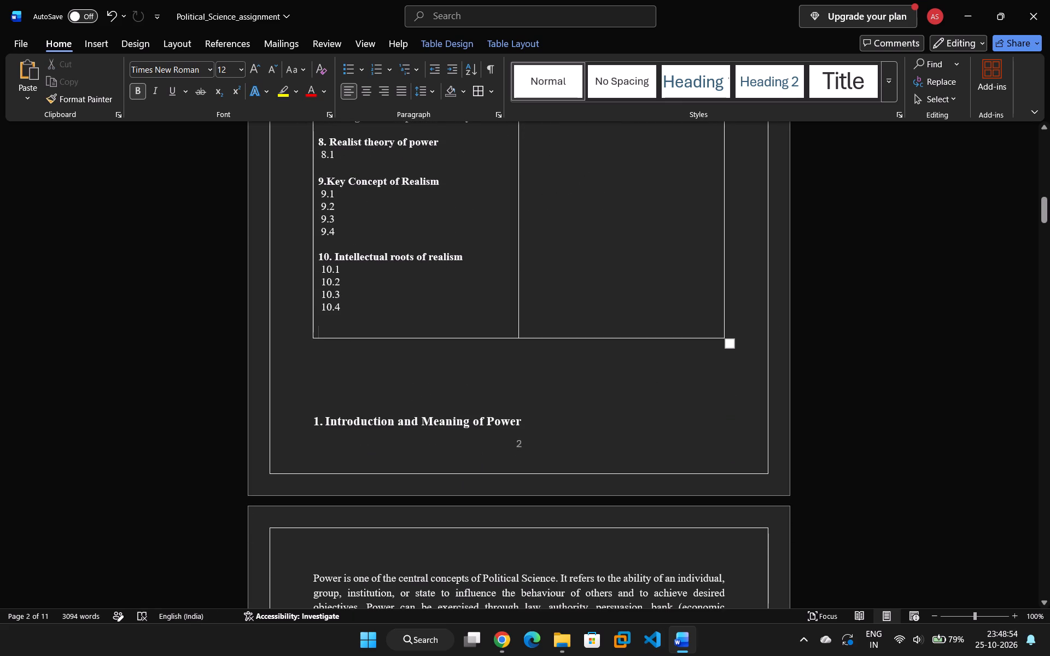
Insert a line break before the "1. Introduction and Meaning of Power" heading to move it back to page 3.
click(313, 422)
key(Return)
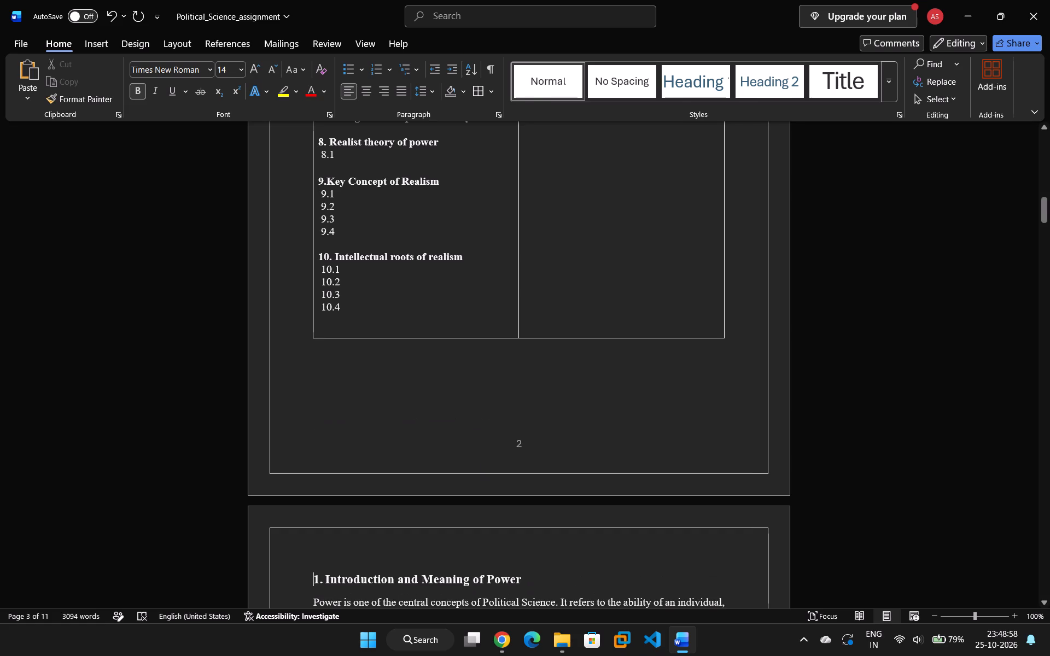
Recheck the contents table's entries in both columns and the page break before the introduction.
scroll(362, 430, down, 4)
scroll(367, 428, up, 15)
scroll(367, 427, down, 7)
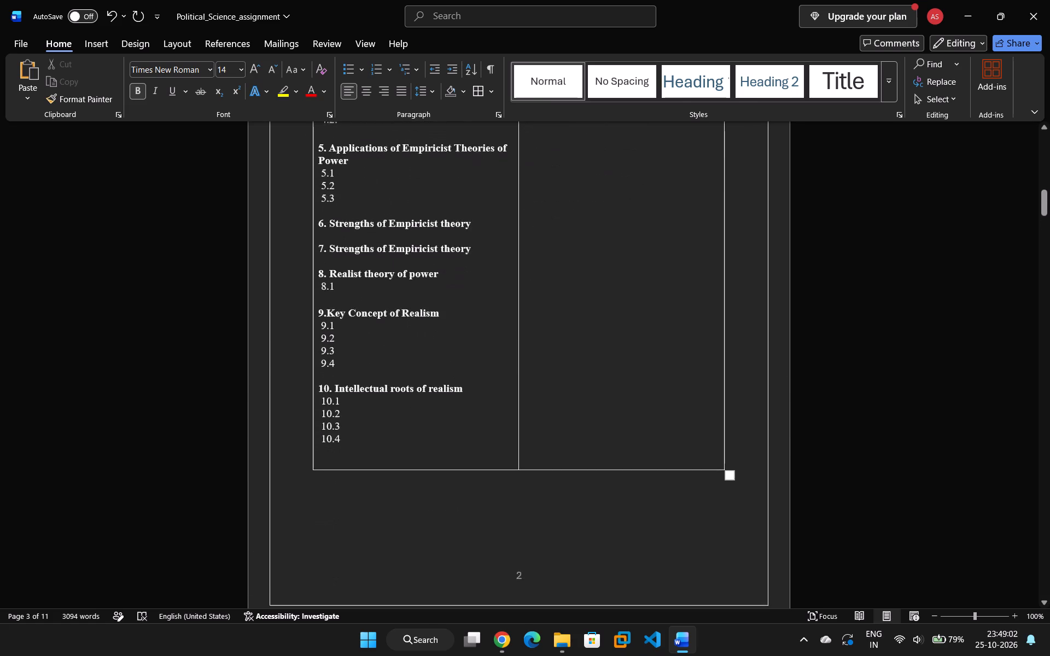
scroll(367, 427, up, 7)
scroll(367, 427, down, 7)
scroll(366, 427, up, 1)
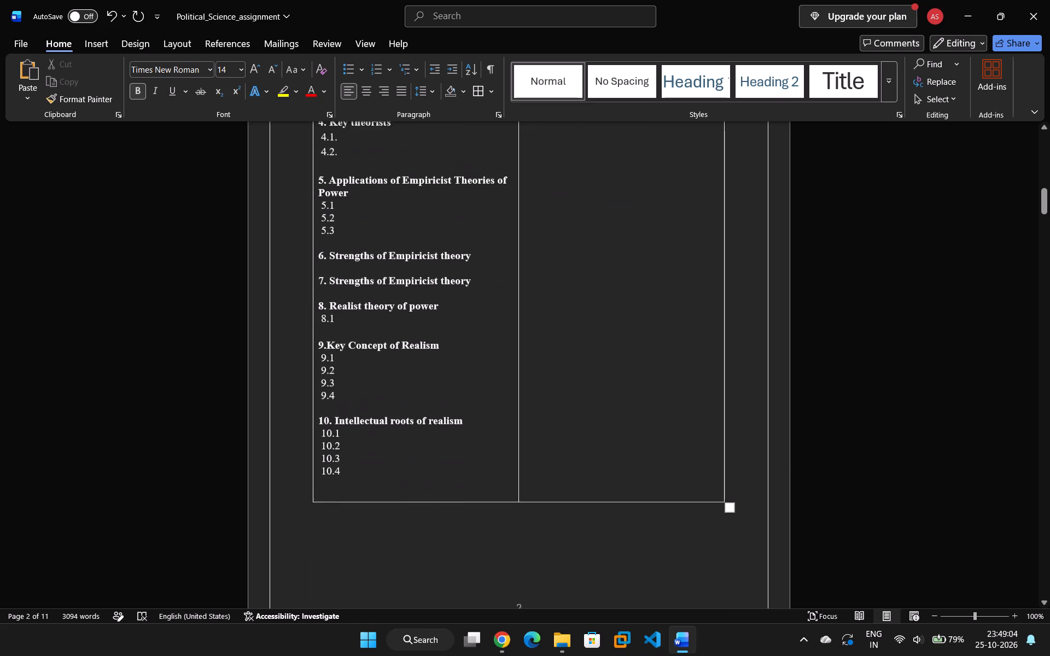
scroll(366, 427, up, 3)
scroll(362, 428, down, 5)
scroll(339, 443, up, 10)
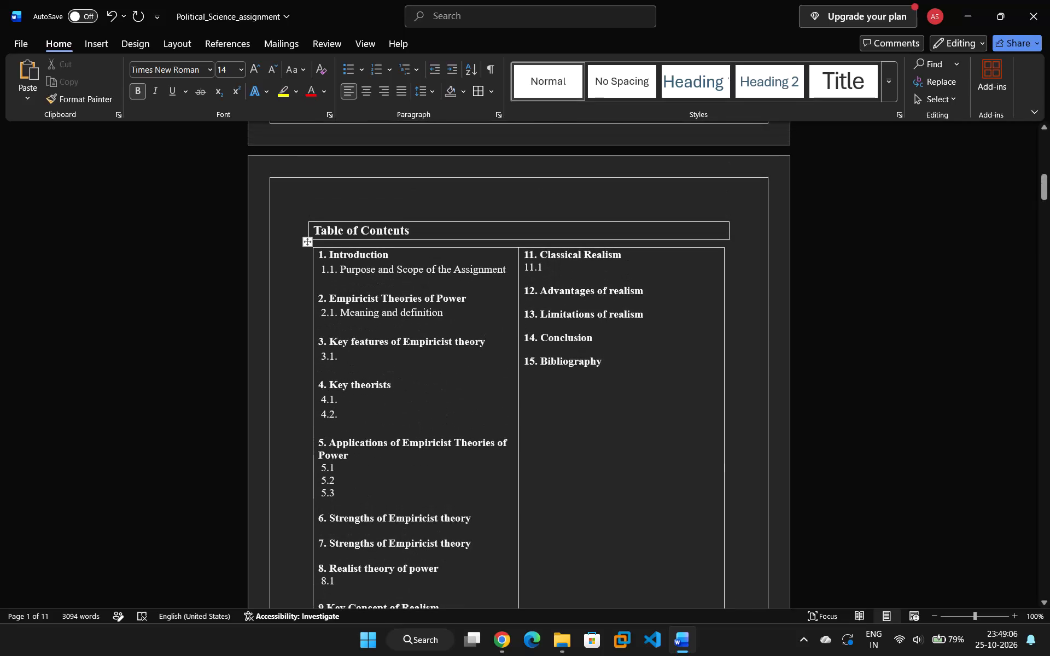
scroll(339, 443, up, 3)
scroll(339, 443, down, 9)
scroll(338, 444, up, 5)
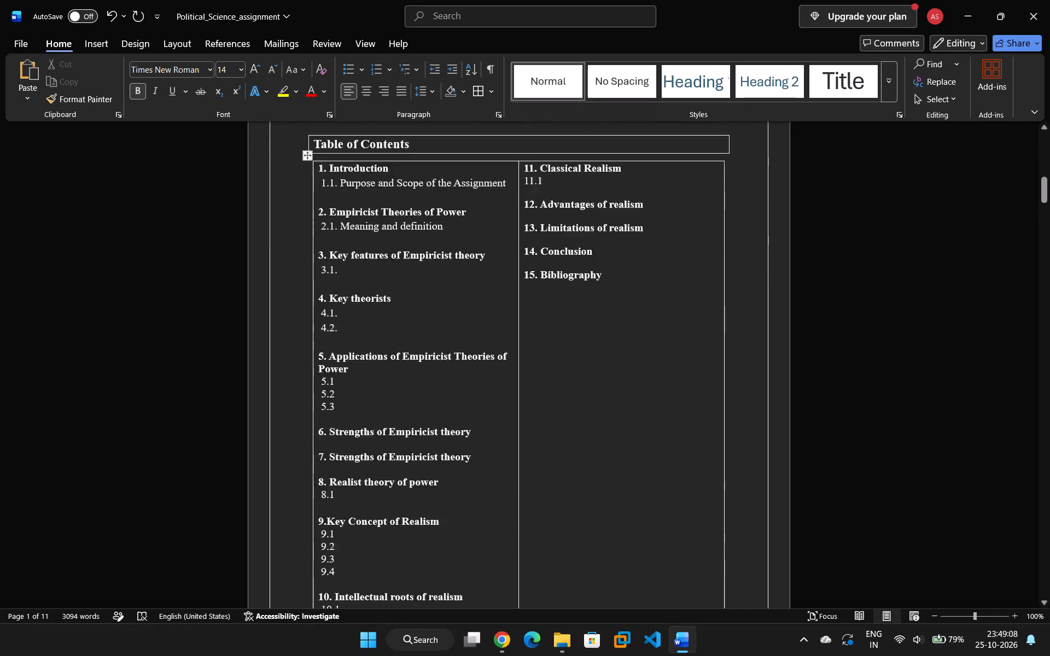
scroll(338, 444, up, 7)
scroll(338, 444, down, 20)
scroll(338, 444, down, 12)
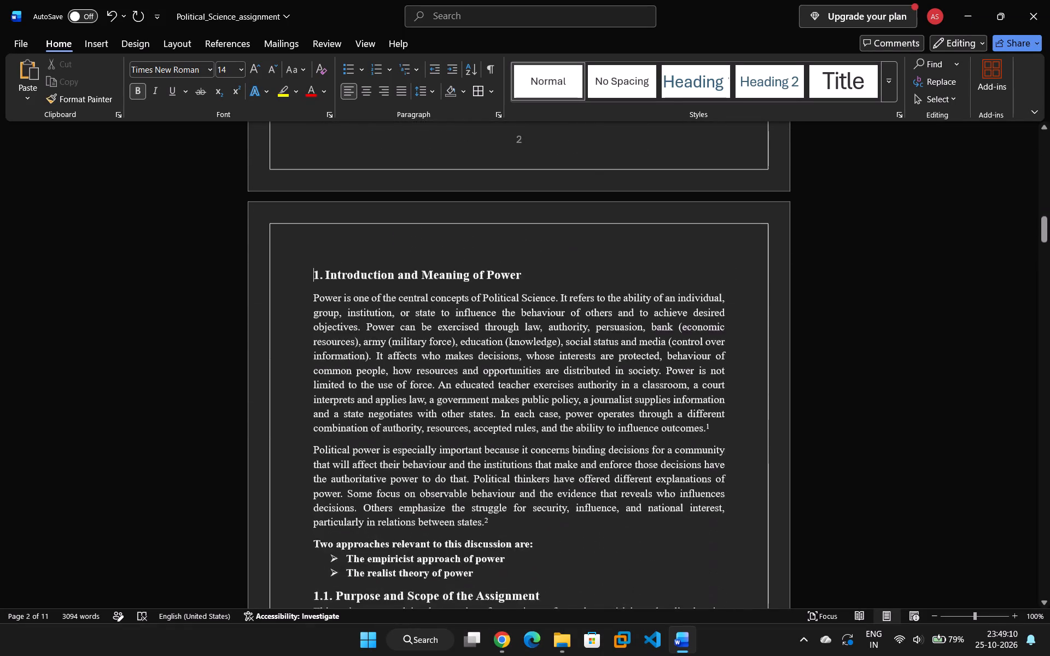
Examine the section headings, page breaks and footnotes from "1. Introduction and Meaning of Power" to "7. Limitations of Empiricist theory".
scroll(329, 454, down, 16)
scroll(329, 461, up, 2)
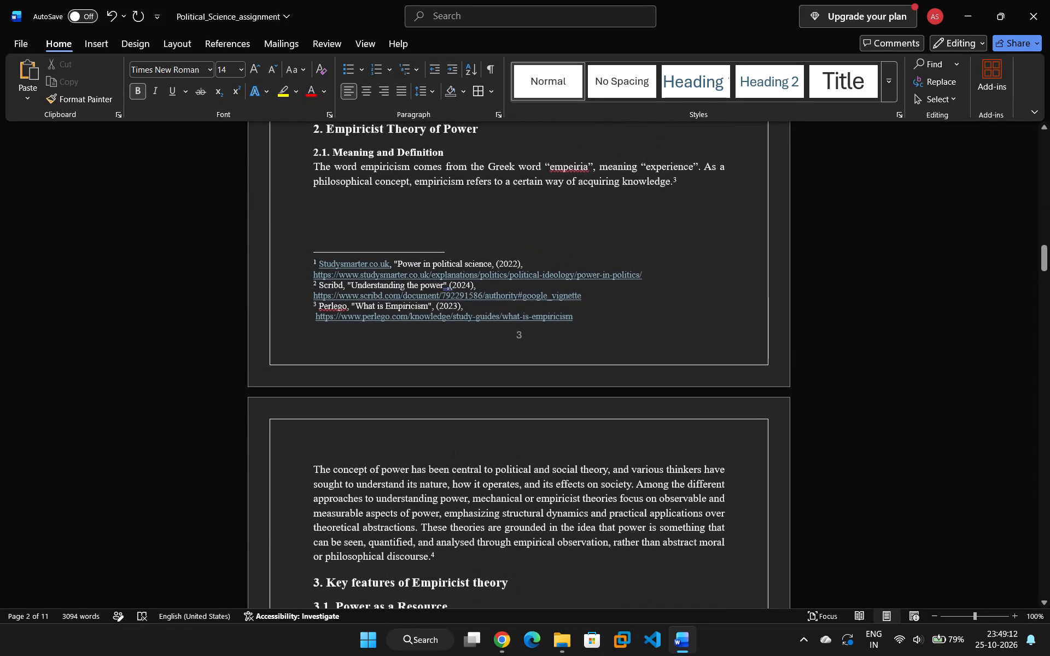
scroll(336, 464, down, 3)
scroll(368, 488, up, 5)
scroll(368, 488, down, 2)
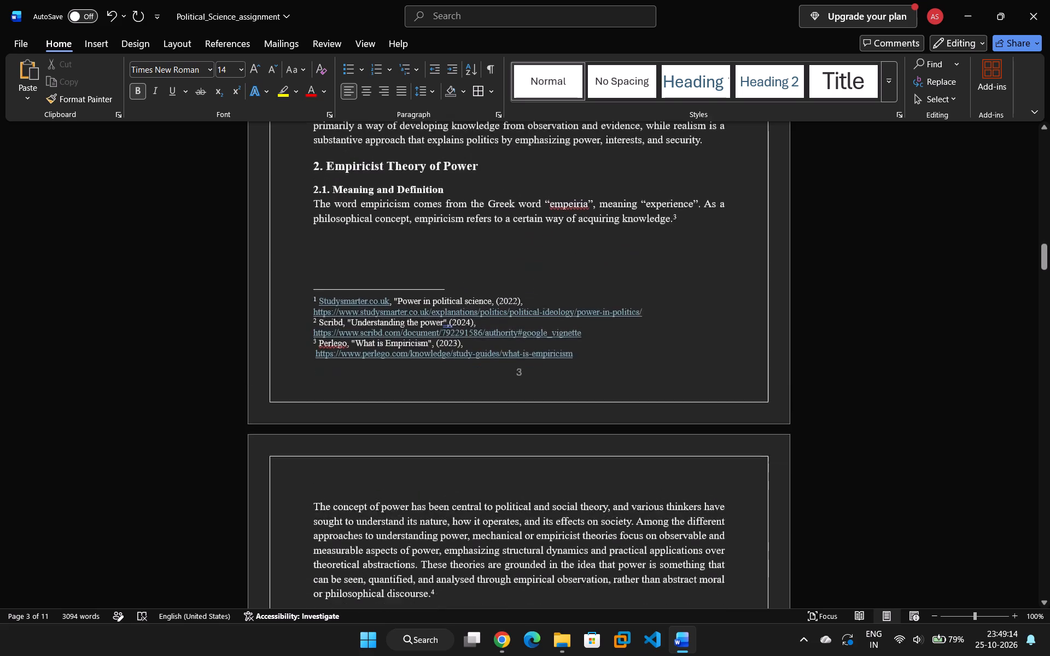
scroll(368, 488, down, 16)
scroll(370, 488, down, 6)
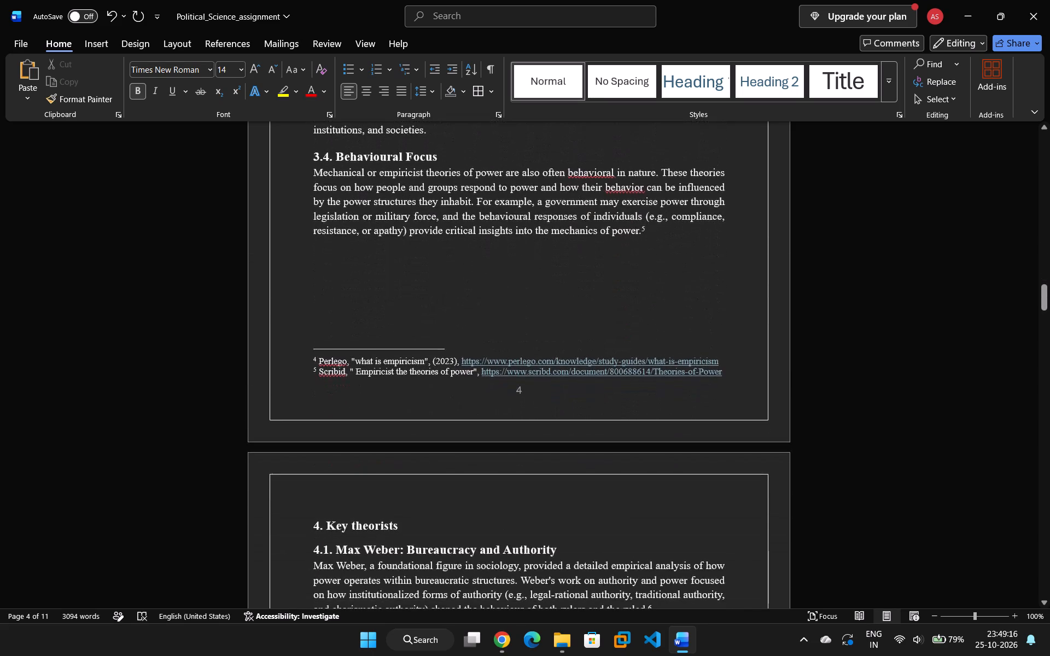
scroll(370, 488, down, 20)
scroll(374, 482, down, 5)
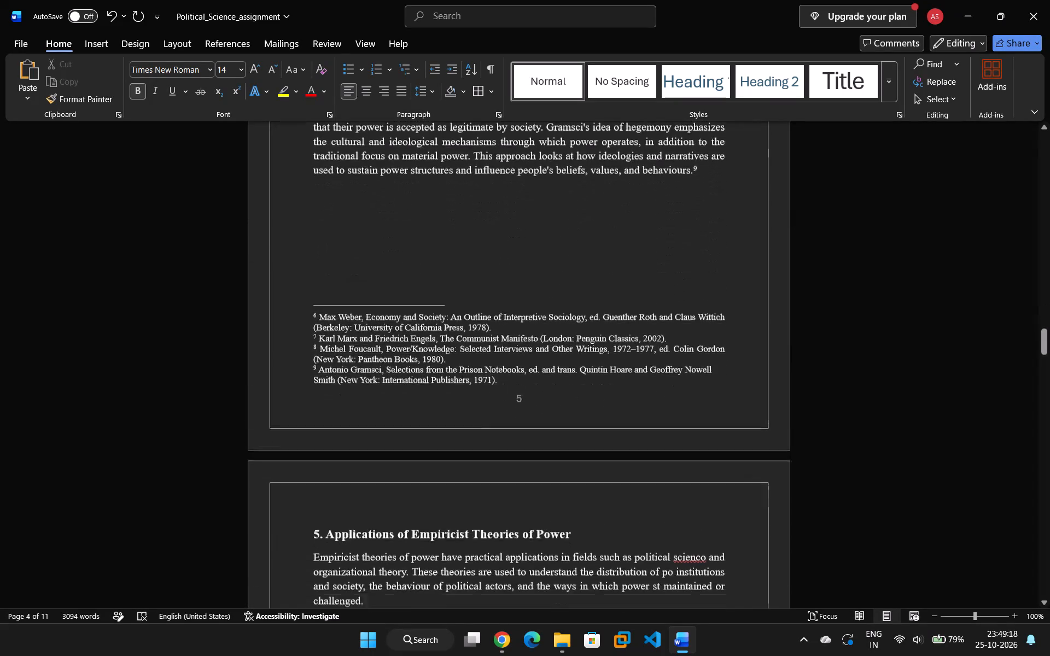
scroll(374, 481, down, 17)
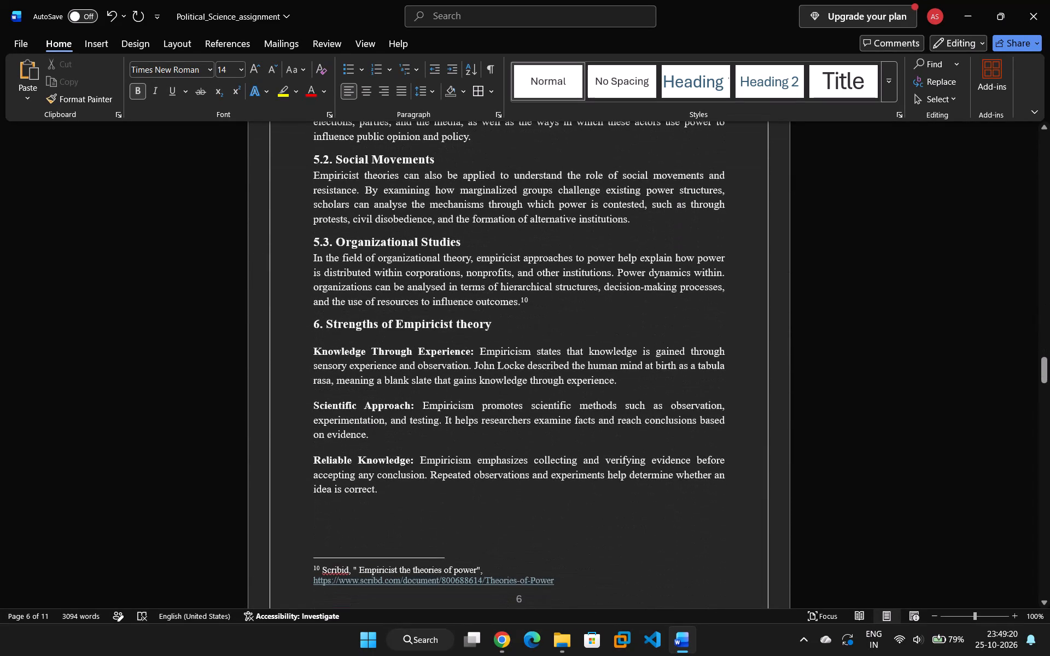
scroll(379, 477, down, 3)
scroll(379, 477, up, 5)
scroll(380, 477, down, 4)
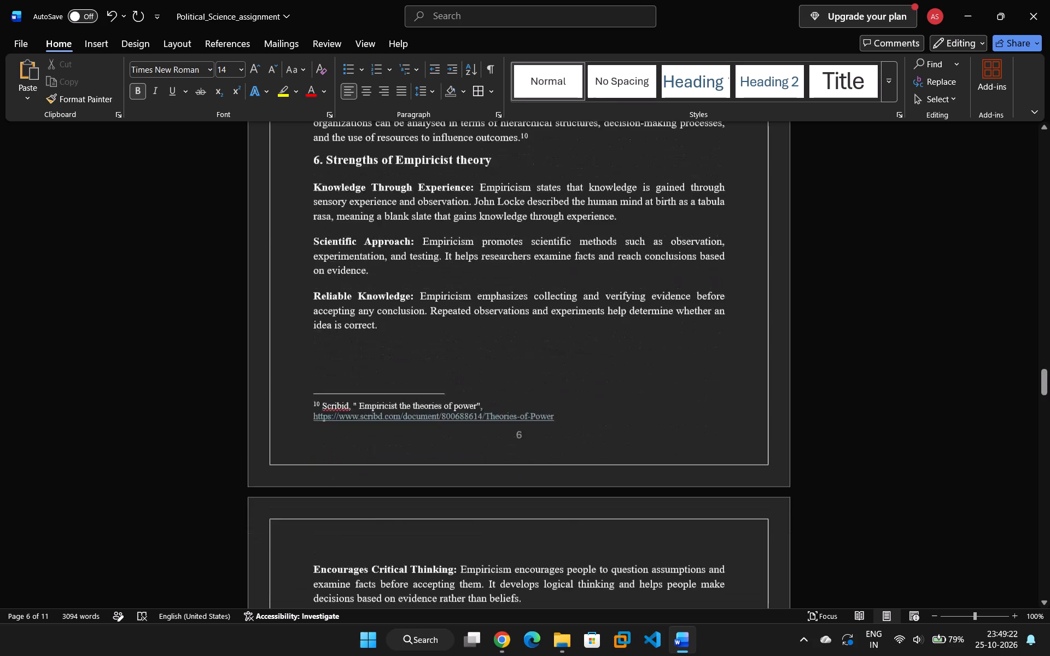
scroll(380, 477, down, 8)
scroll(380, 477, up, 1)
scroll(380, 477, down, 3)
scroll(380, 477, up, 5)
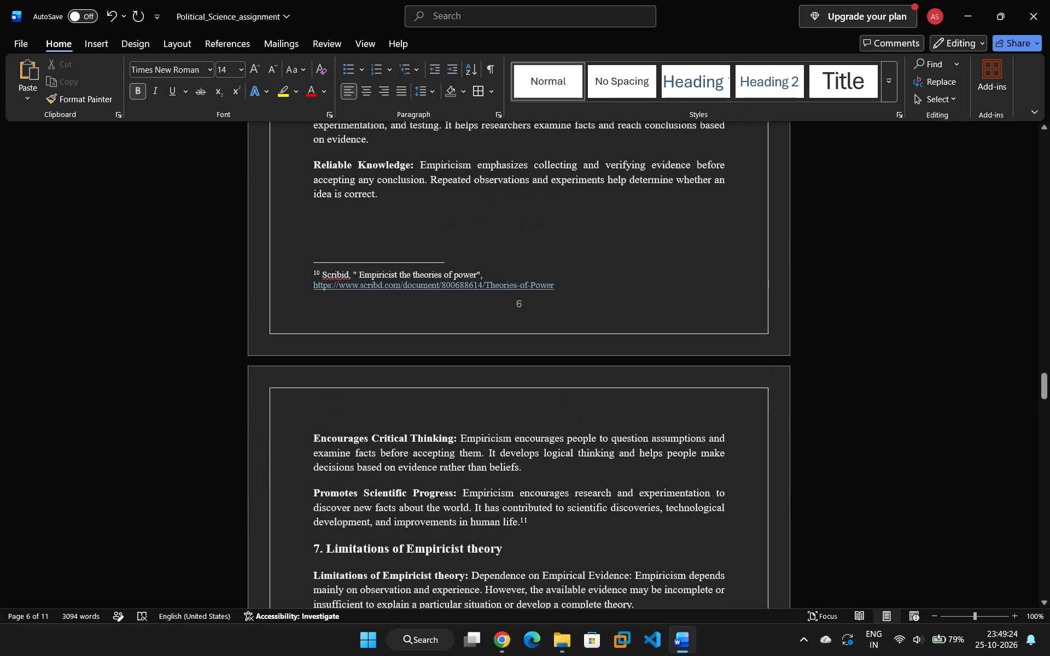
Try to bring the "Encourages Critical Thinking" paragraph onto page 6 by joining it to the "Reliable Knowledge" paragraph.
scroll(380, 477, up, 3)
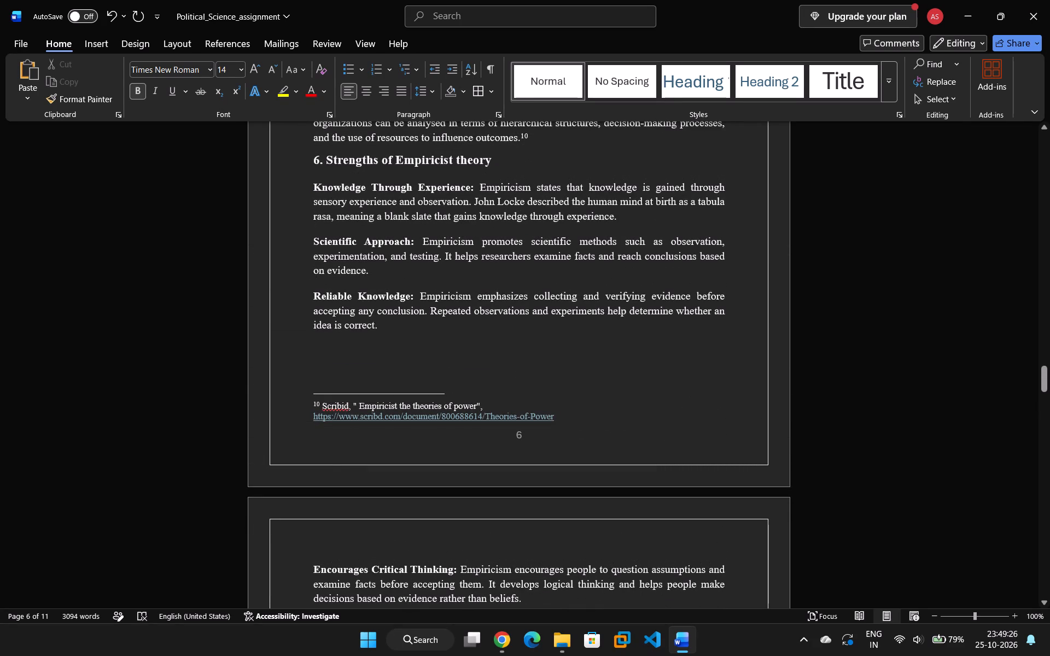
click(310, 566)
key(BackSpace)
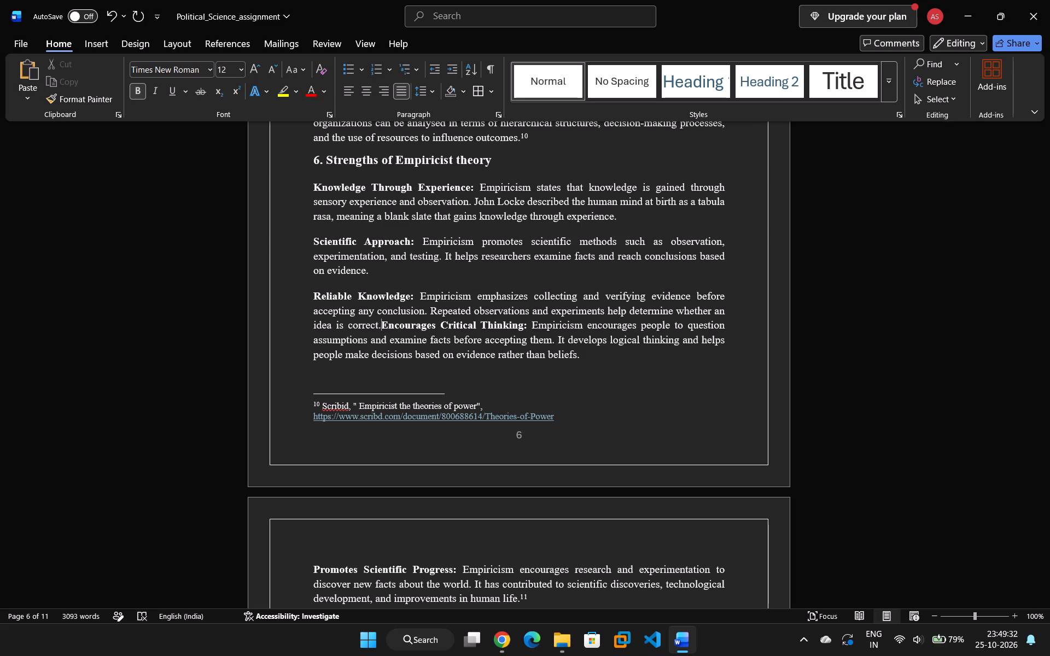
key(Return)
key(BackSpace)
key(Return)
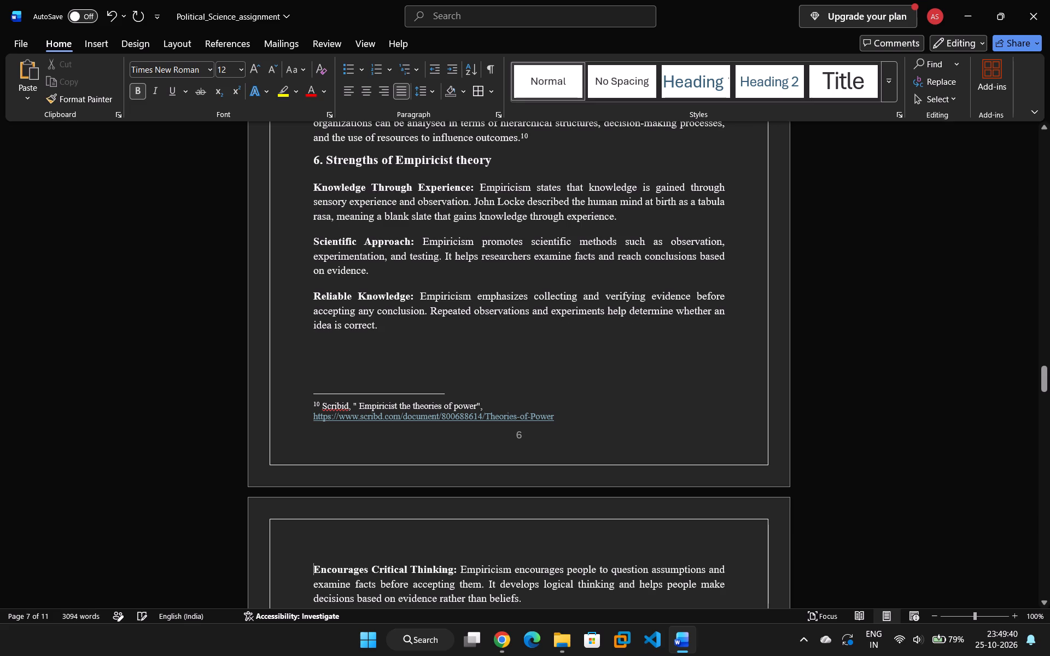
Show the document's paragraph marks and formatting symbols to check the gap after the "Reliable Knowledge" paragraph.
click(386, 326)
click(489, 69)
click(399, 331)
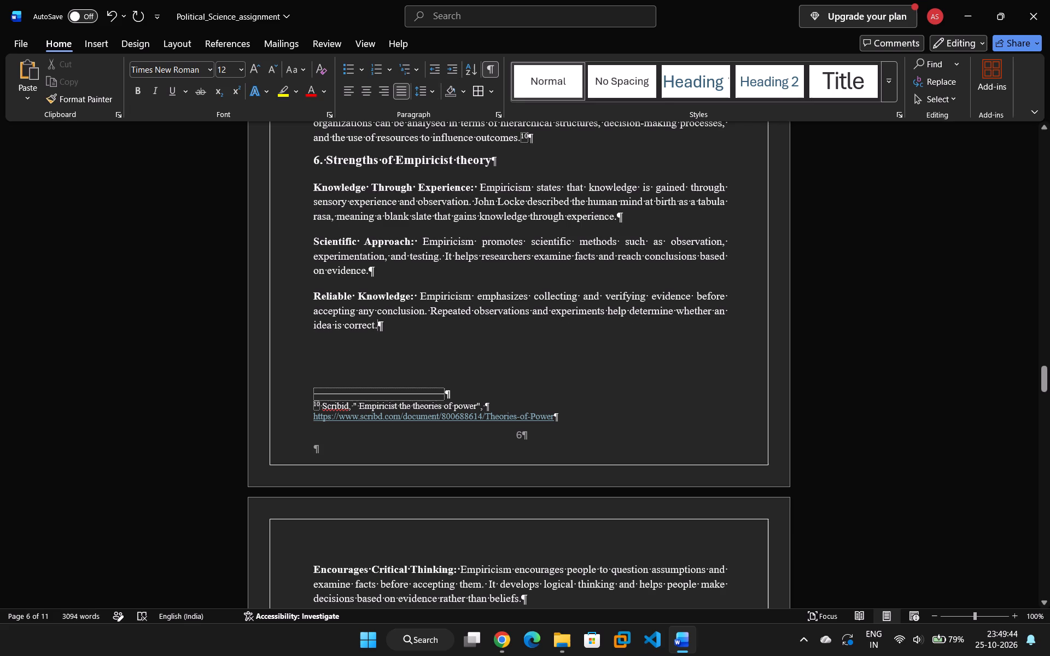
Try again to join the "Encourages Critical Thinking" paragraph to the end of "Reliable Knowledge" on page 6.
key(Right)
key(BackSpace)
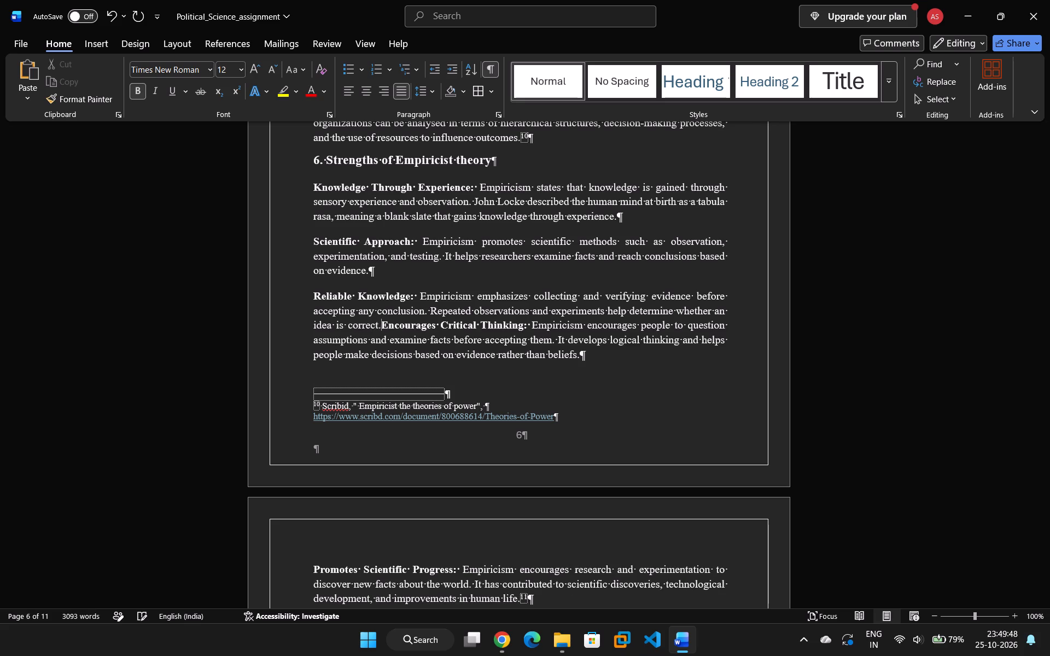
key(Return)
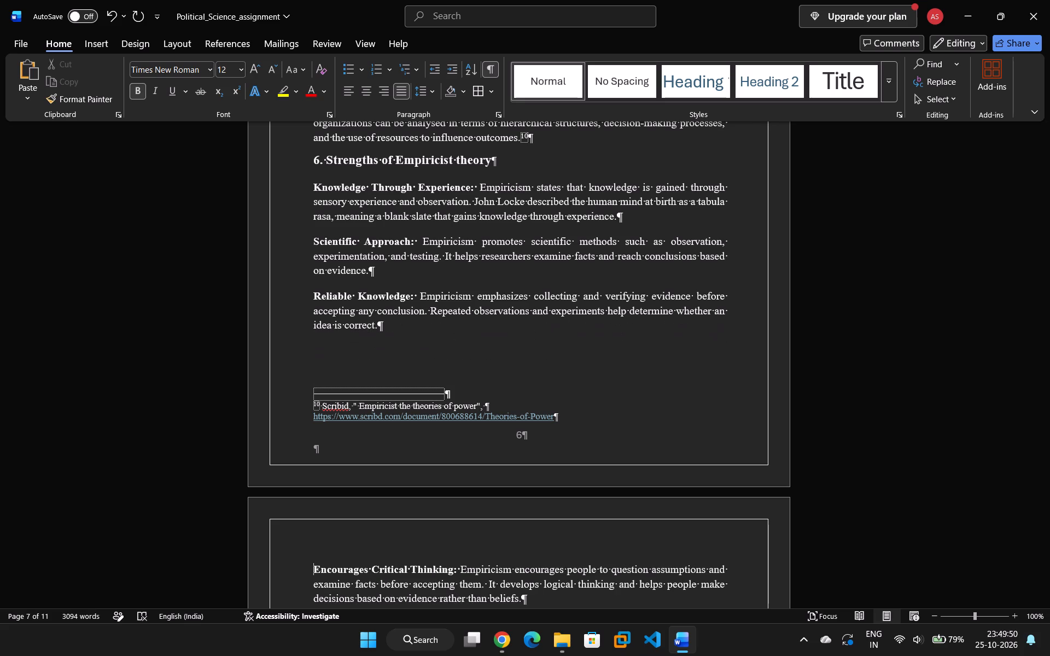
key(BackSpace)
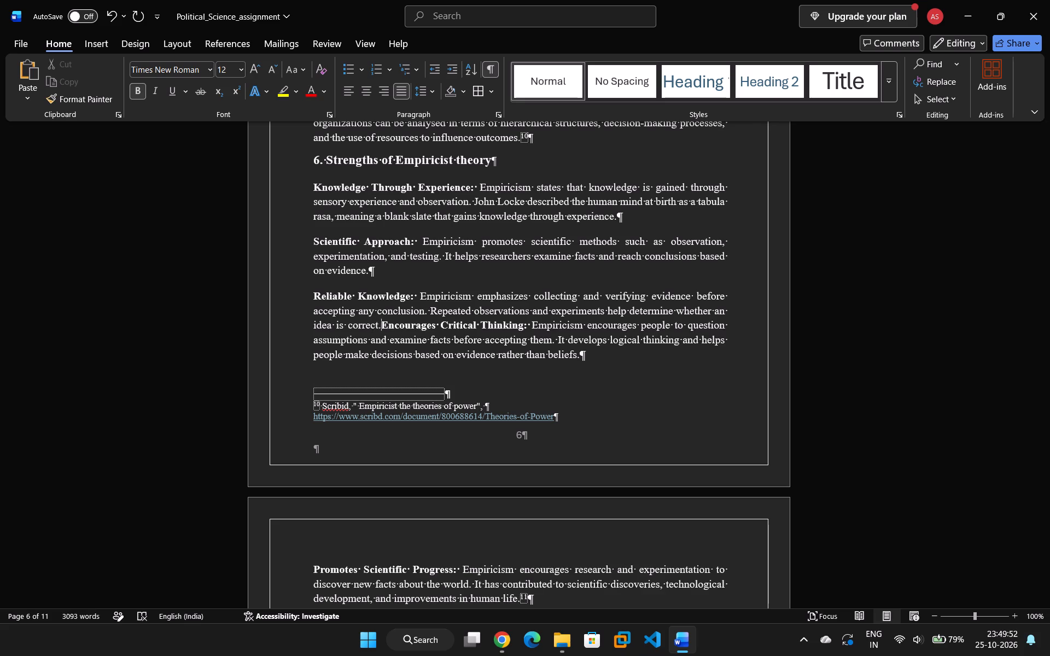
Examine how the text and footnotes flow across pages 6 to 8 with the two paragraphs joined.
scroll(509, 383, down, 6)
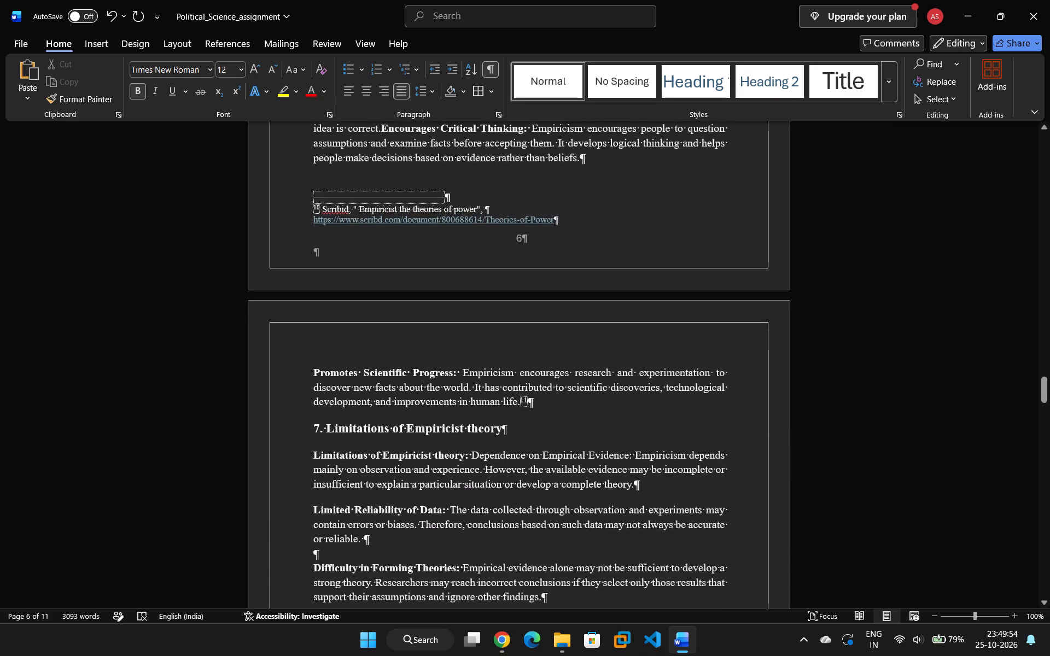
scroll(512, 390, down, 15)
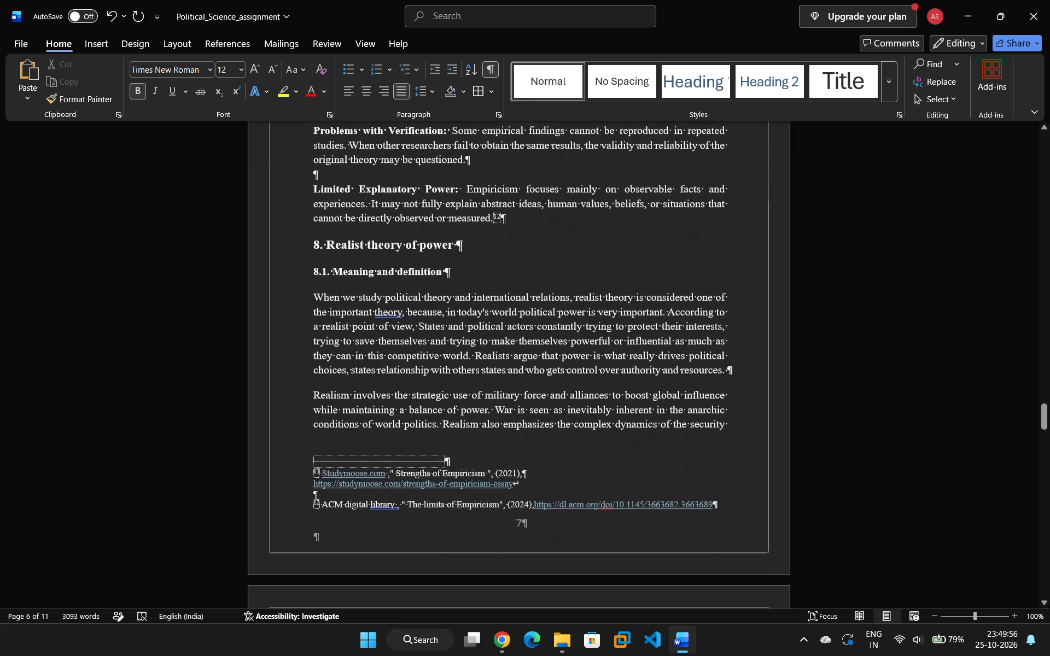
scroll(512, 390, up, 3)
scroll(512, 390, down, 7)
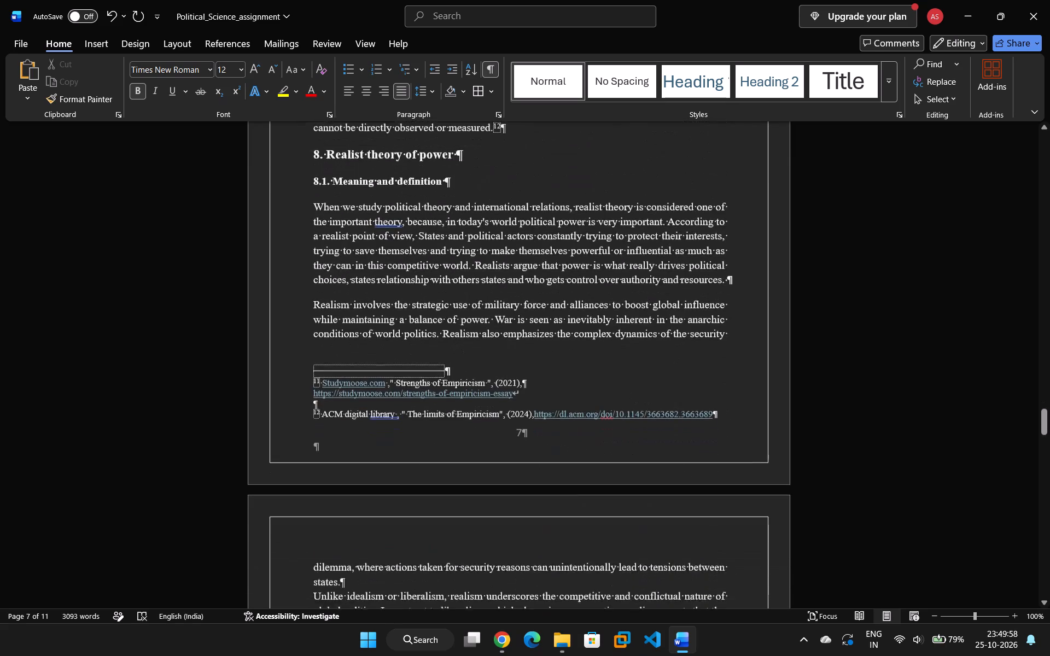
scroll(512, 390, down, 4)
scroll(512, 390, up, 7)
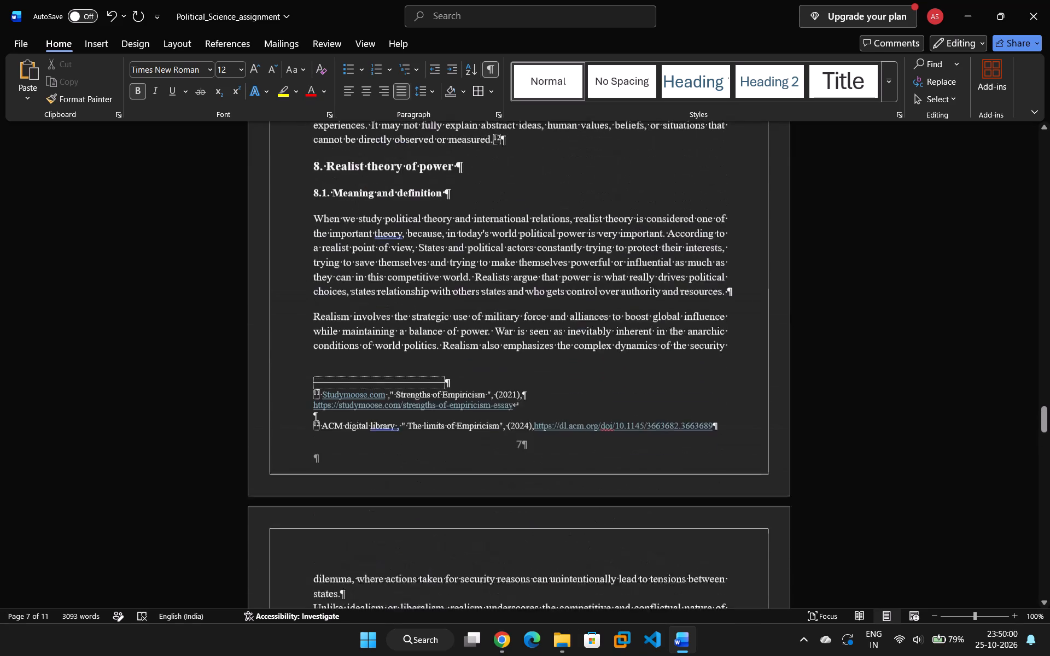
scroll(512, 390, up, 14)
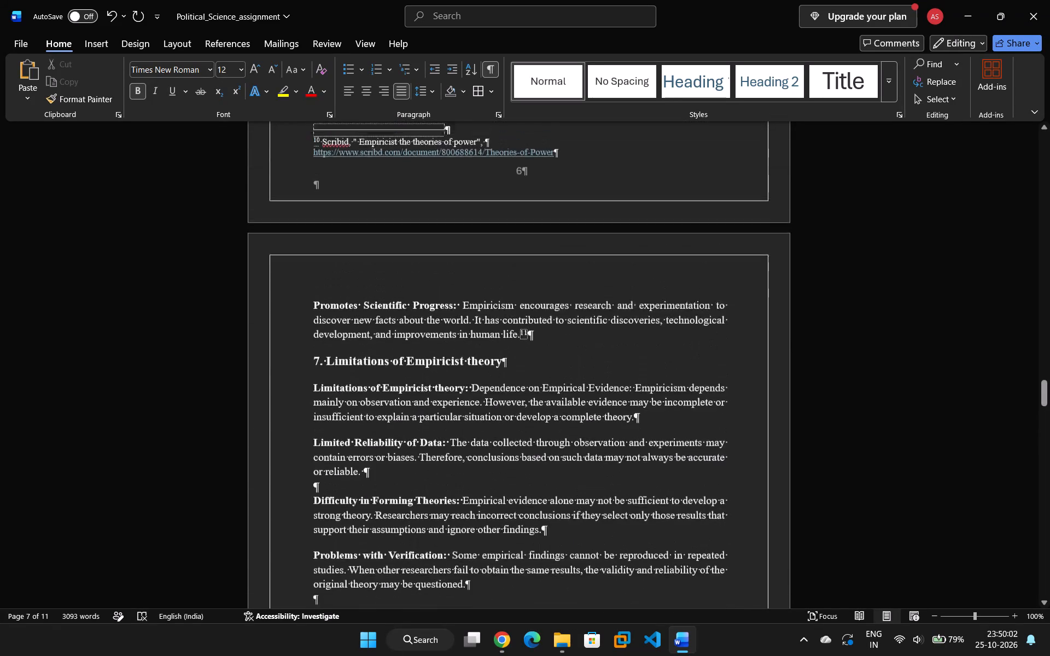
scroll(512, 390, up, 3)
scroll(512, 390, down, 11)
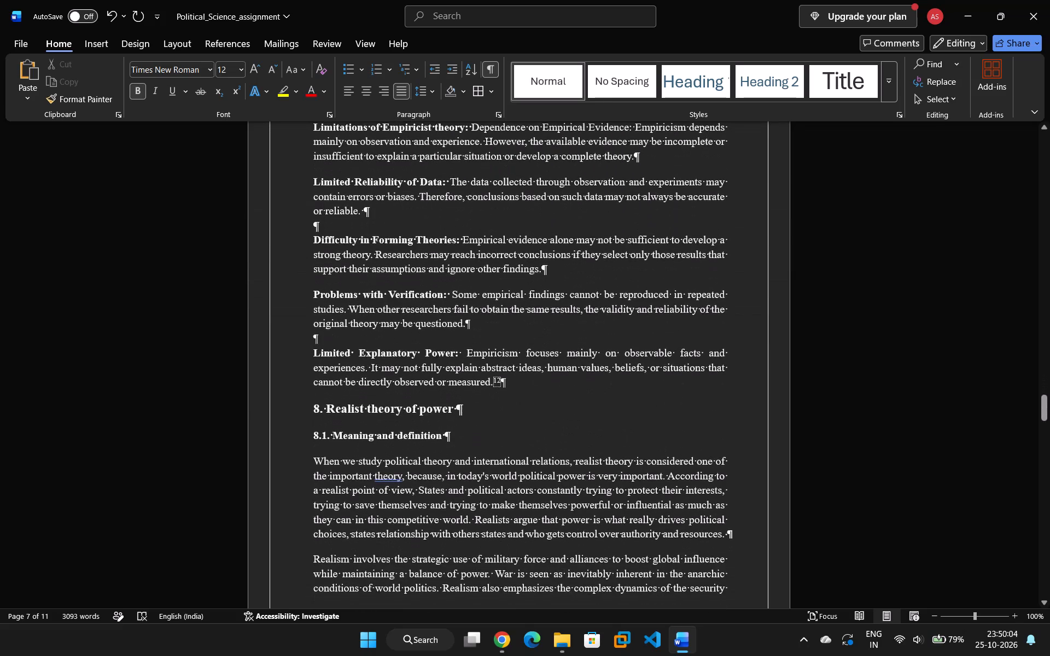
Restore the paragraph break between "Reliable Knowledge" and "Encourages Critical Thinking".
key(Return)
Examine the spacing, page breaks and footnotes from "6. Strengths of Empiricist theory" to "11. Classical Realism".
scroll(512, 389, up, 8)
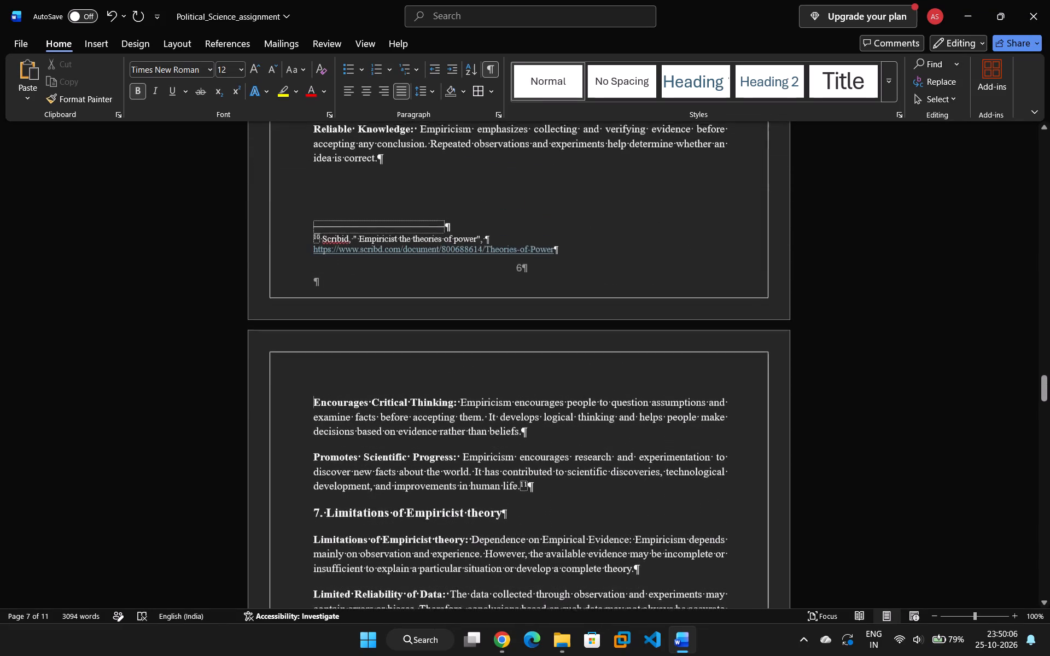
scroll(512, 389, up, 10)
scroll(512, 389, down, 3)
scroll(511, 390, down, 20)
scroll(509, 393, down, 5)
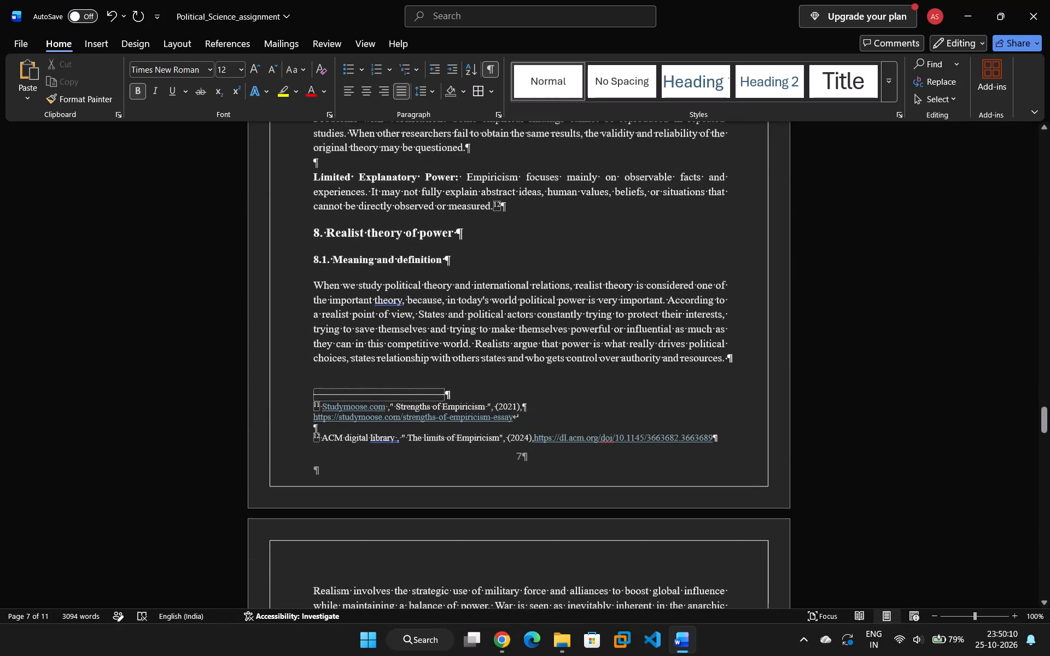
scroll(509, 393, down, 20)
scroll(509, 395, down, 4)
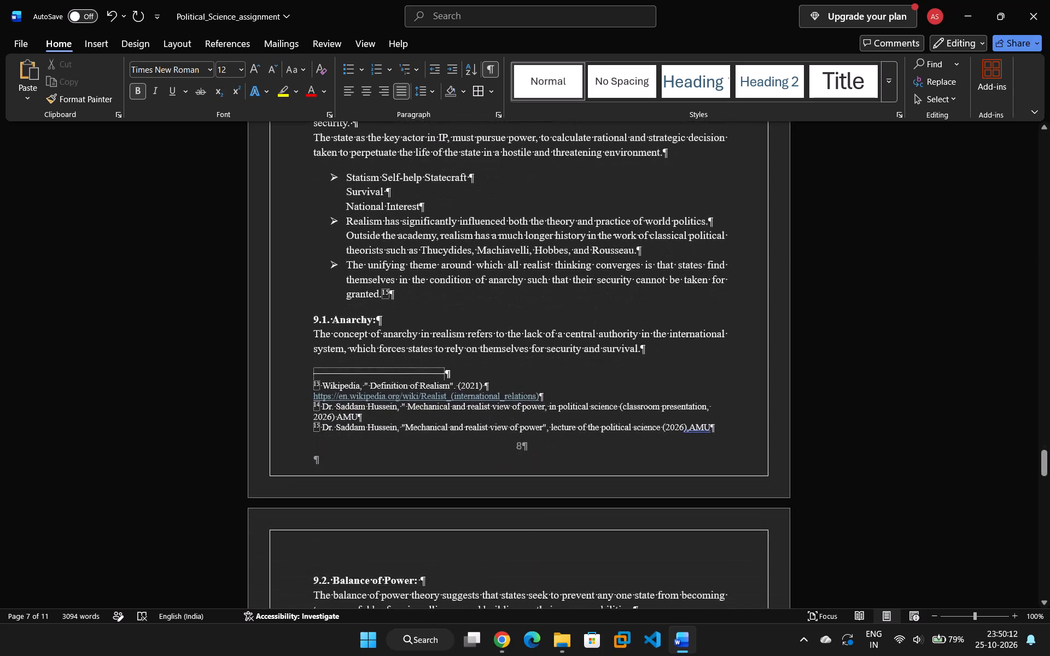
scroll(509, 395, down, 20)
scroll(509, 395, down, 12)
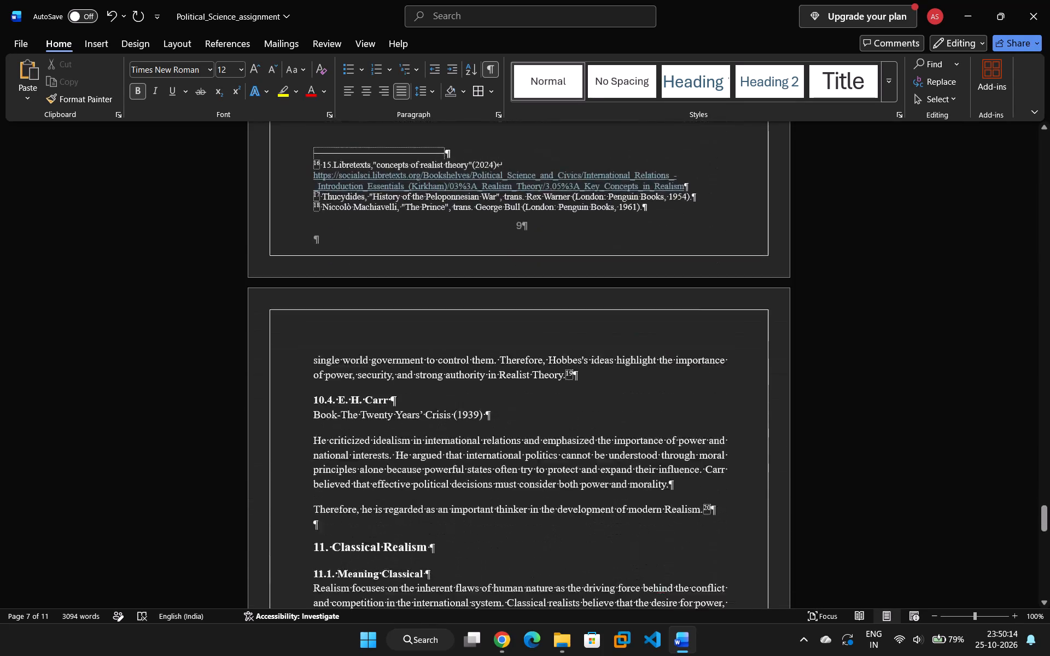
scroll(507, 397, down, 2)
scroll(507, 397, up, 14)
scroll(507, 397, down, 3)
scroll(506, 398, up, 4)
scroll(506, 398, down, 5)
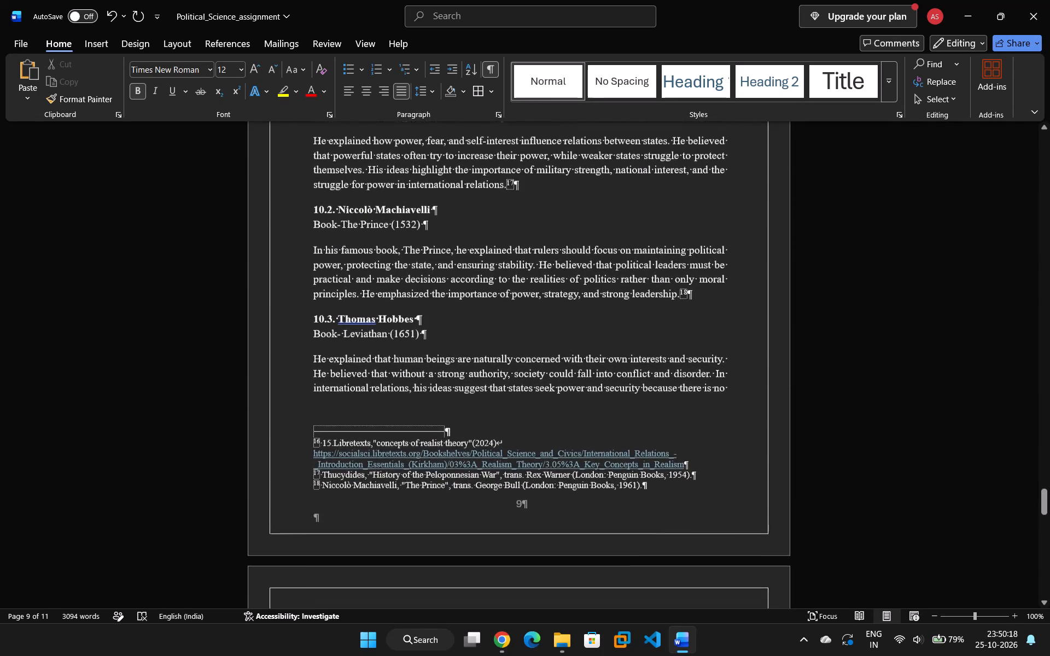
scroll(506, 398, down, 4)
scroll(506, 398, up, 6)
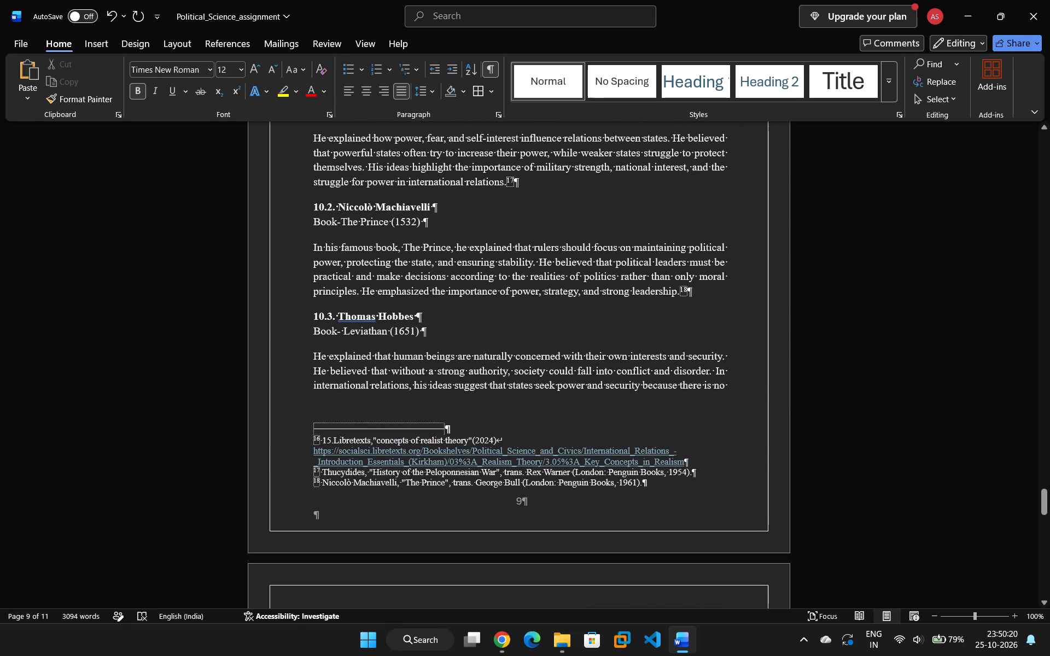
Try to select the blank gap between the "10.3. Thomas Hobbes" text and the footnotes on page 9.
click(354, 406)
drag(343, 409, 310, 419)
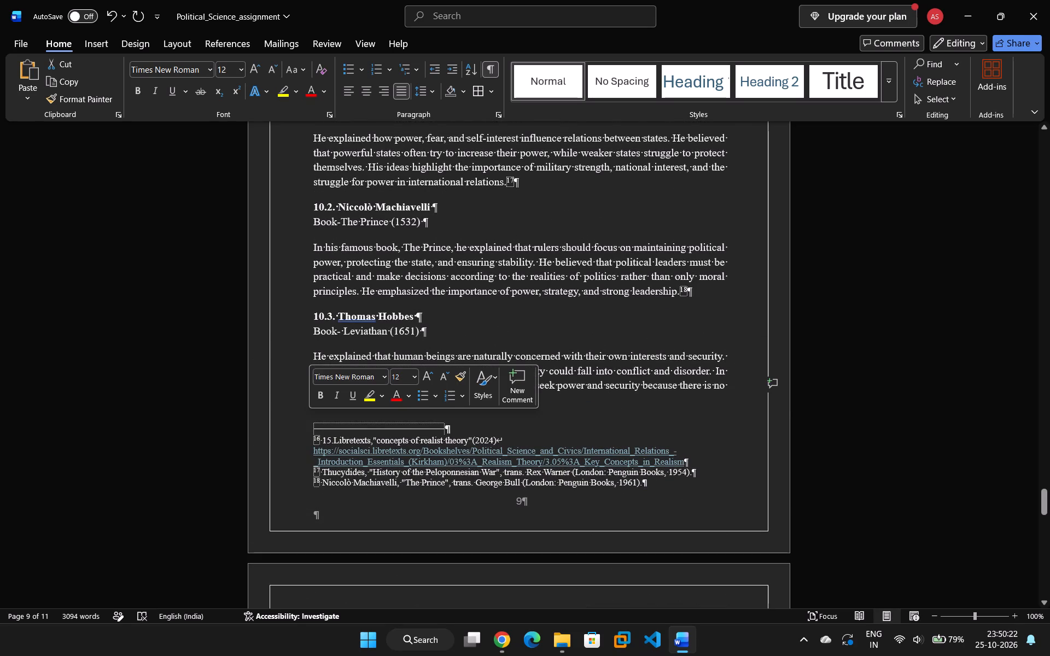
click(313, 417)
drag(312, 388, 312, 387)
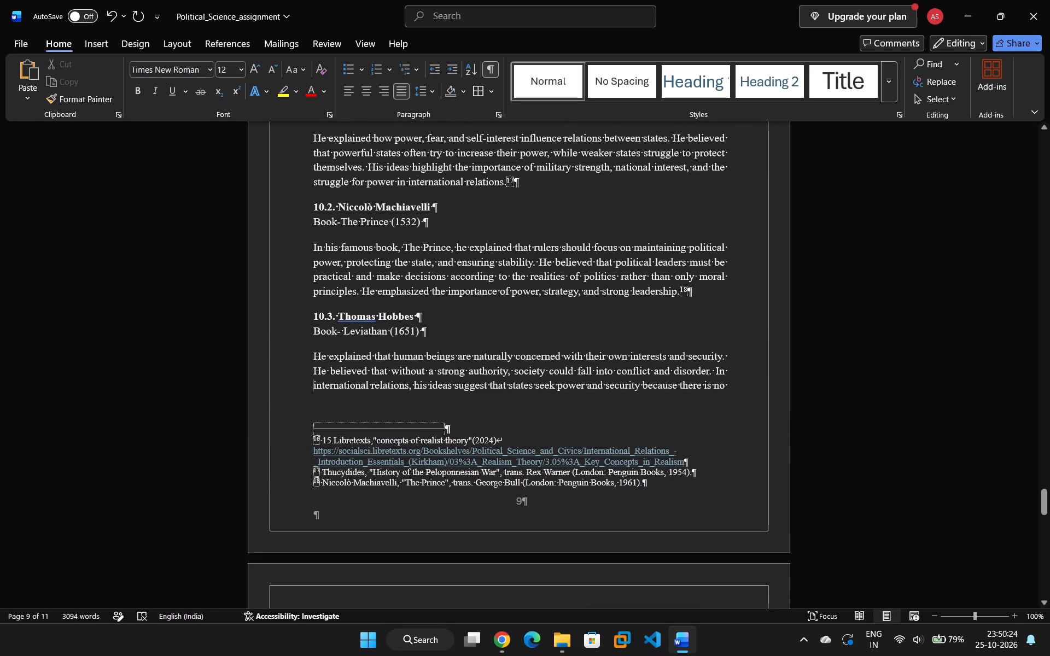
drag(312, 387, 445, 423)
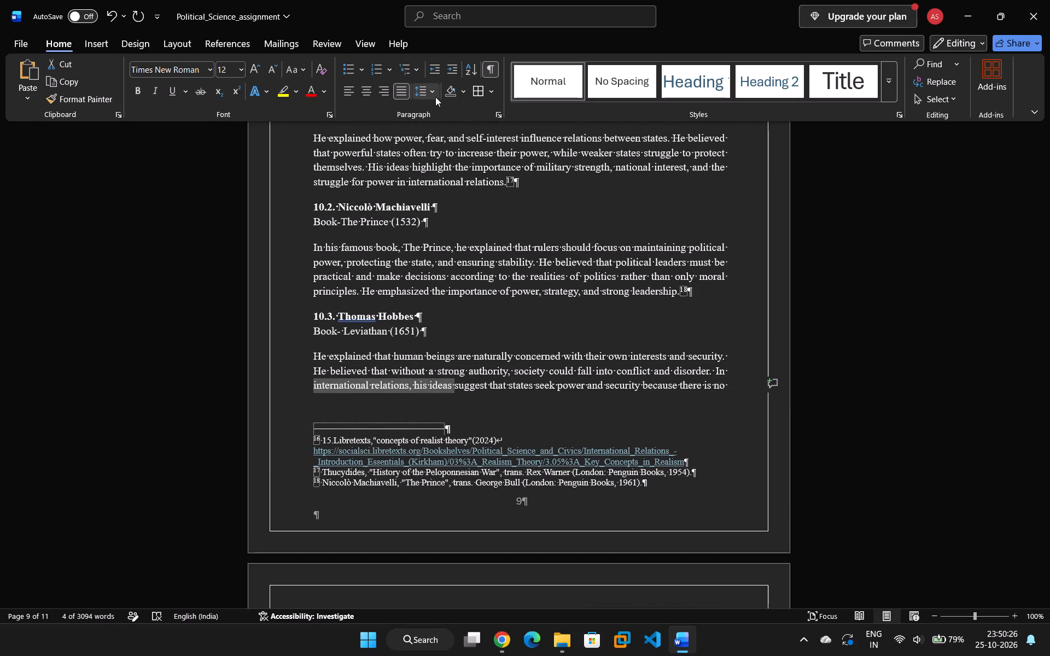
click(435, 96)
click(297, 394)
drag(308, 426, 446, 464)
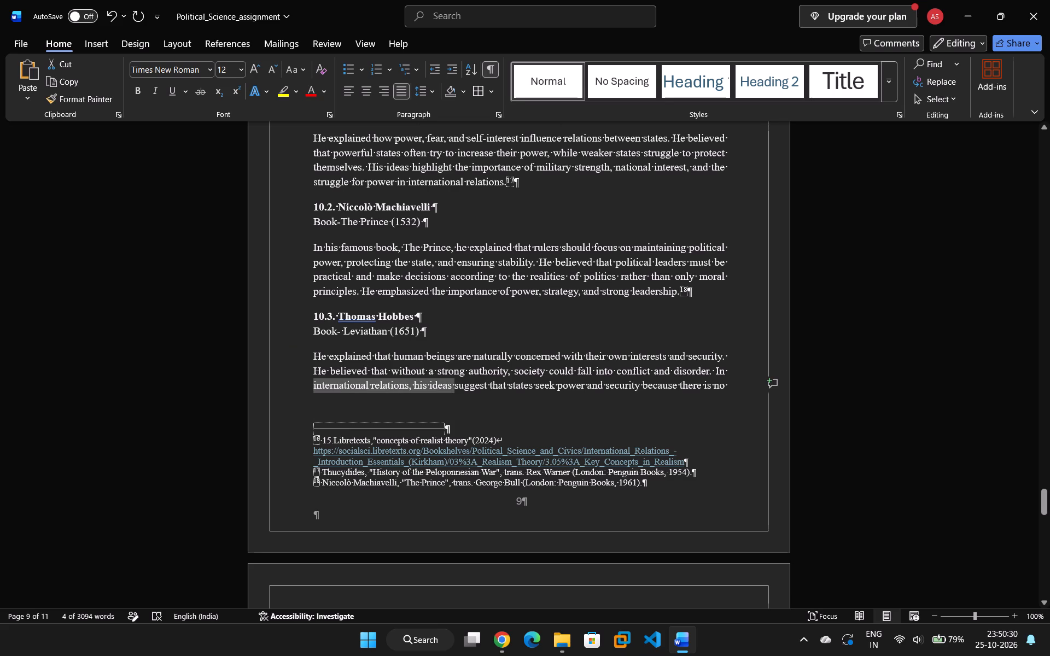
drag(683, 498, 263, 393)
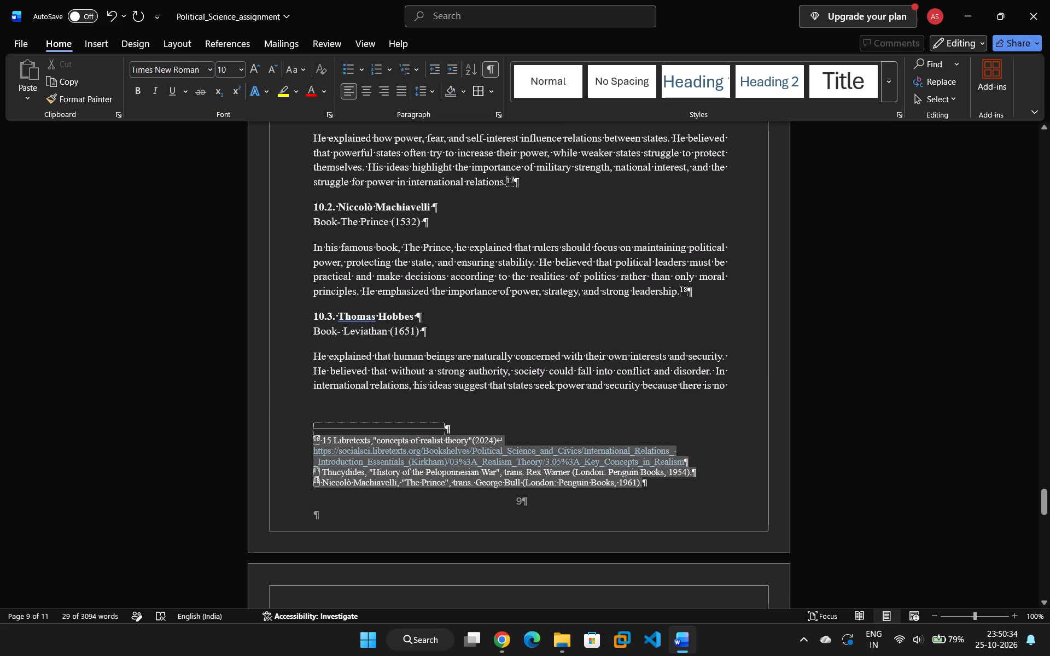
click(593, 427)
Examine the section spacing and footnotes from "10.4. E. H. Carr" to "15. Bibliography", and recheck pages 8 to 10.
scroll(584, 427, down, 14)
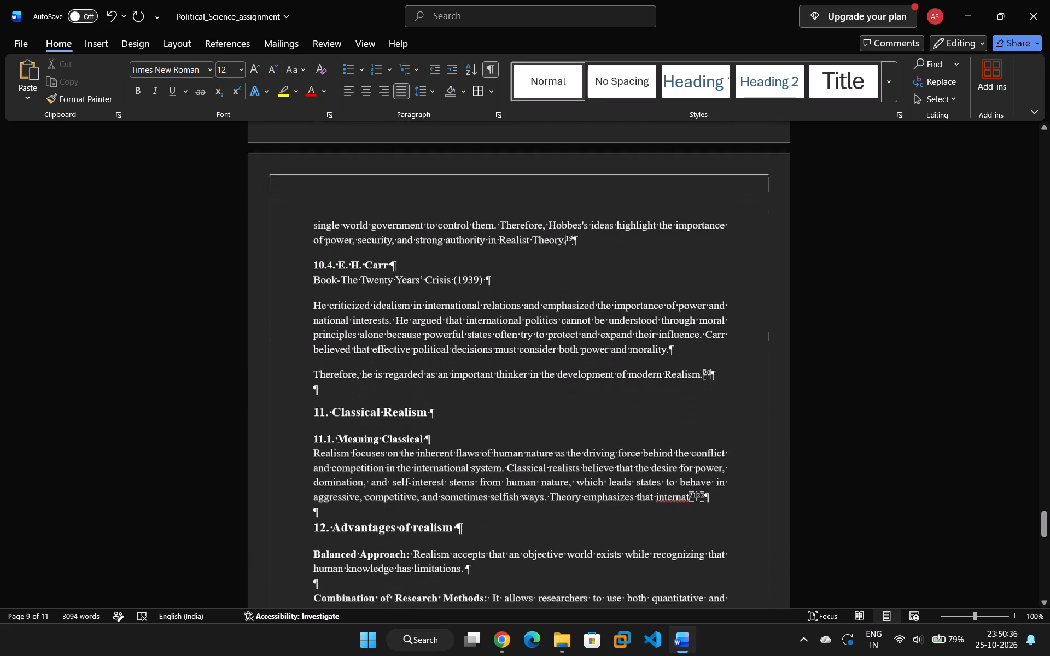
scroll(567, 435, down, 15)
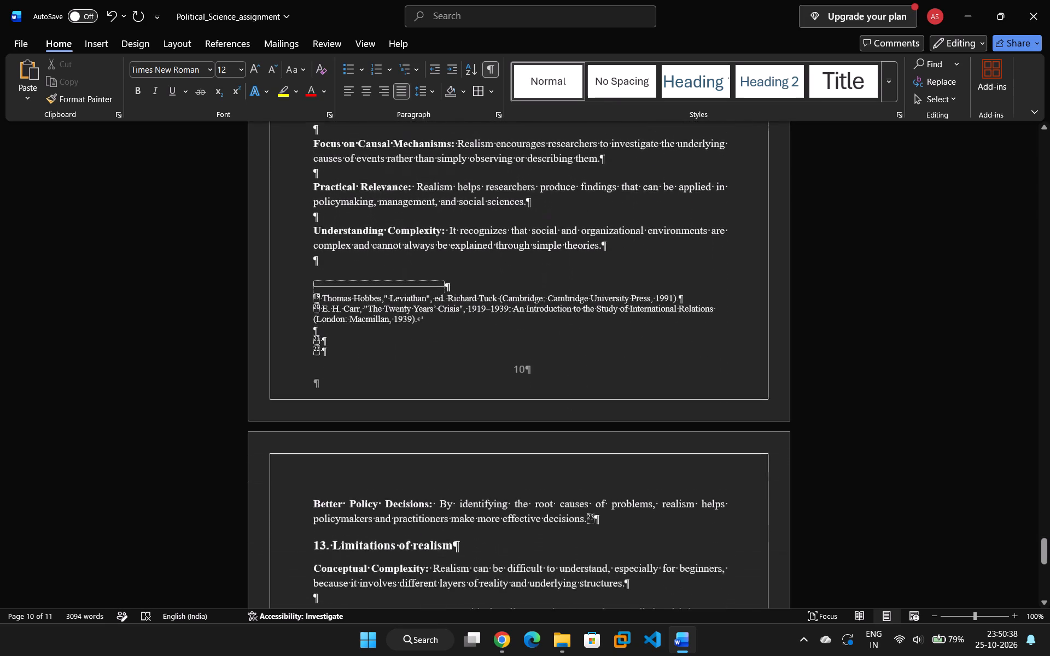
scroll(581, 460, down, 13)
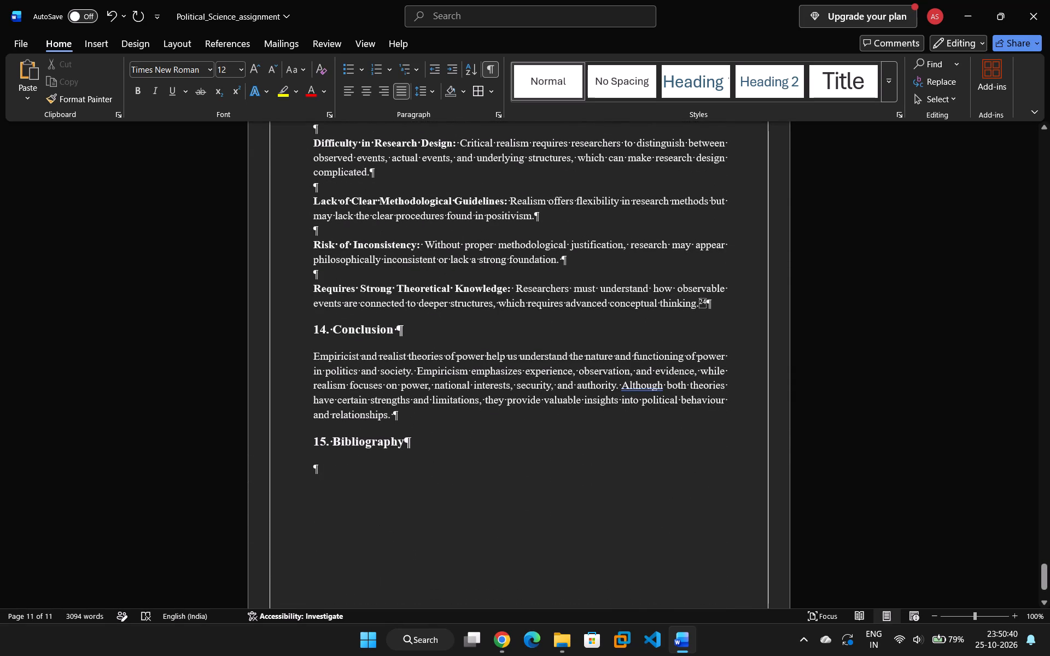
scroll(574, 462, down, 7)
scroll(574, 464, up, 7)
scroll(574, 464, down, 13)
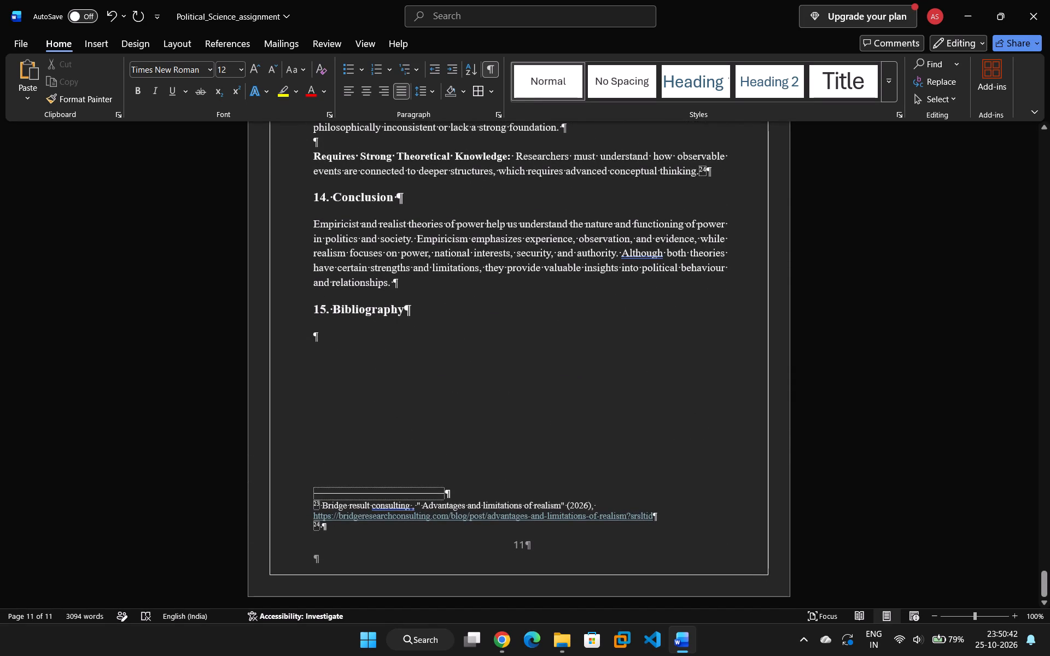
scroll(570, 461, up, 18)
scroll(564, 440, up, 5)
scroll(564, 440, down, 1)
scroll(564, 440, up, 13)
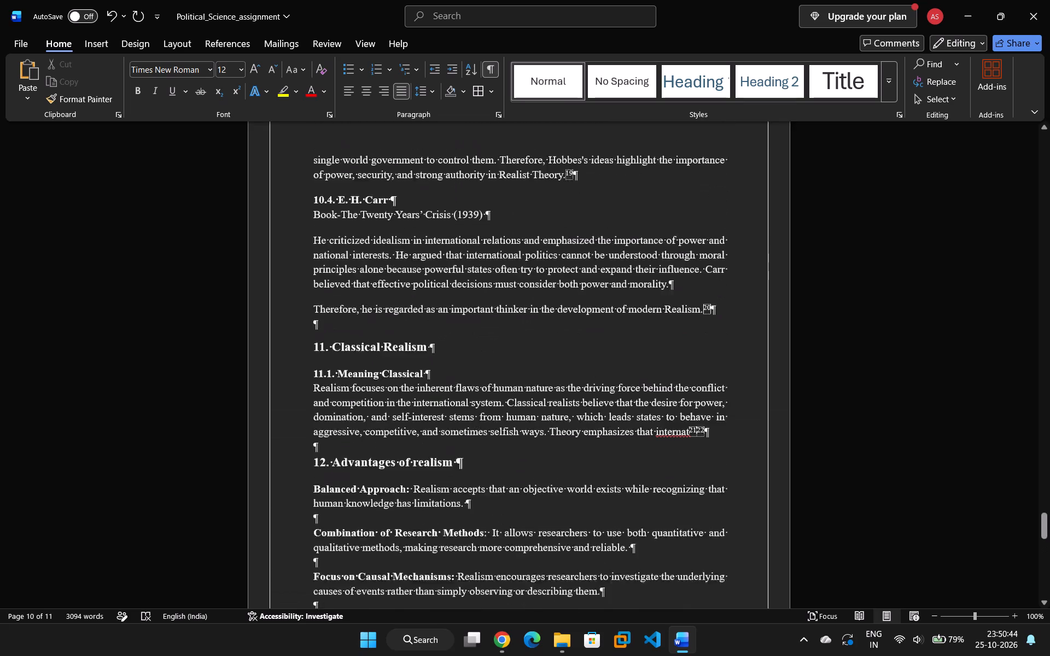
scroll(565, 441, up, 20)
scroll(565, 441, up, 10)
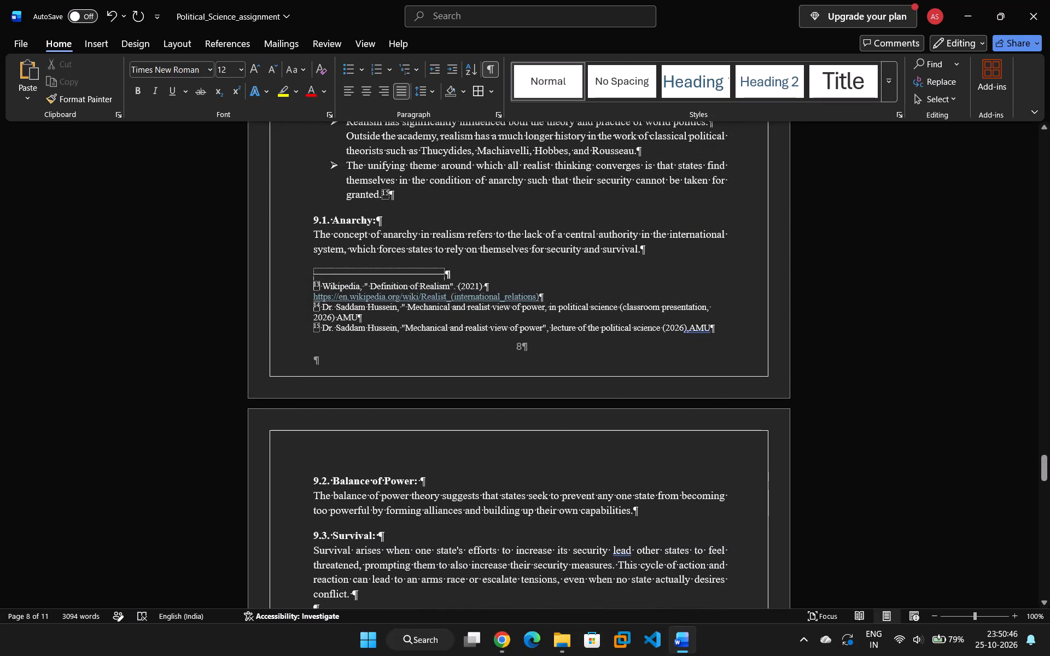
Hide the paragraph marks and other formatting symbols in the document.
click(489, 69)
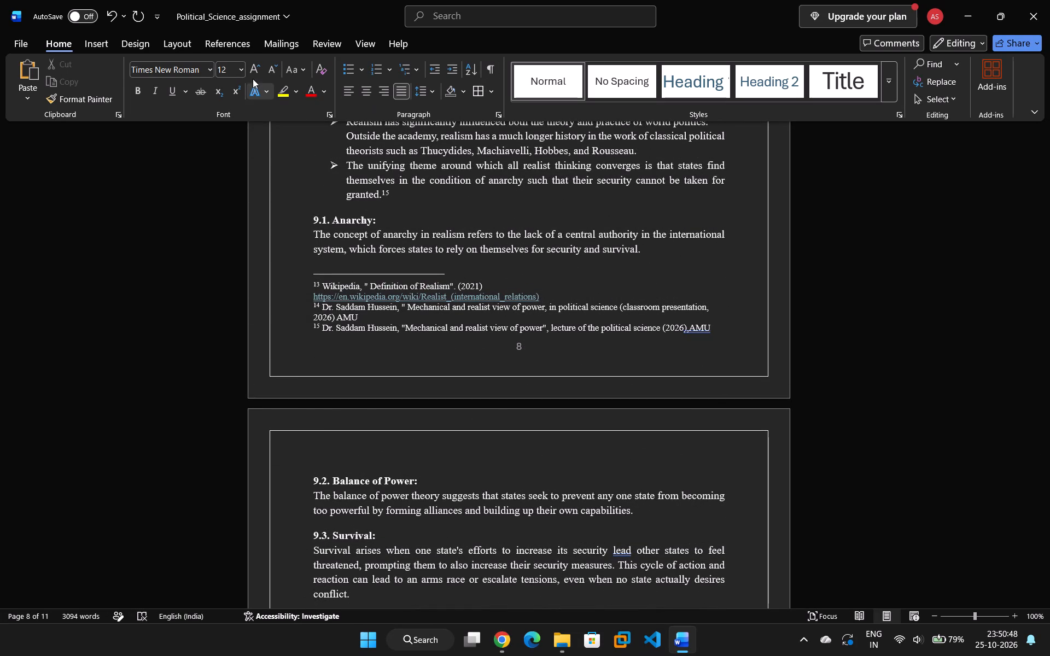
Export the document as a PDF named Political_Science_assignment in the Documents folder, replacing the existing file.
click(31, 45)
click(44, 311)
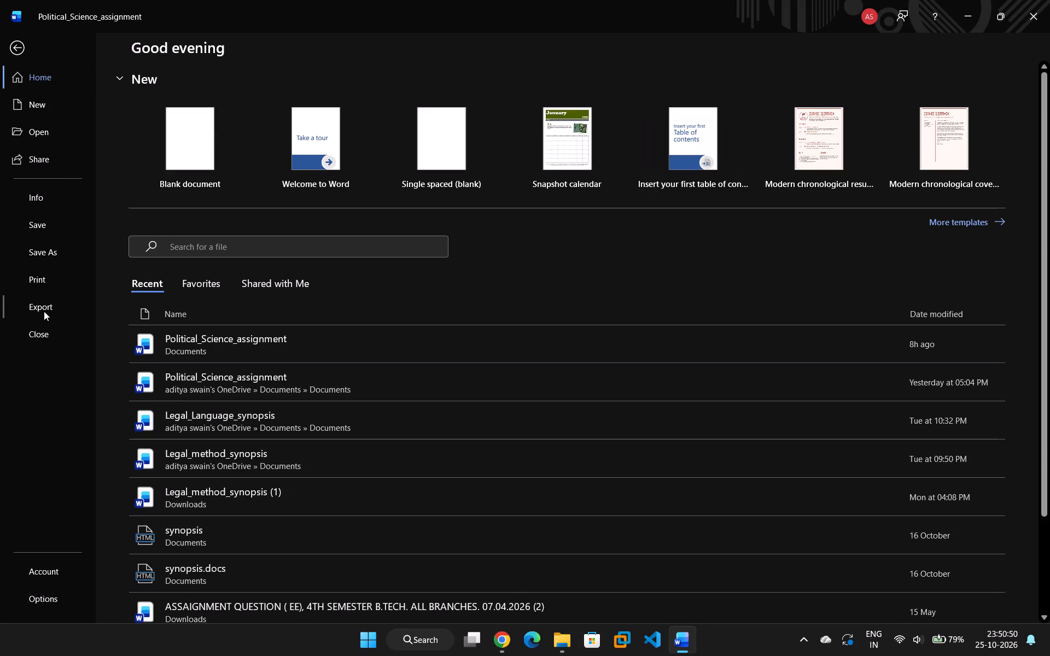
click(378, 186)
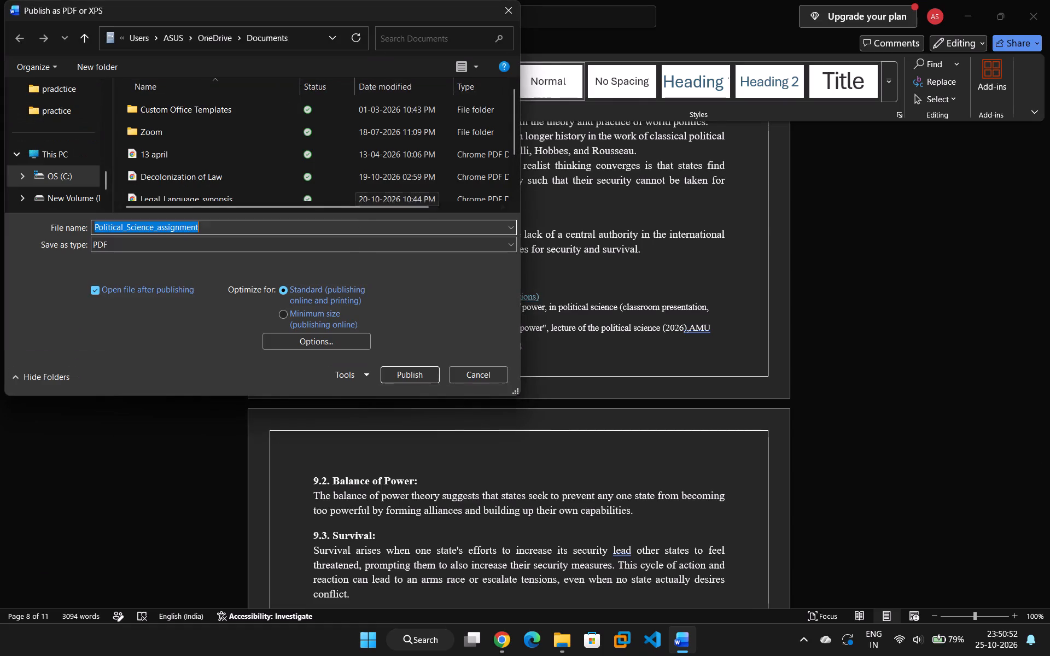
click(393, 377)
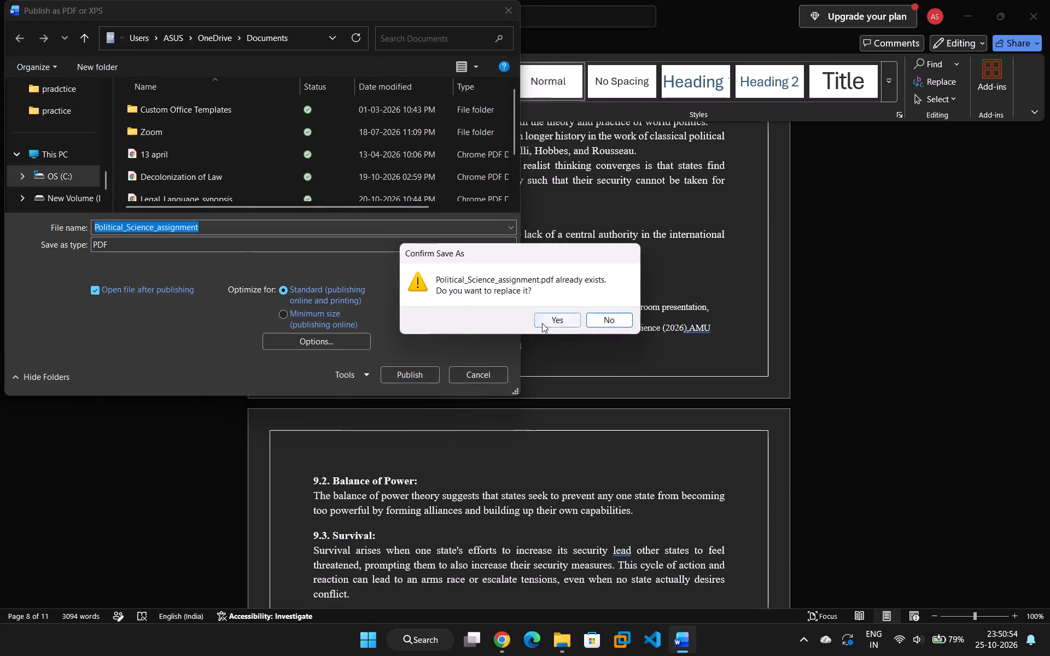
click(543, 323)
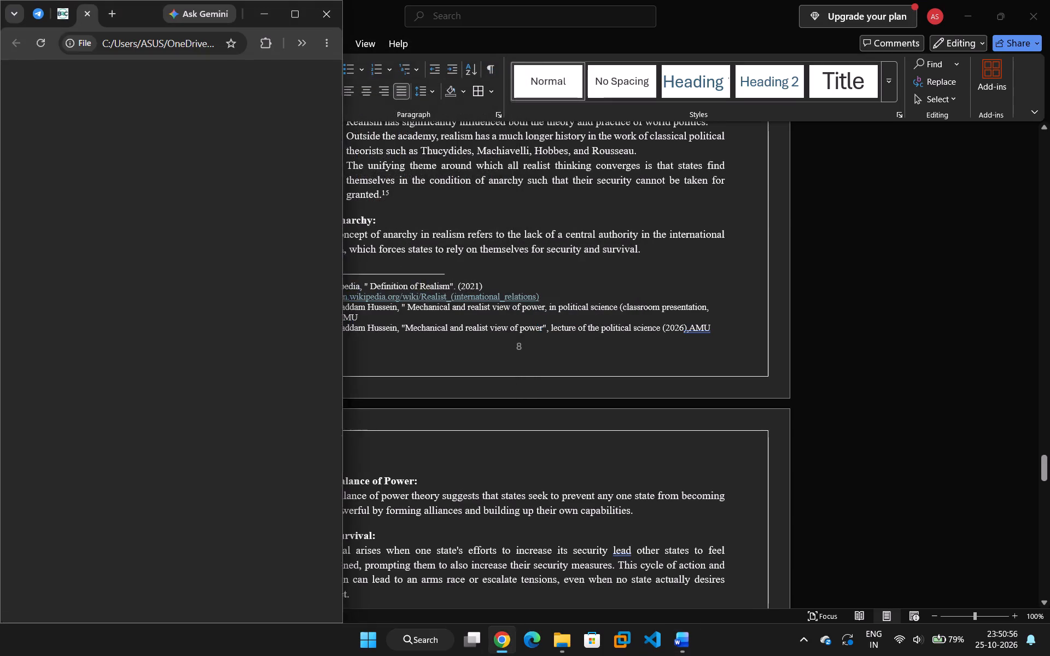
Examine the cover page and two-column table of contents in the published PDF, then close its Chrome window.
scroll(238, 216, down, 1)
scroll(238, 216, up, 2)
scroll(237, 221, down, 2)
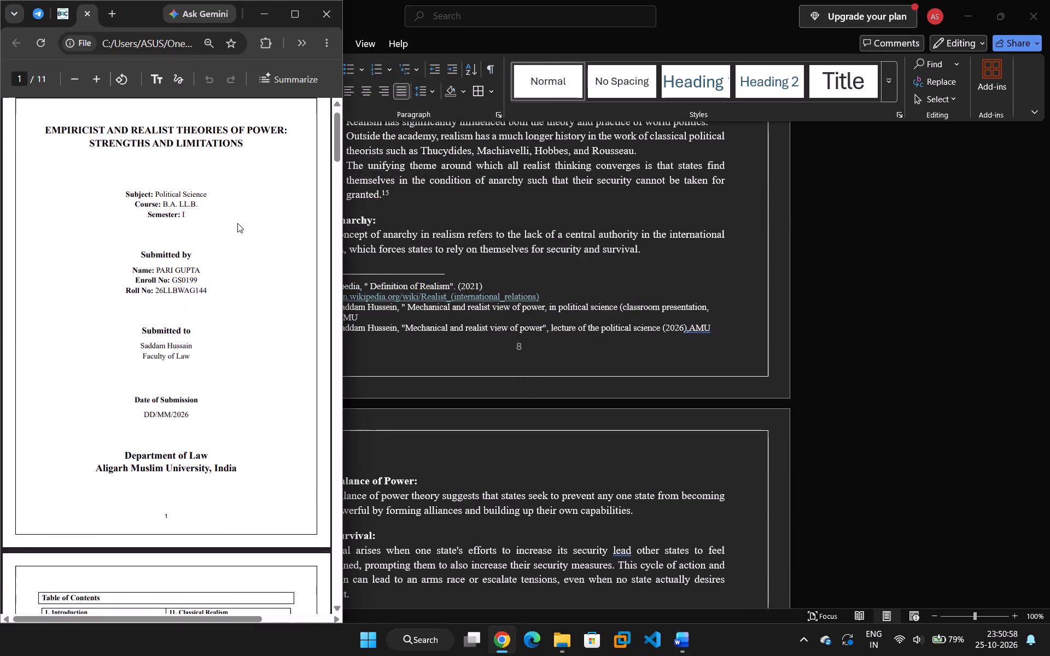
scroll(237, 223, down, 3)
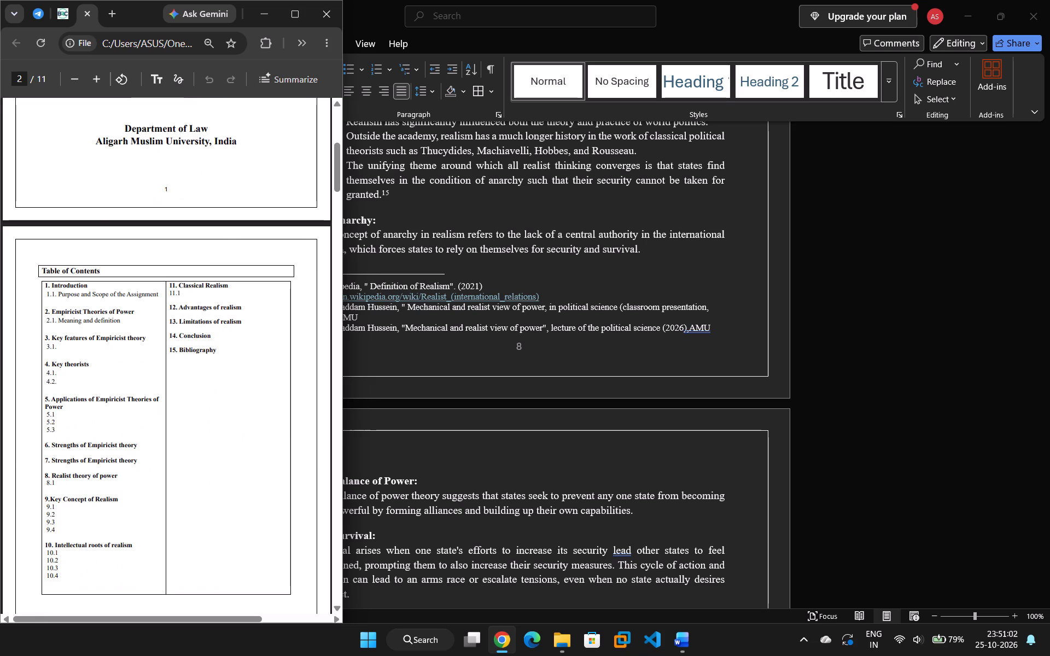
scroll(213, 304, down, 2)
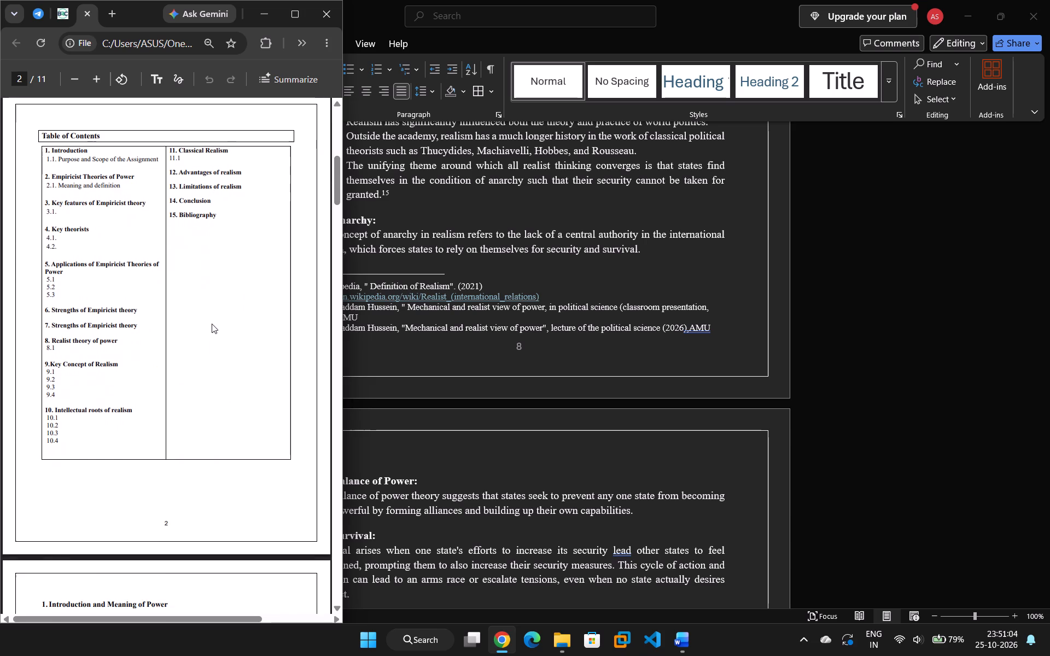
scroll(212, 324, down, 1)
scroll(212, 324, up, 3)
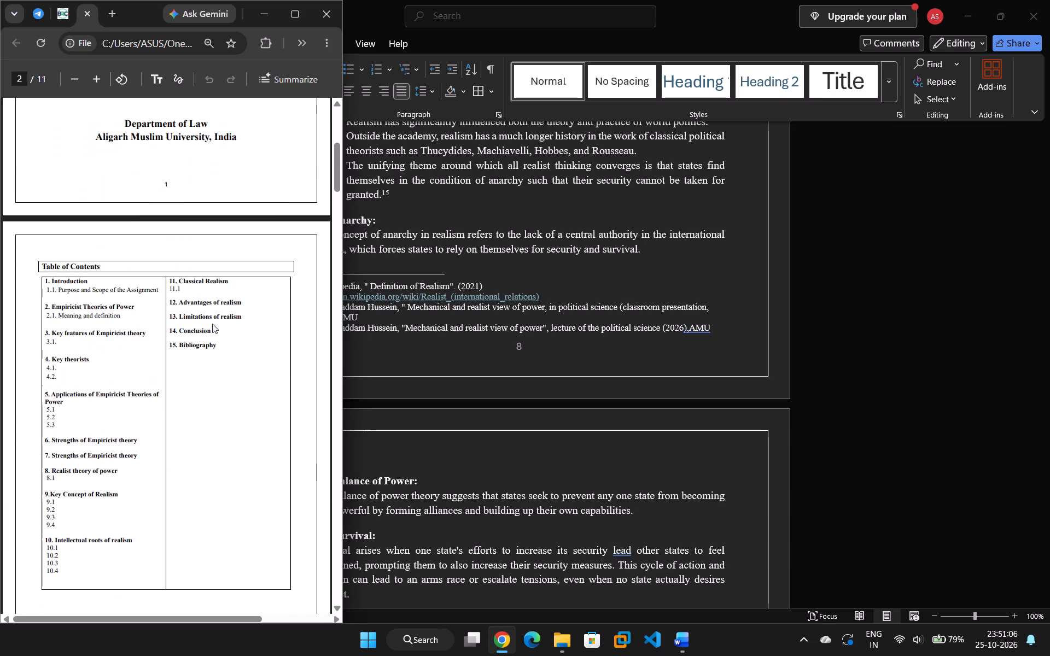
scroll(212, 324, down, 2)
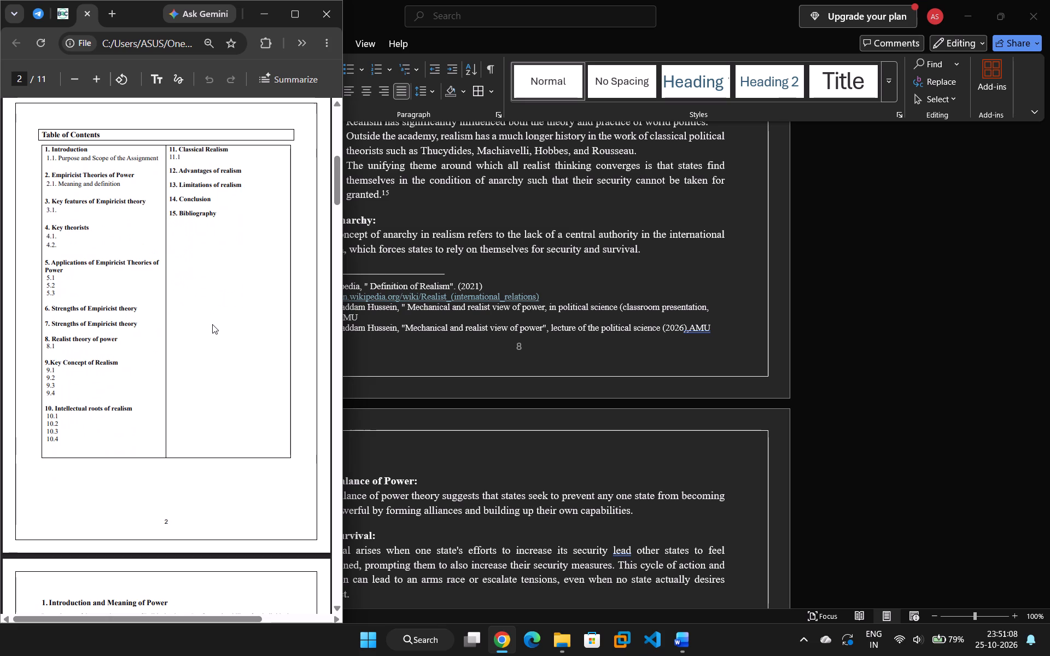
scroll(212, 324, up, 3)
scroll(212, 325, down, 4)
scroll(212, 325, up, 3)
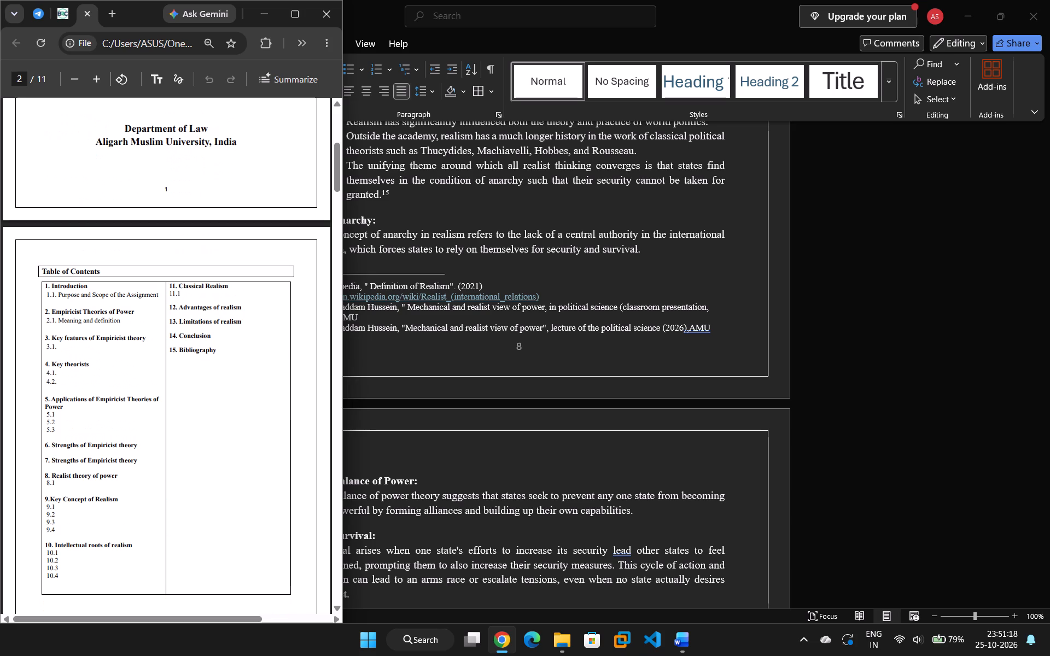
scroll(215, 337, up, 1)
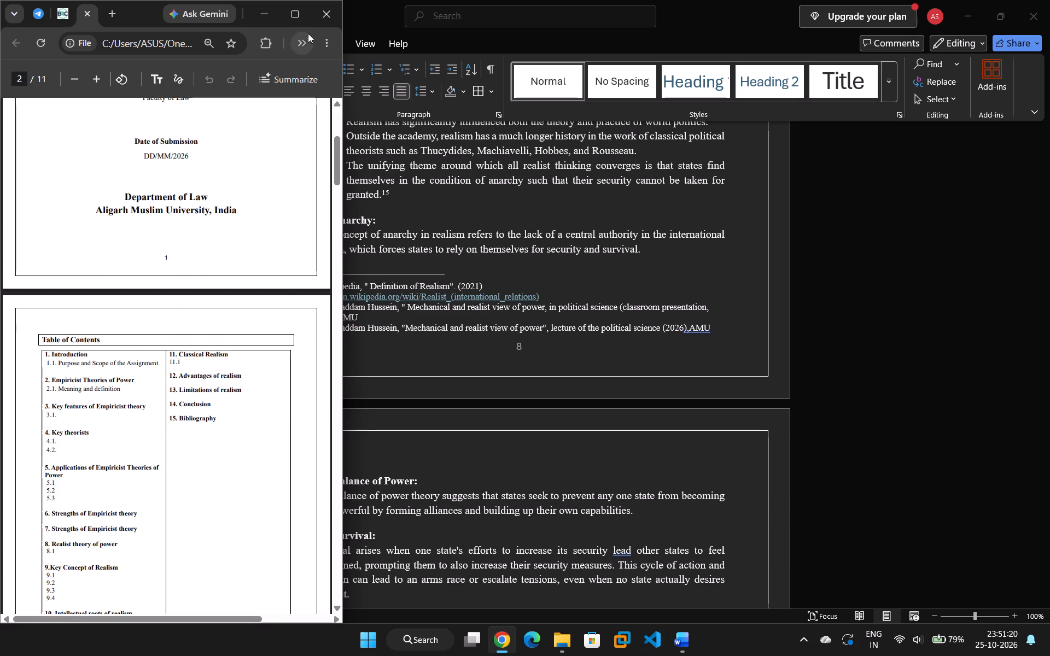
click(326, 17)
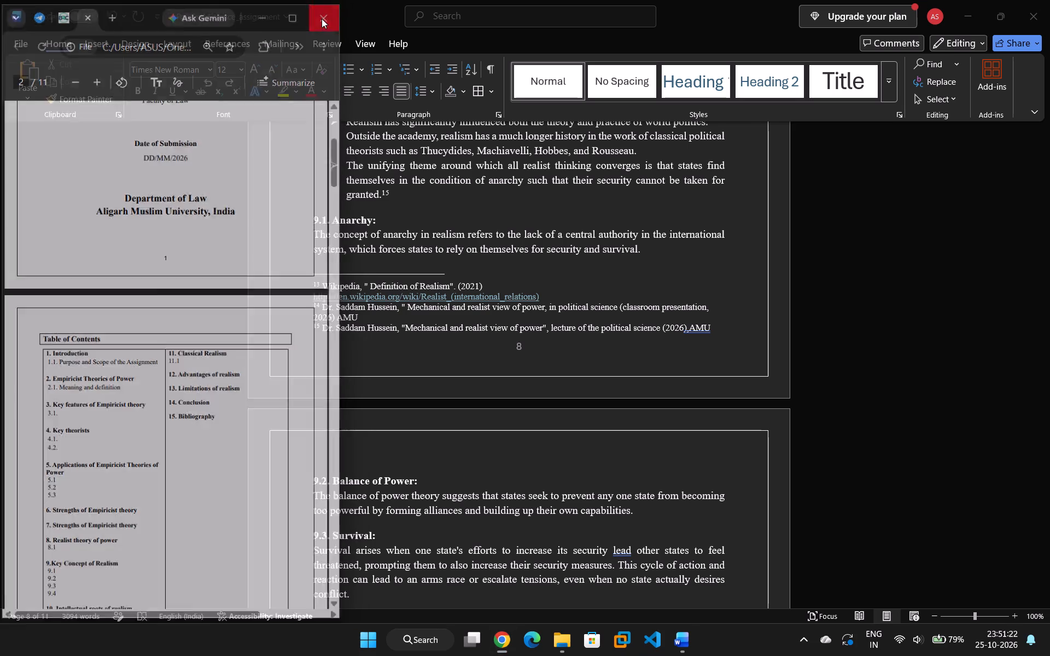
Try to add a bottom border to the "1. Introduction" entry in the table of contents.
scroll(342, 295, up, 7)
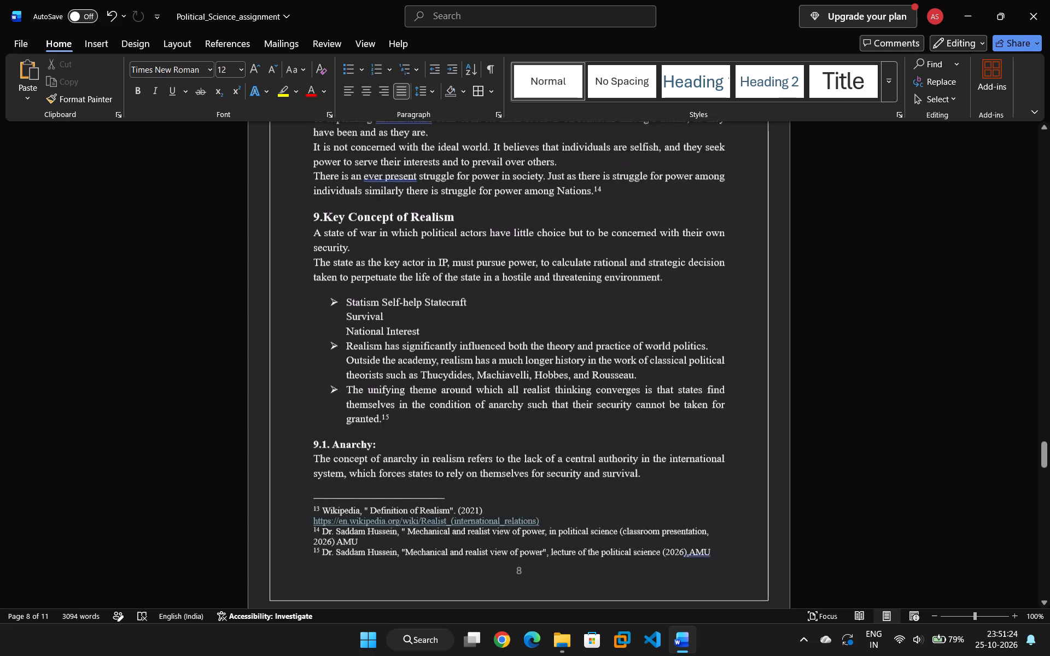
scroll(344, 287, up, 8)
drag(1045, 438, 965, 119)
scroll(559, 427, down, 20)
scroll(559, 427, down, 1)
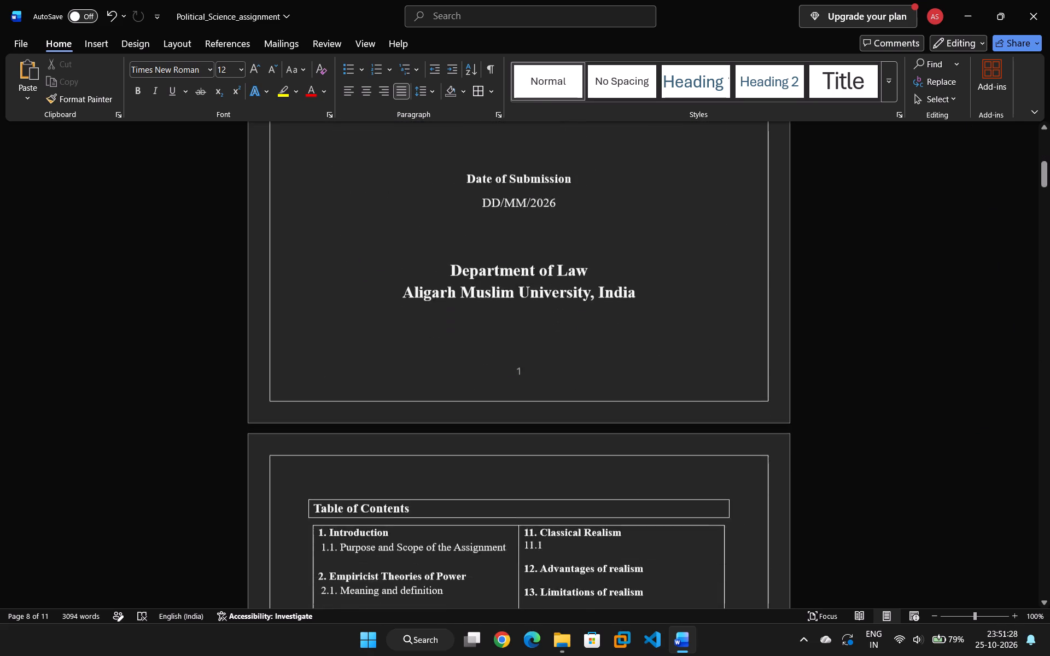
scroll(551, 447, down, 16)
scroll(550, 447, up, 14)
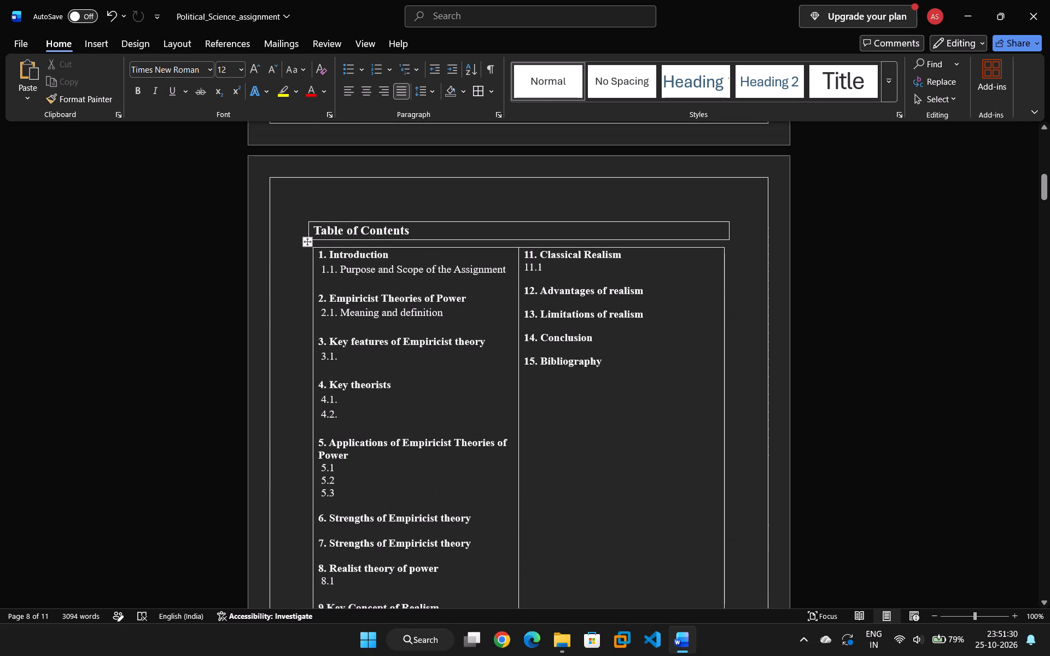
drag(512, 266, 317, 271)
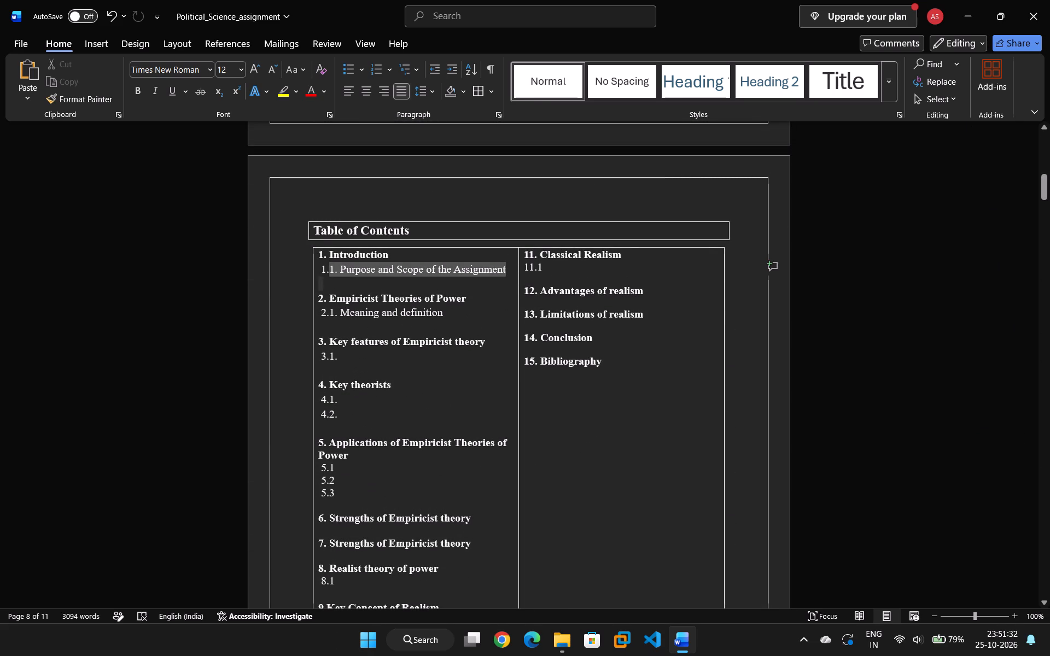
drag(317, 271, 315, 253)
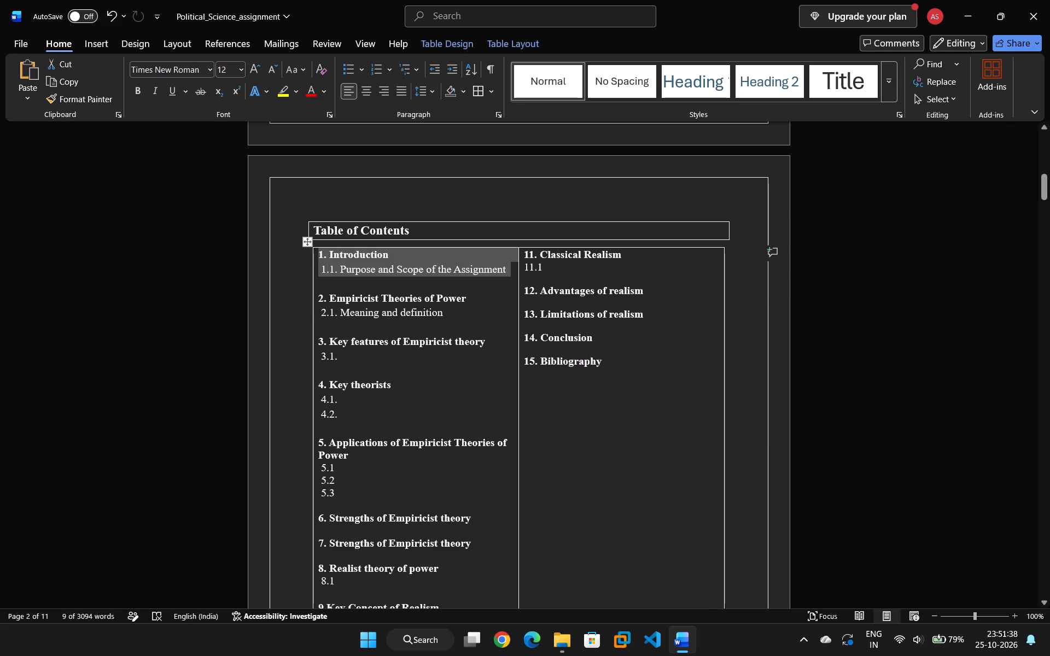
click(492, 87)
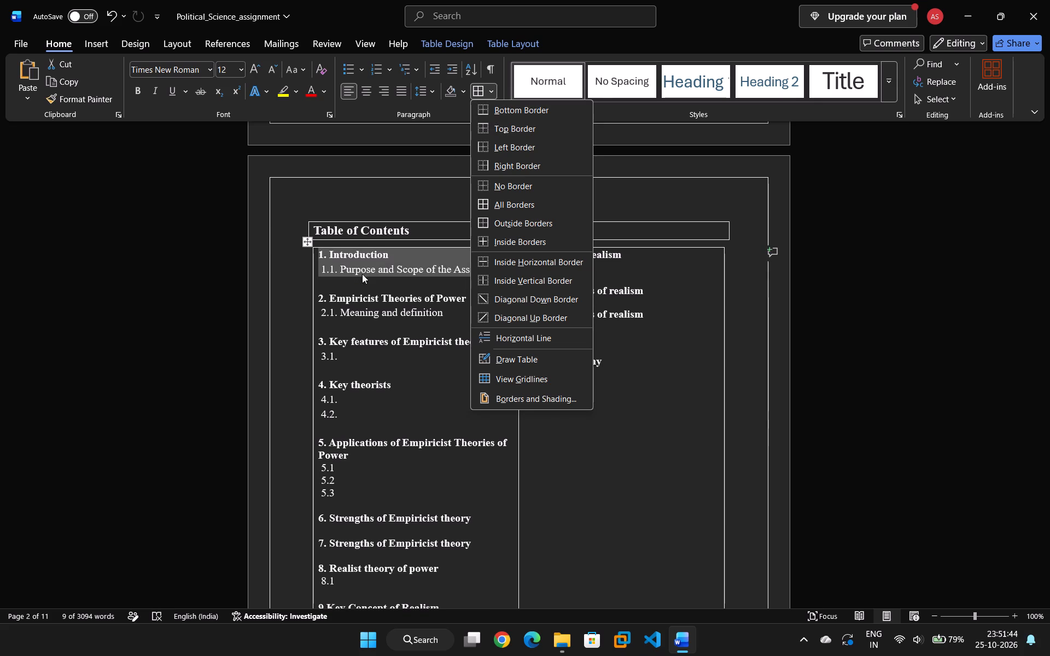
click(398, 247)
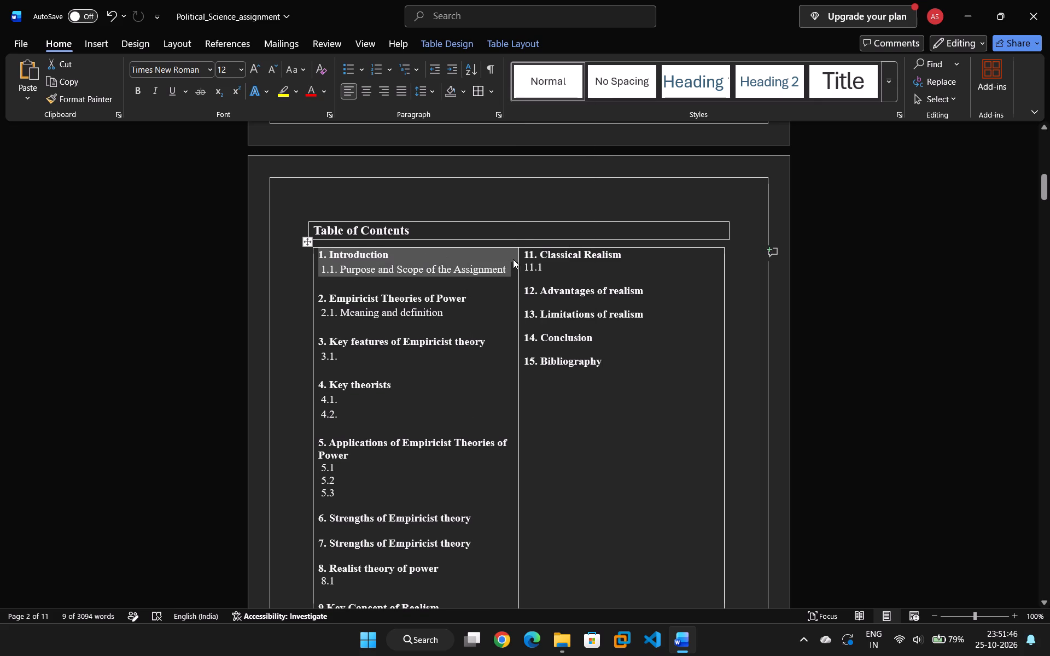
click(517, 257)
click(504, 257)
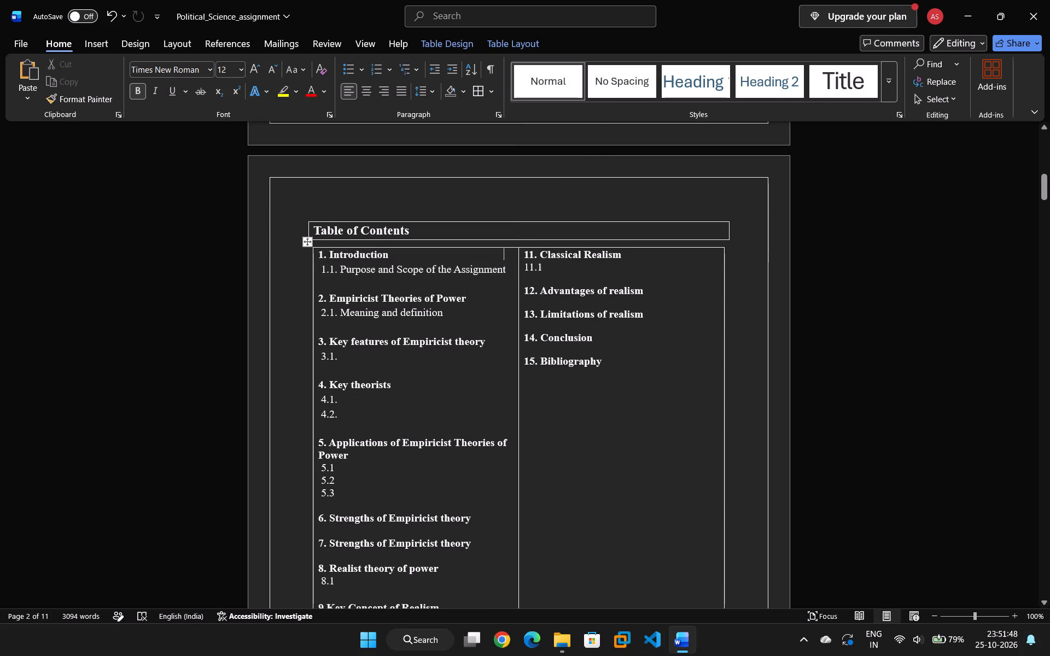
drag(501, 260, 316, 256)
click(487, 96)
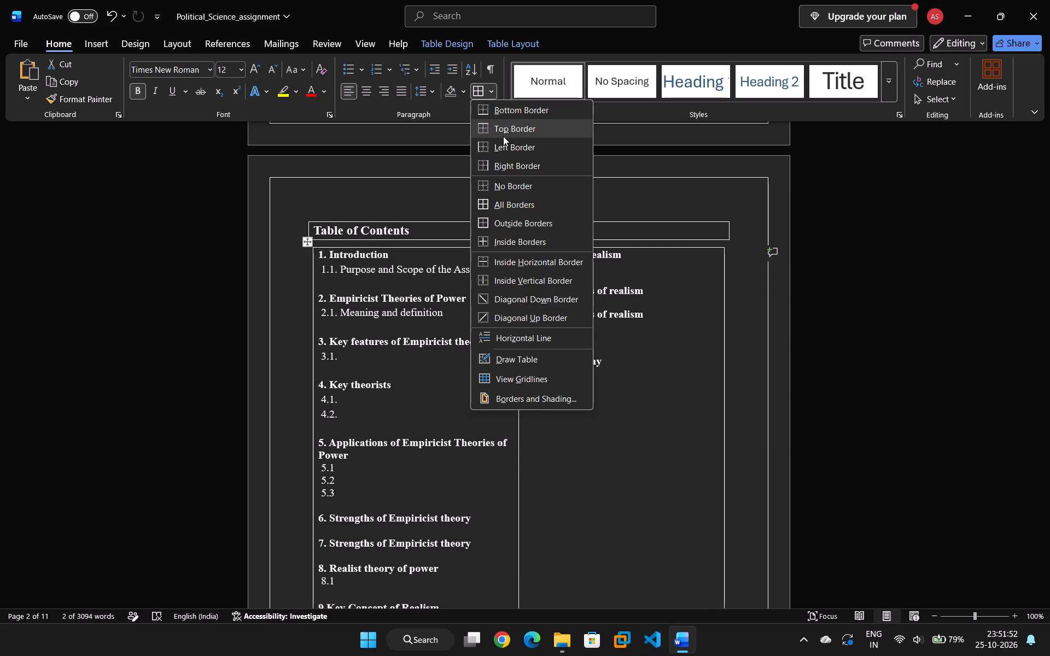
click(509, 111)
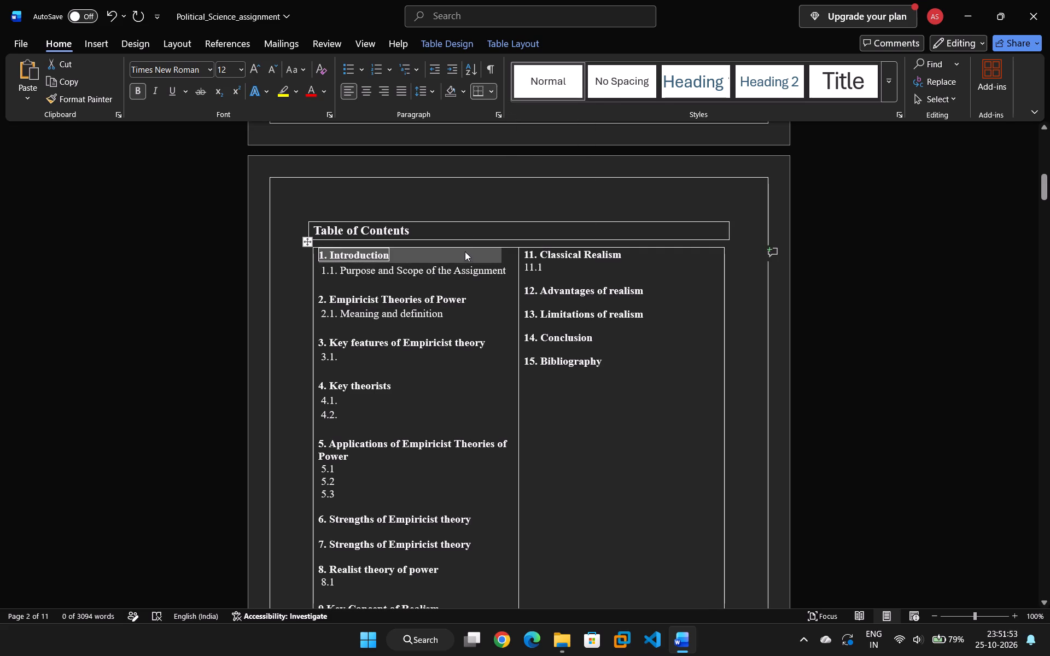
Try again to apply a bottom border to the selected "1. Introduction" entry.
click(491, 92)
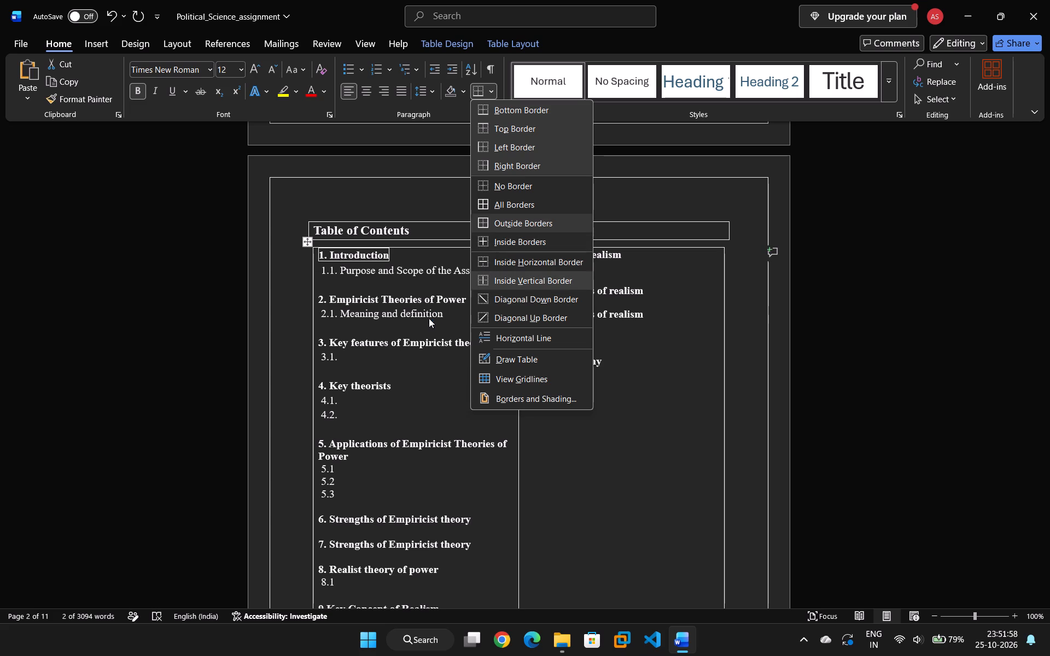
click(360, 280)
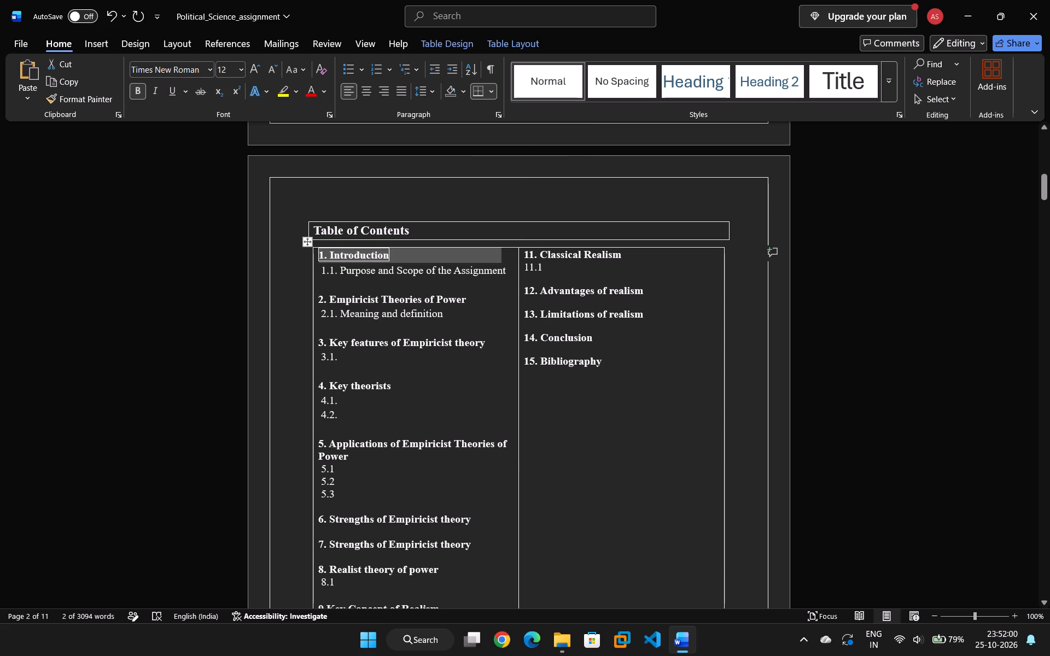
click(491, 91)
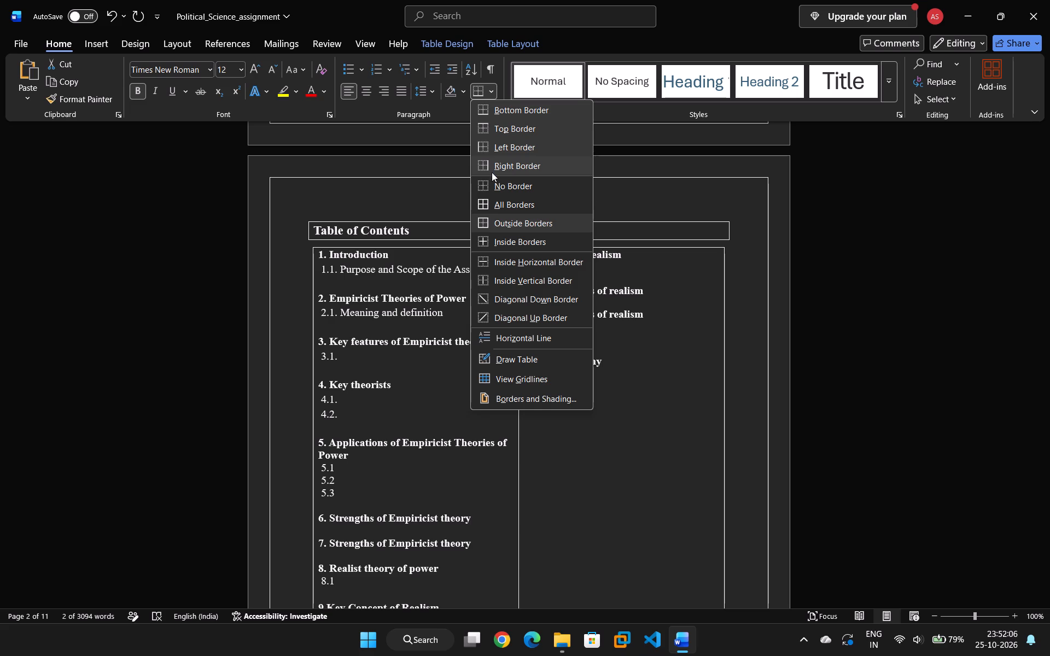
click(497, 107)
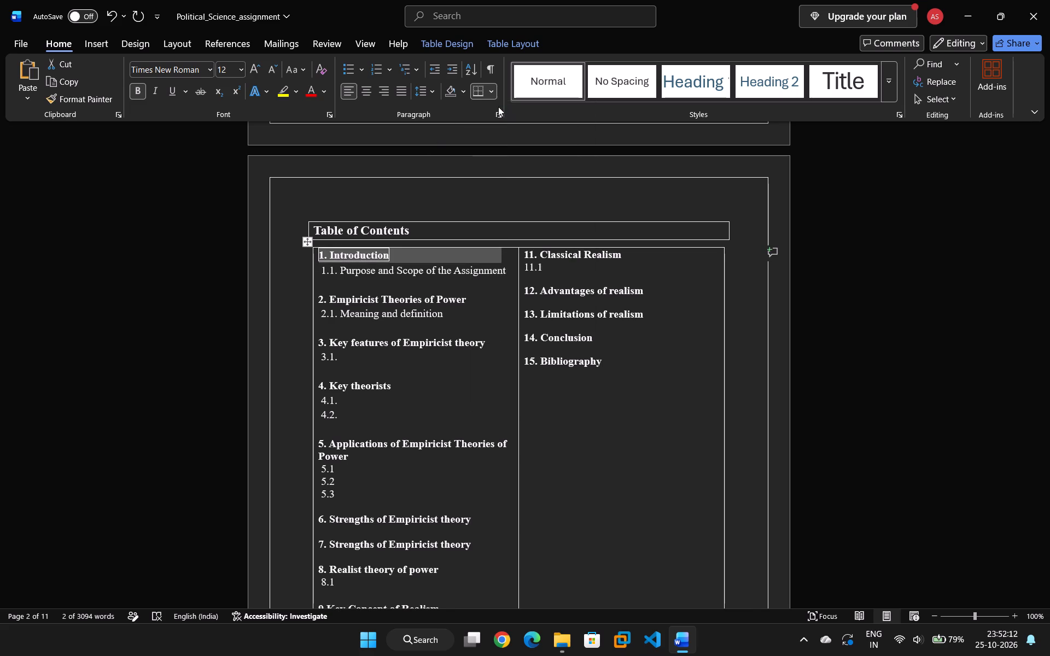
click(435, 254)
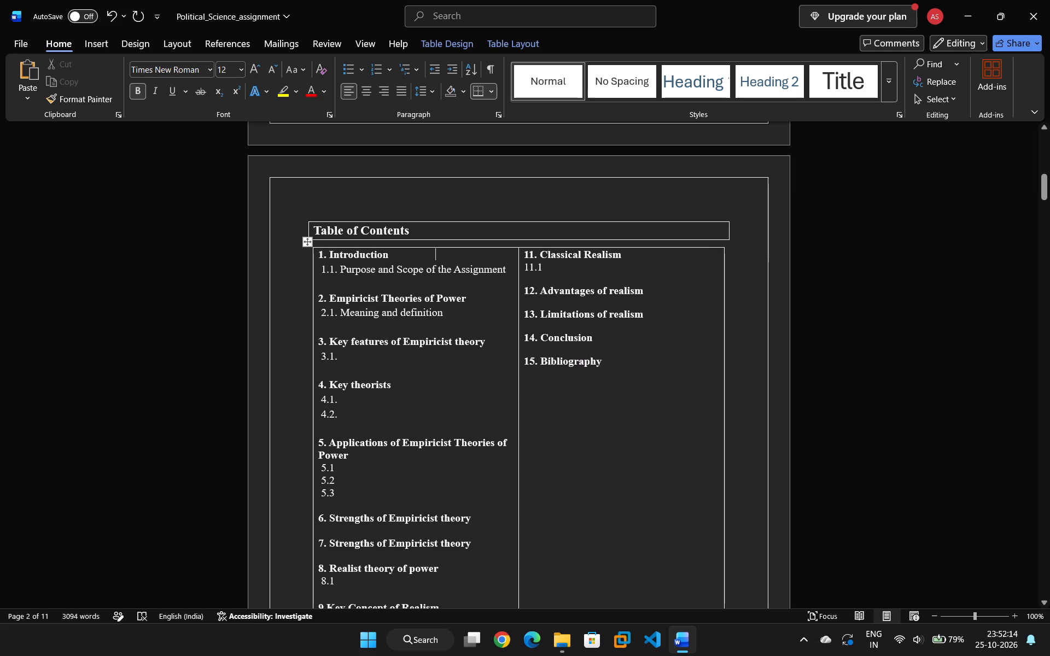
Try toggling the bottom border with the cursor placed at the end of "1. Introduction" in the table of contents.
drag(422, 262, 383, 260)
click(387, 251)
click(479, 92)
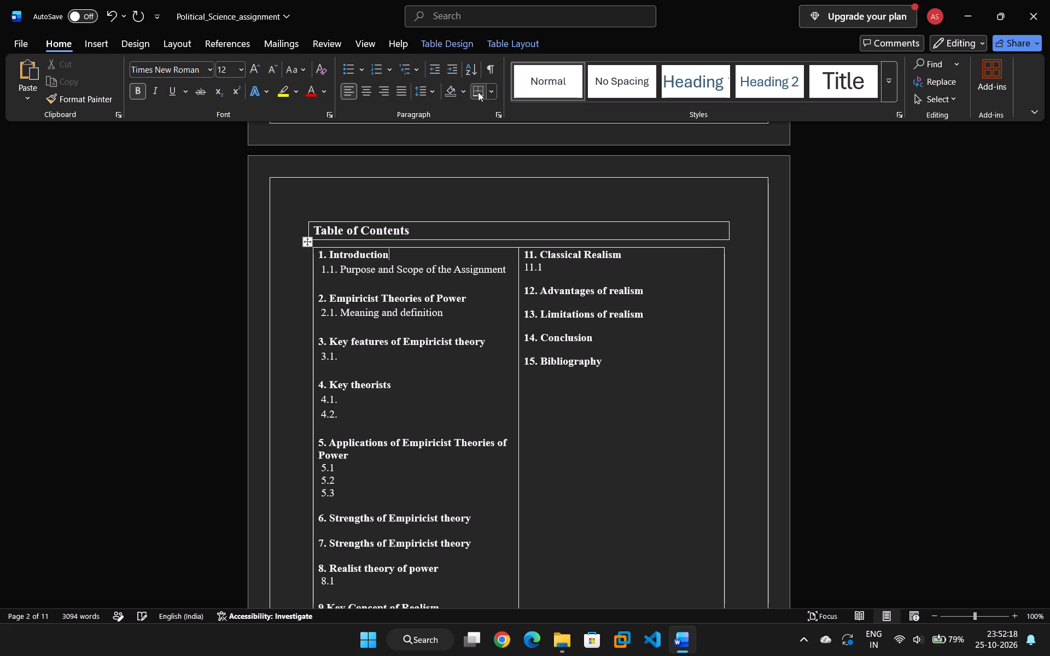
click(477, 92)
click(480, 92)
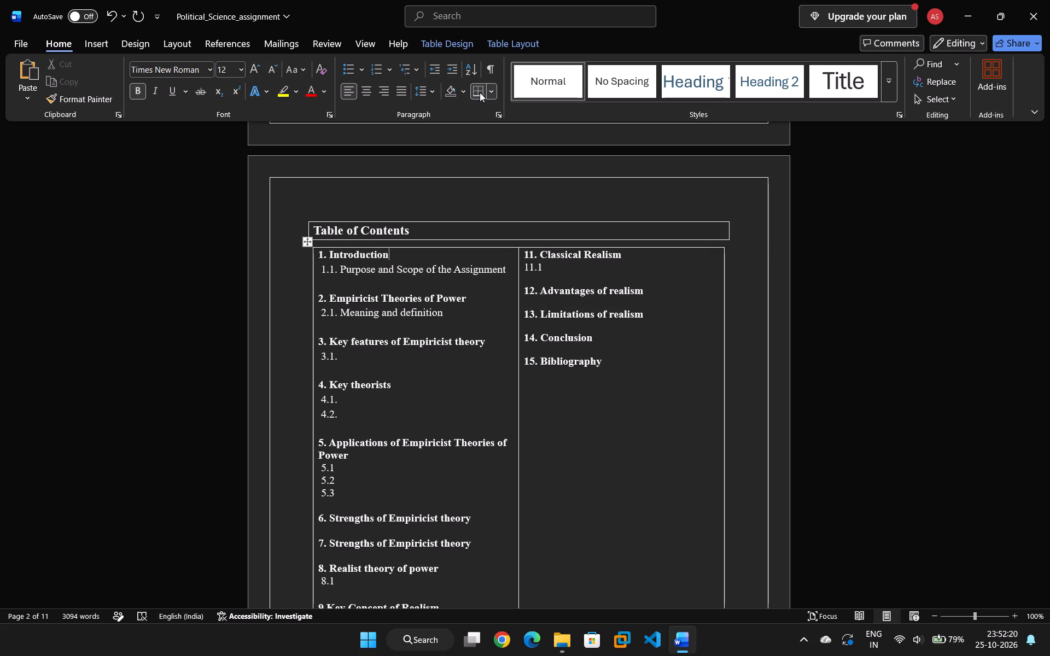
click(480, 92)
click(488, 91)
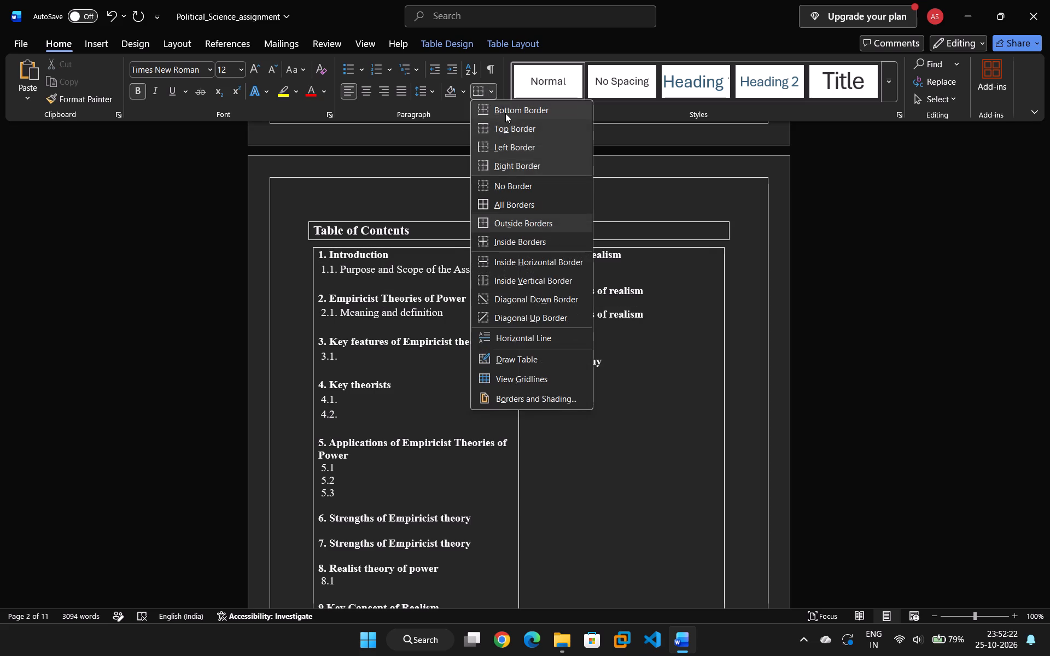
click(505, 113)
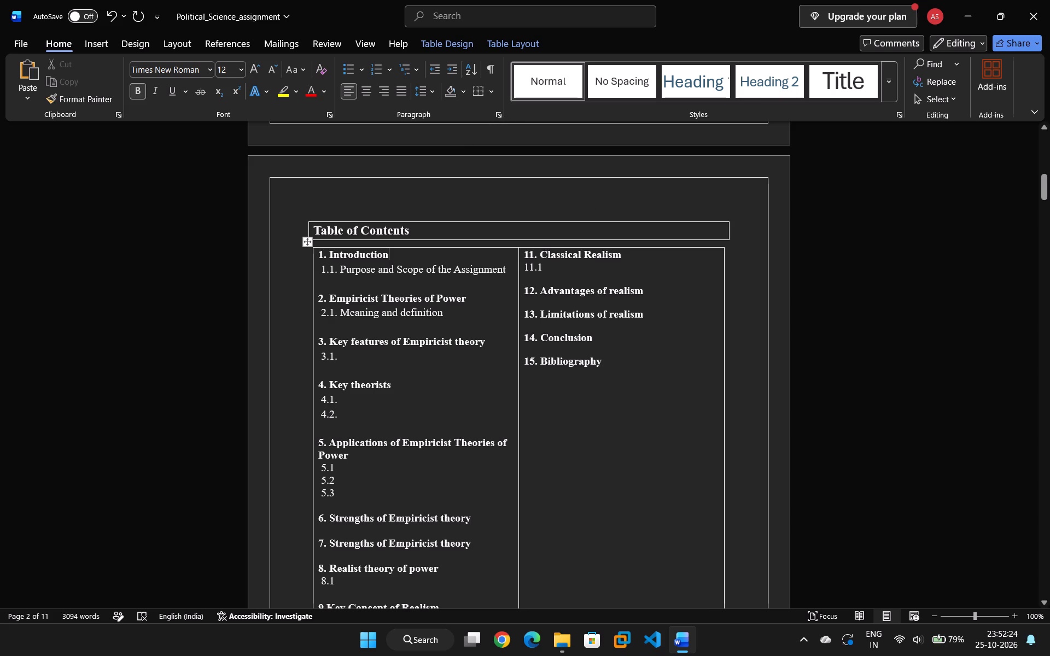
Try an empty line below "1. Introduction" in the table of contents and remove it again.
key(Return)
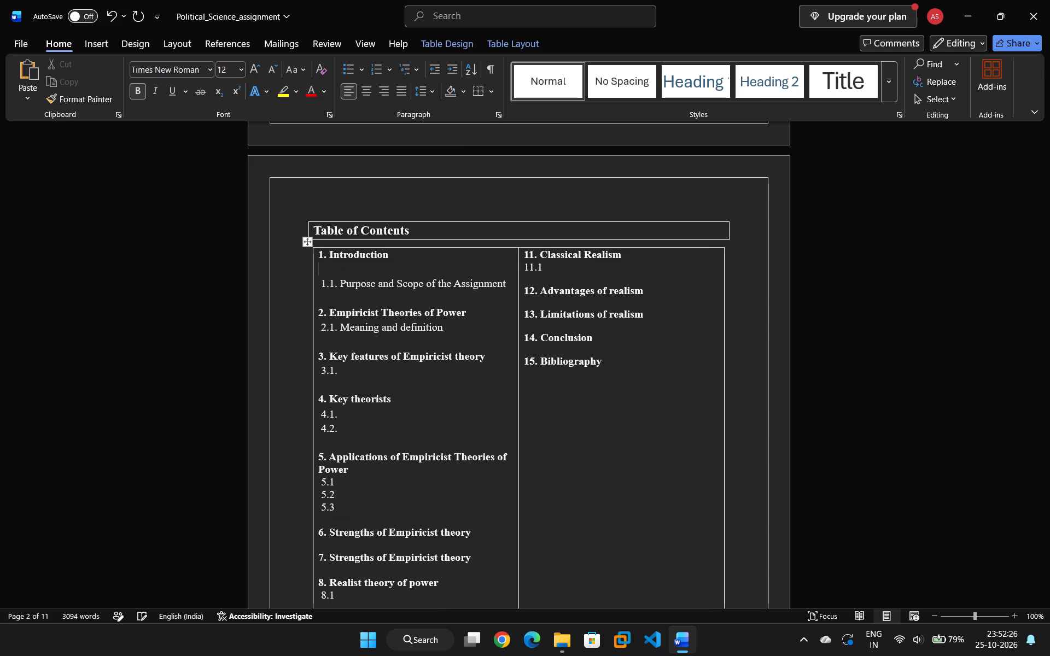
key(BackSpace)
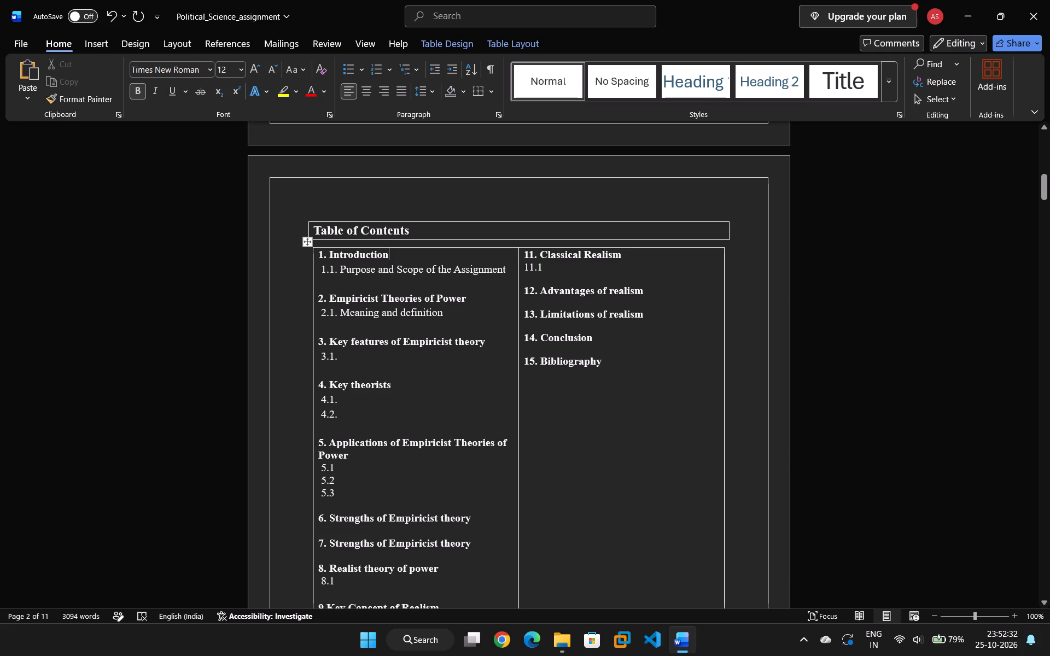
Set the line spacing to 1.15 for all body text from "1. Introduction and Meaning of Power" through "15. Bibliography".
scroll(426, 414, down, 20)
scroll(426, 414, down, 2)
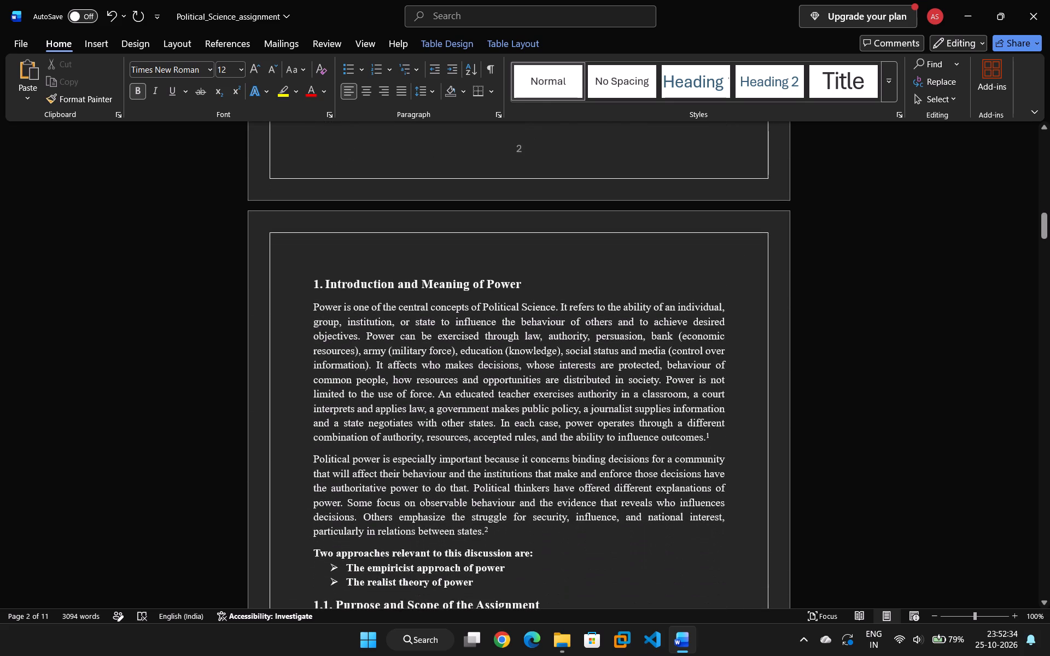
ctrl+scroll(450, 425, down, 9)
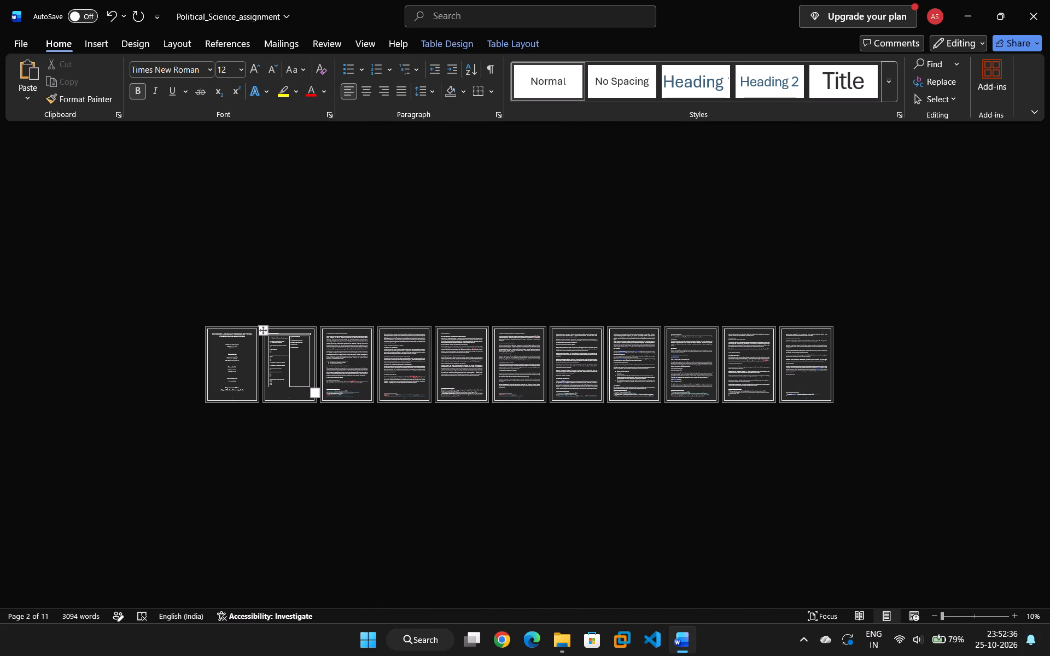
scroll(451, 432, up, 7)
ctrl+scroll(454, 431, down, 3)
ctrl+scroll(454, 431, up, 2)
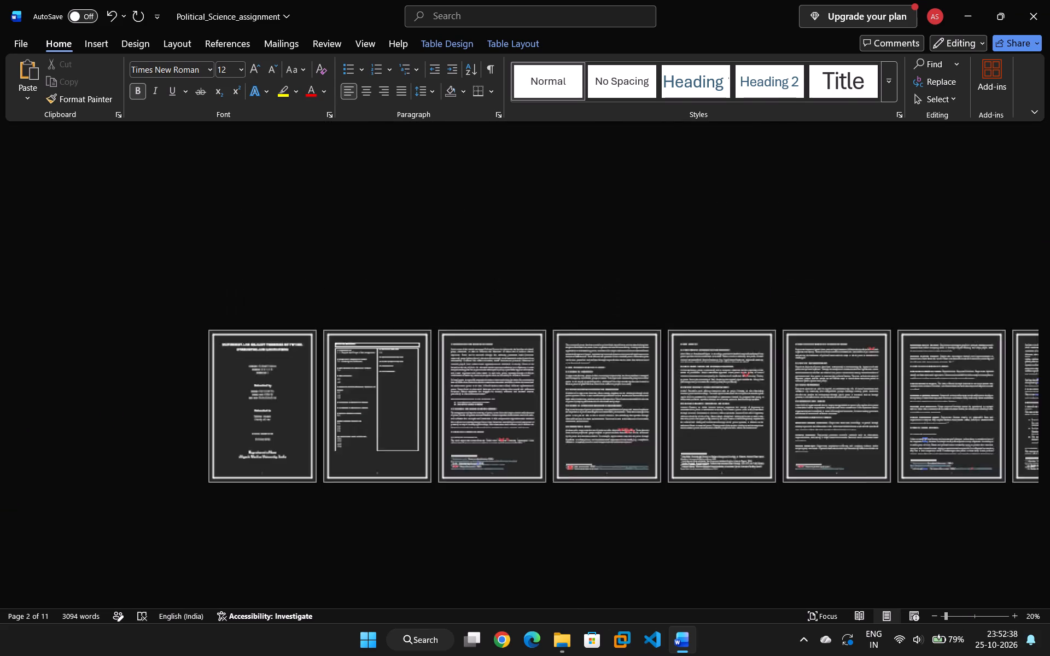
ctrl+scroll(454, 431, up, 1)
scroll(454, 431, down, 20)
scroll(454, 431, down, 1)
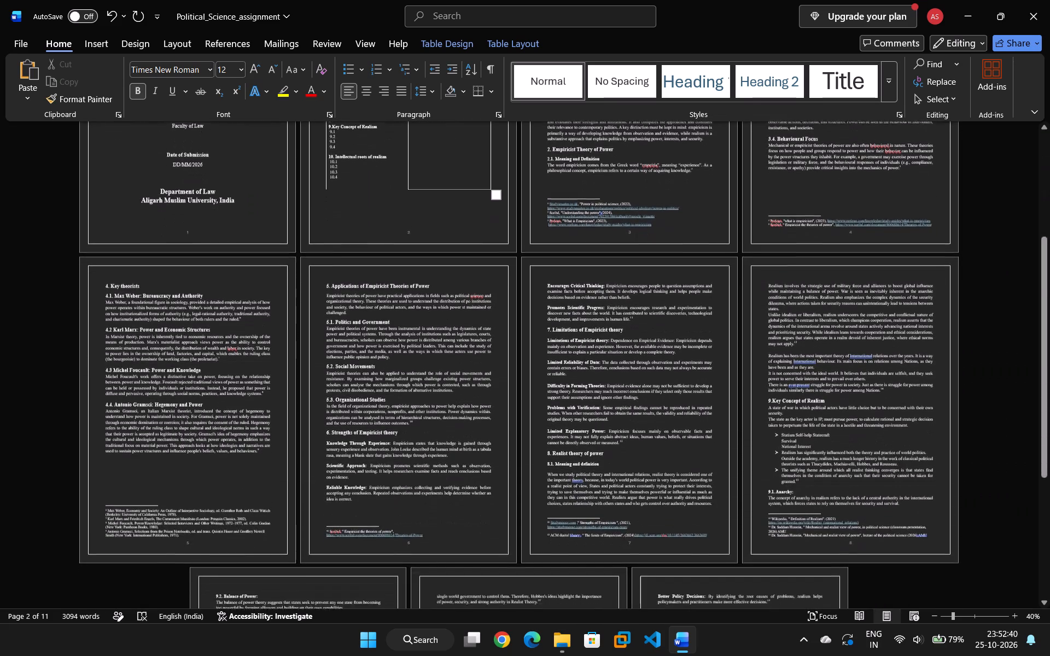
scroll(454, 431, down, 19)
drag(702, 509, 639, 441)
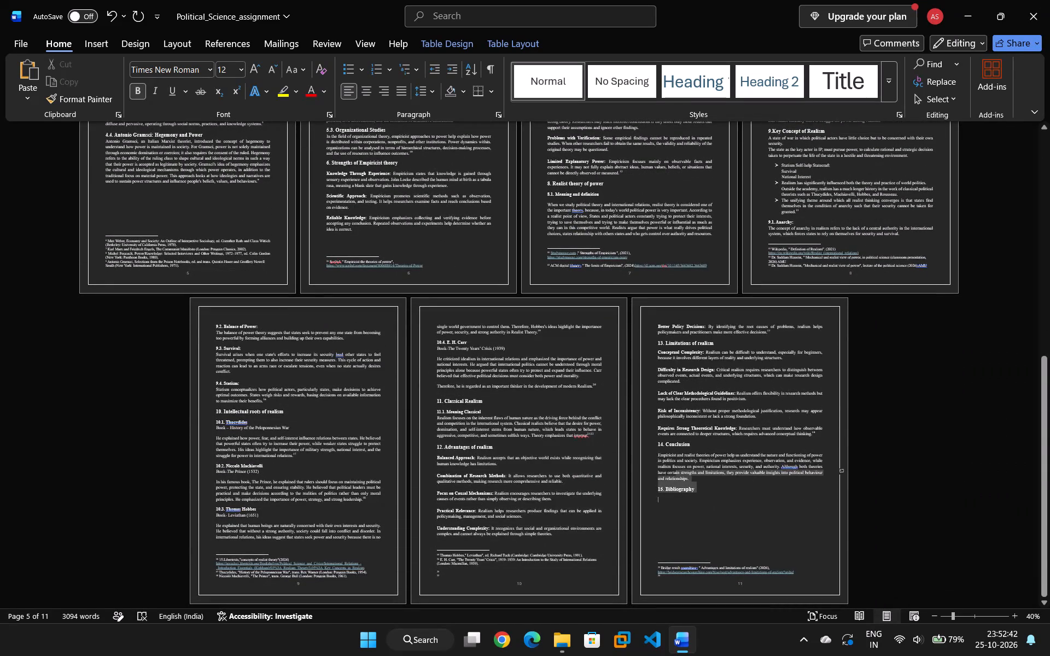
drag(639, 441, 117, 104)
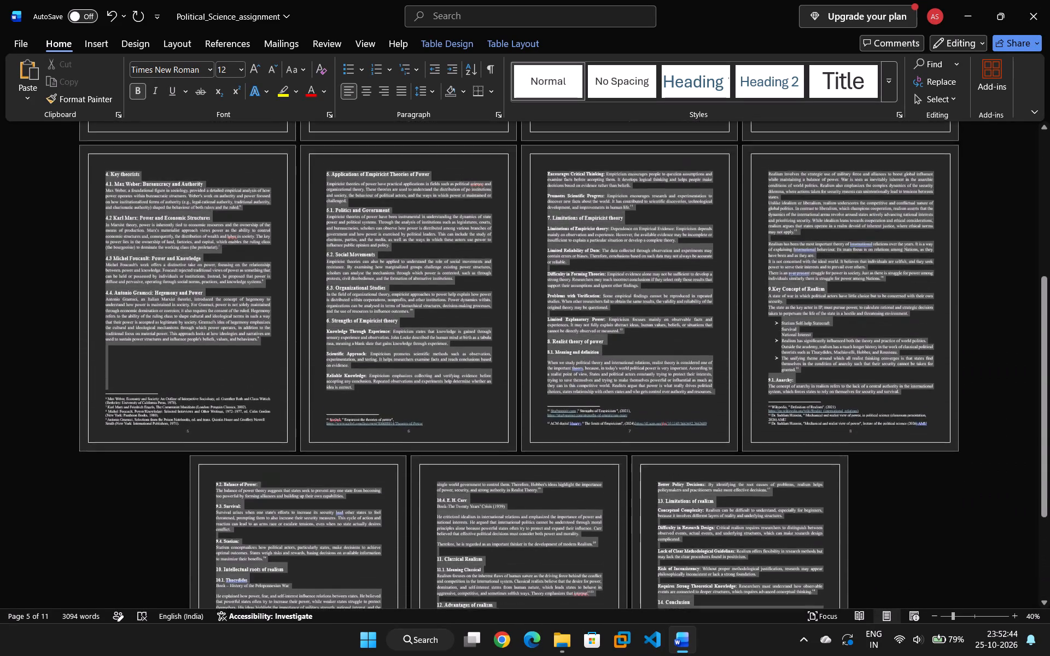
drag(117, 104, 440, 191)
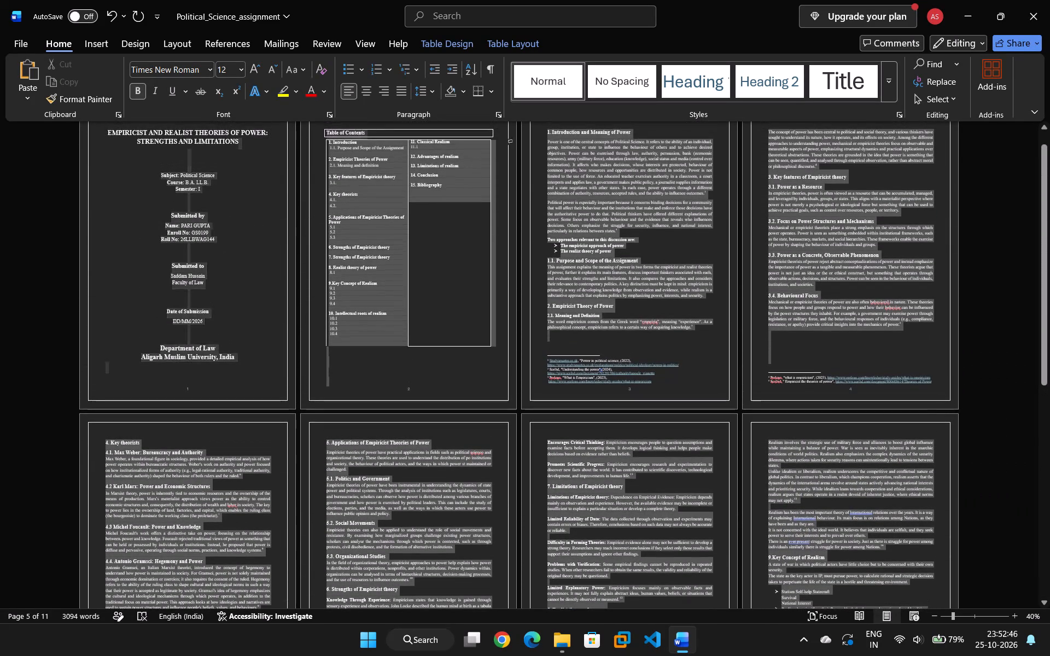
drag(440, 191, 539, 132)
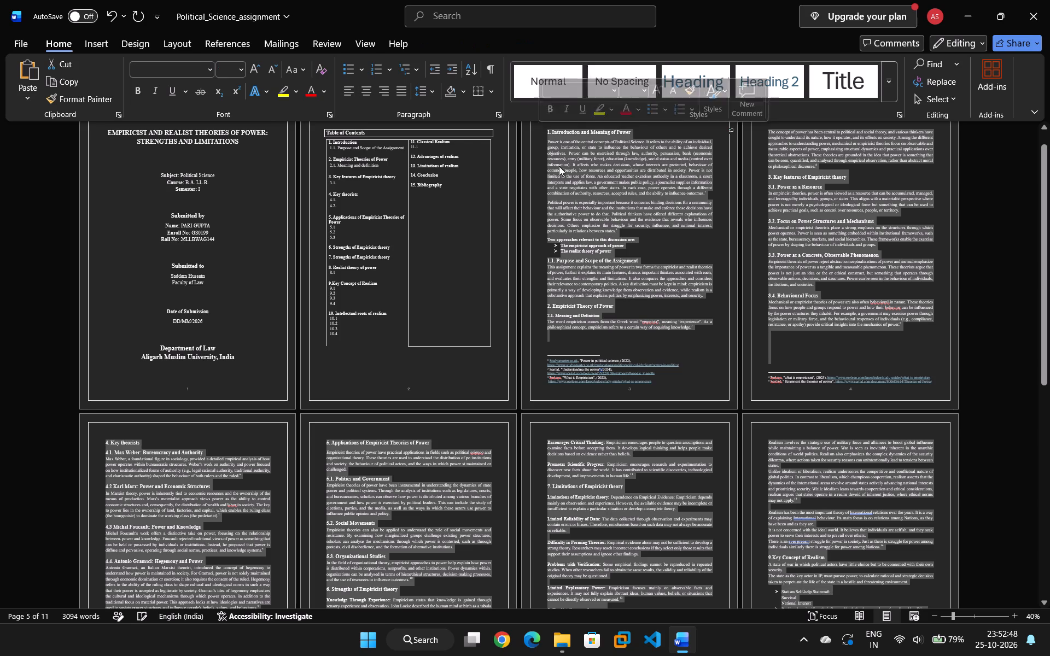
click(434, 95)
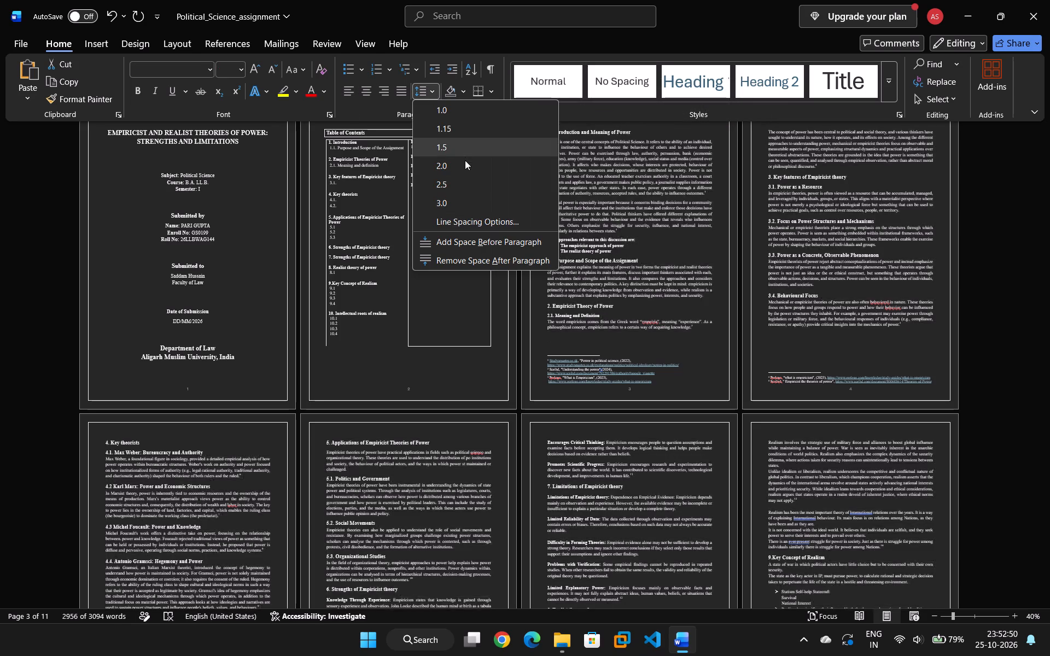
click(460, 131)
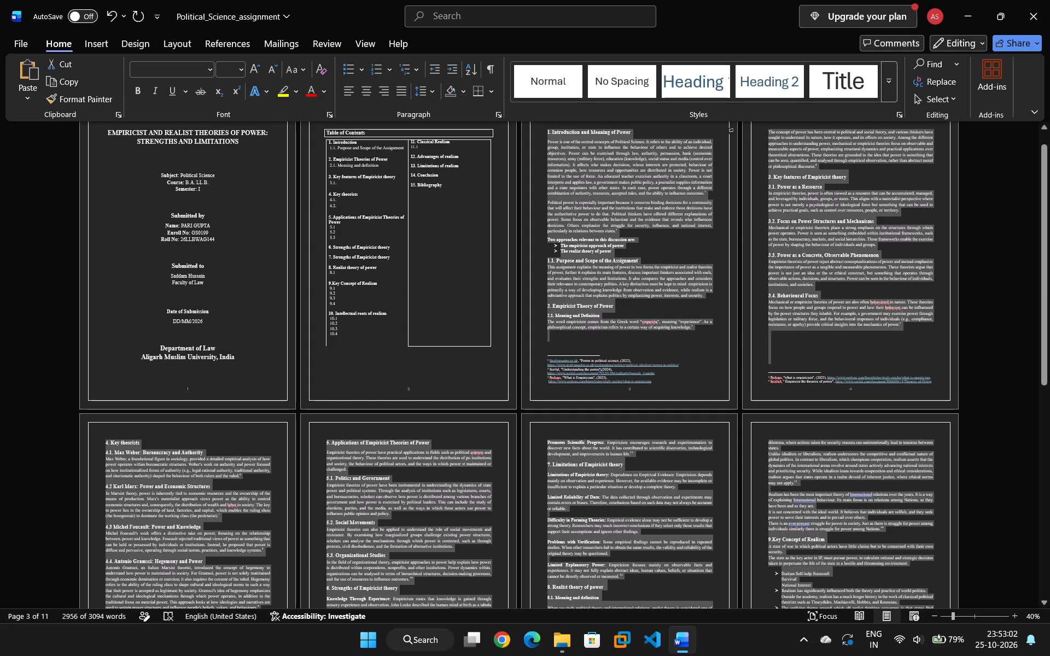
Undo the body text line spacing change and the preceding border edits in the table of contents.
click(356, 370)
scroll(403, 343, down, 3)
scroll(403, 344, up, 4)
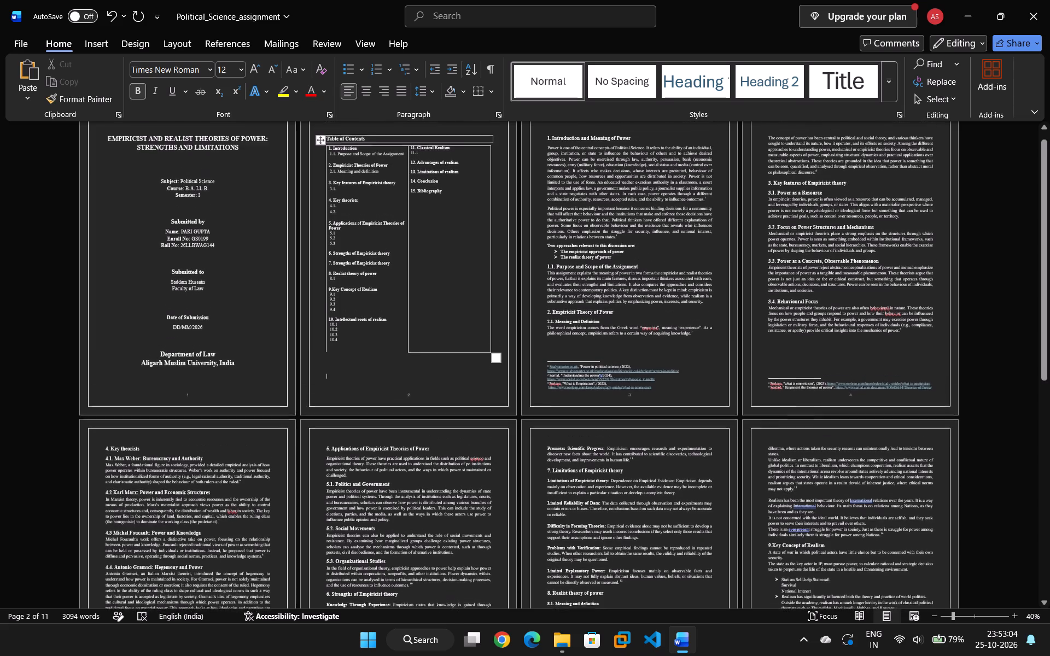
scroll(409, 345, down, 2)
click(340, 333)
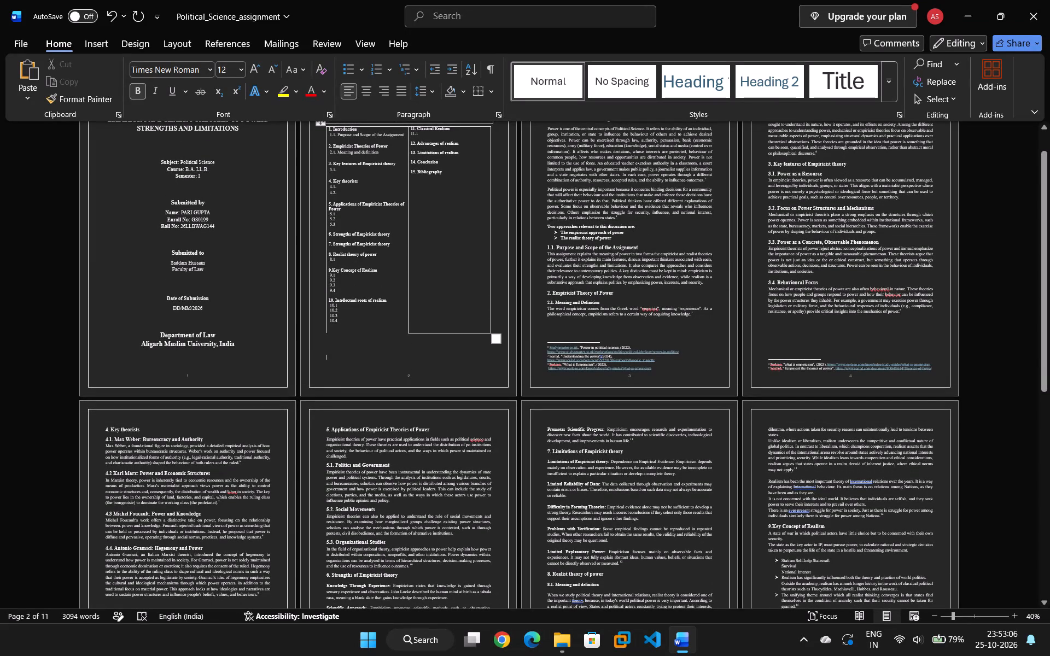
click(335, 330)
click(339, 337)
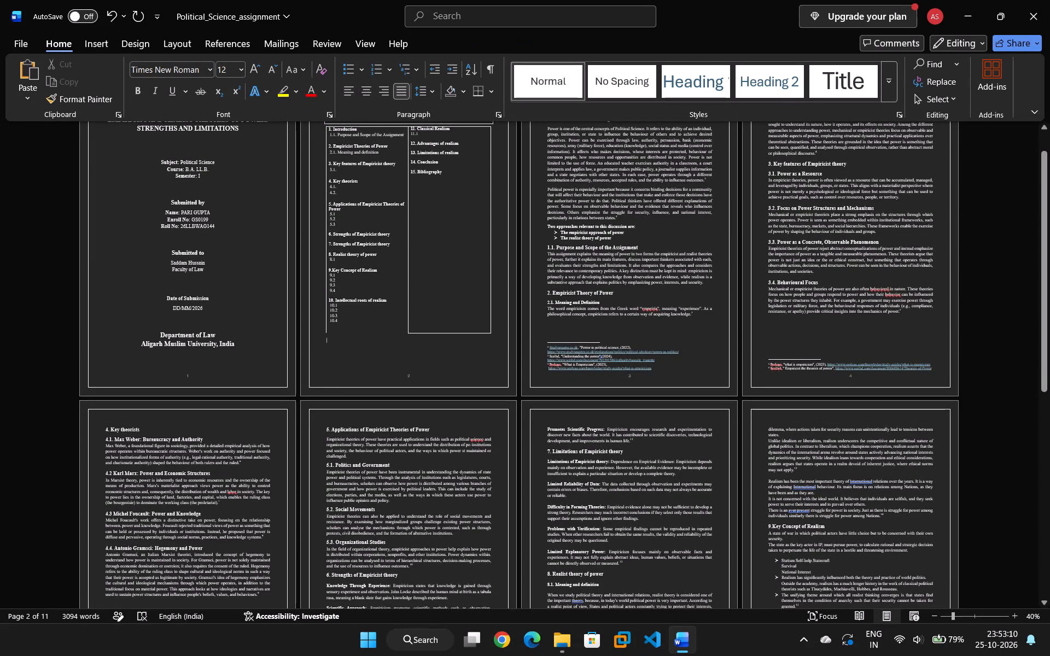
key(ctrl+z)
key(ctrl+z)
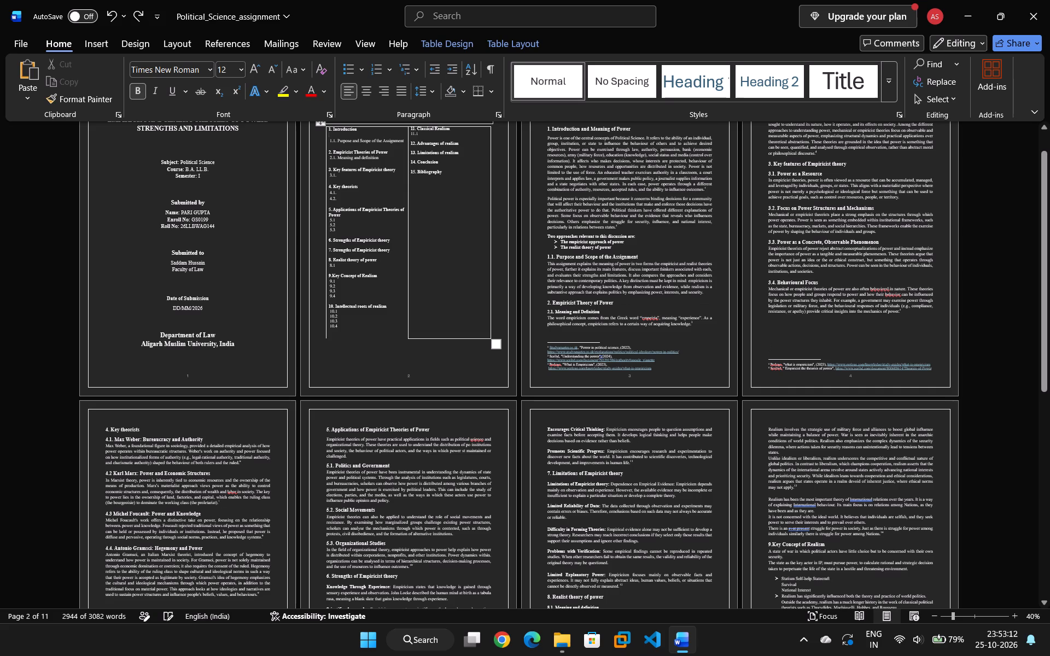
key(ctrl+z)
key(ctrl+z)
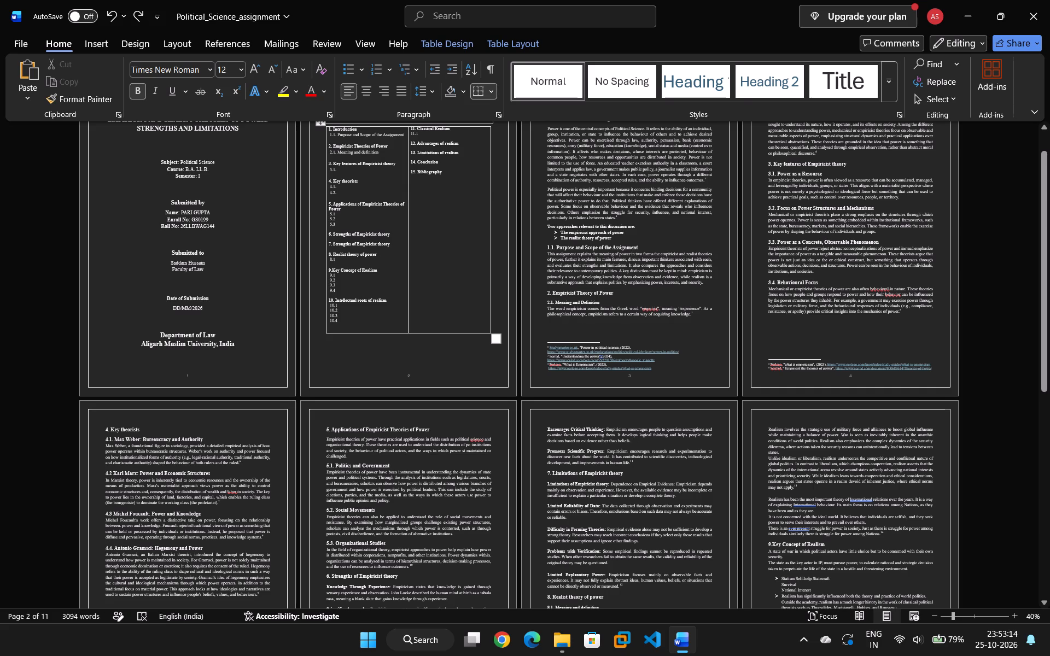
Examine the layout of the cover page, the table of contents and the first body pages.
scroll(393, 329, up, 2)
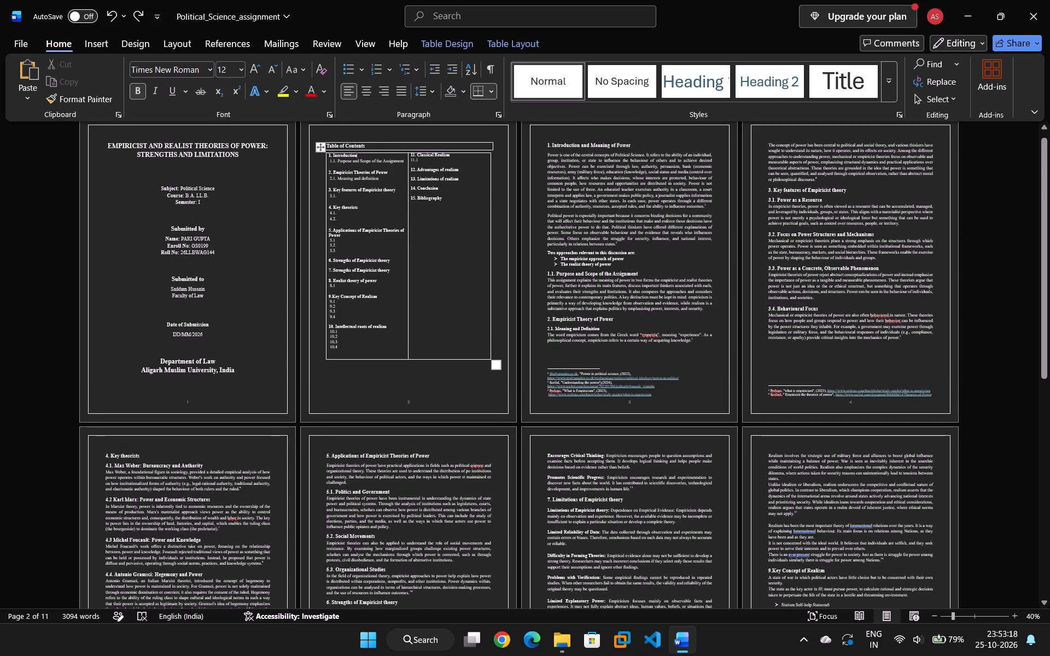
ctrl+scroll(399, 323, up, 4)
scroll(399, 323, down, 4)
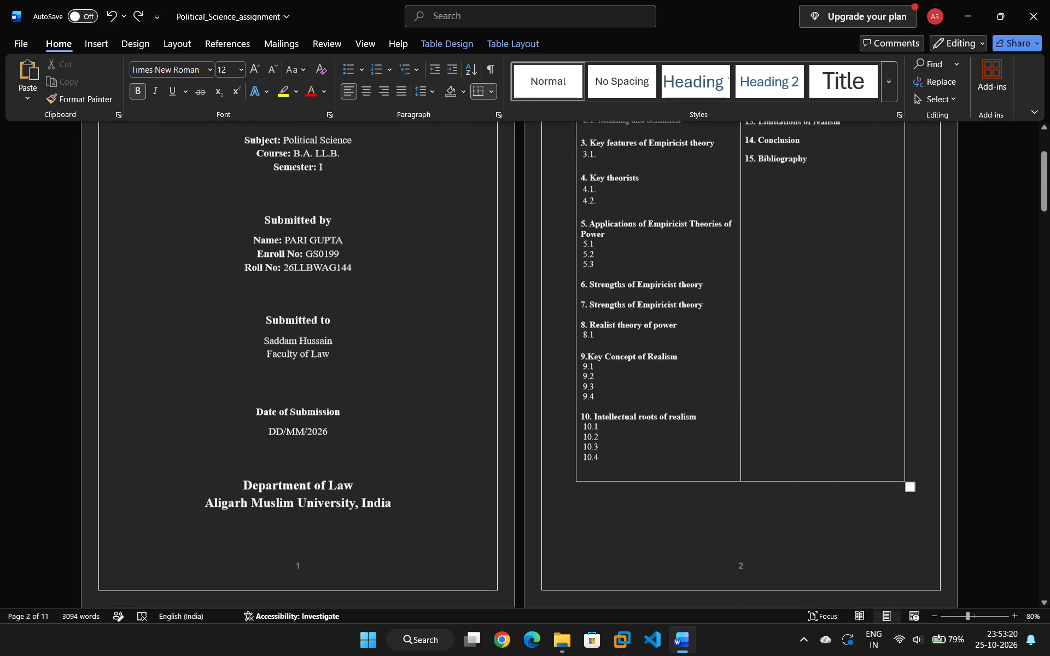
scroll(399, 323, up, 5)
scroll(399, 323, down, 13)
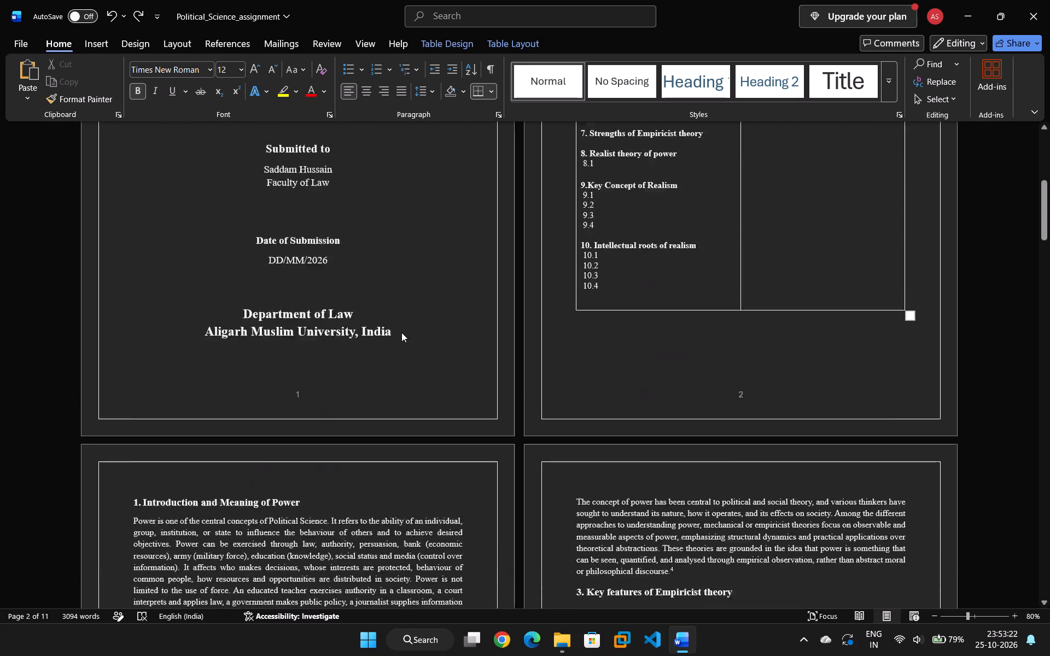
scroll(401, 332, down, 14)
scroll(387, 328, up, 8)
ctrl+scroll(388, 327, down, 5)
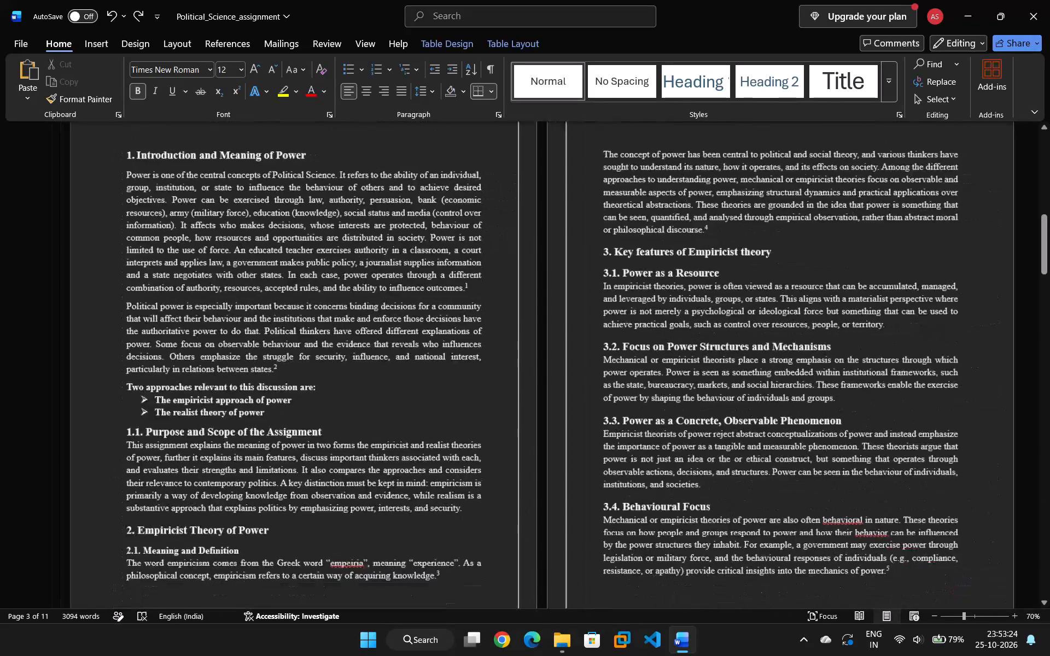
Apply 1.15 line spacing to the entire body text from "1. Introduction and Meaning of Power" through "15. Bibliography".
ctrl+scroll(388, 327, down, 7)
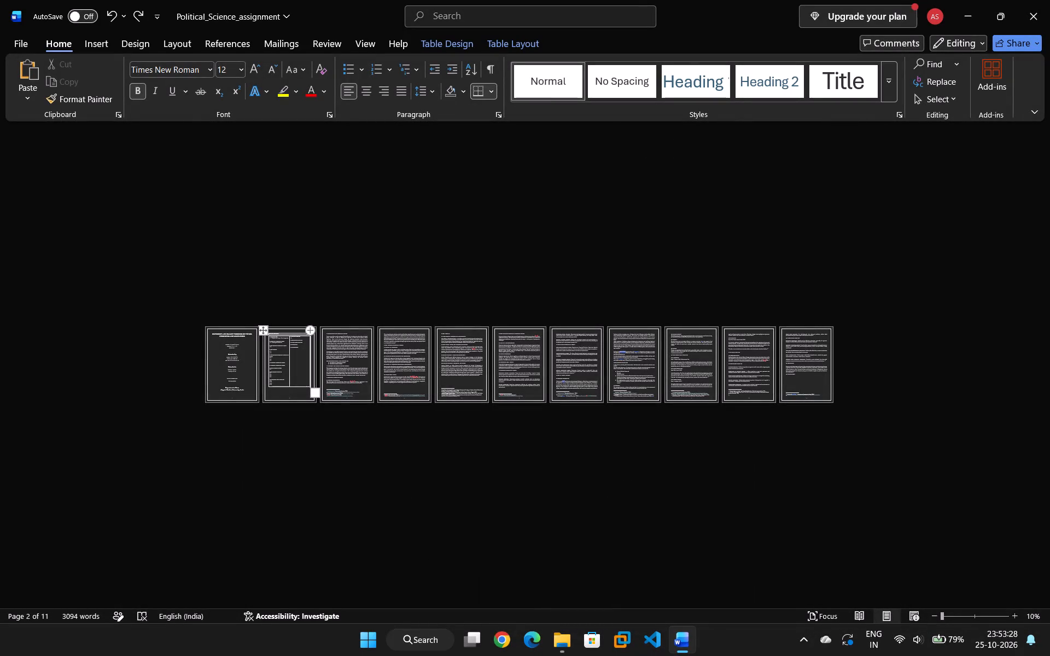
drag(319, 307, 366, 373)
click(337, 294)
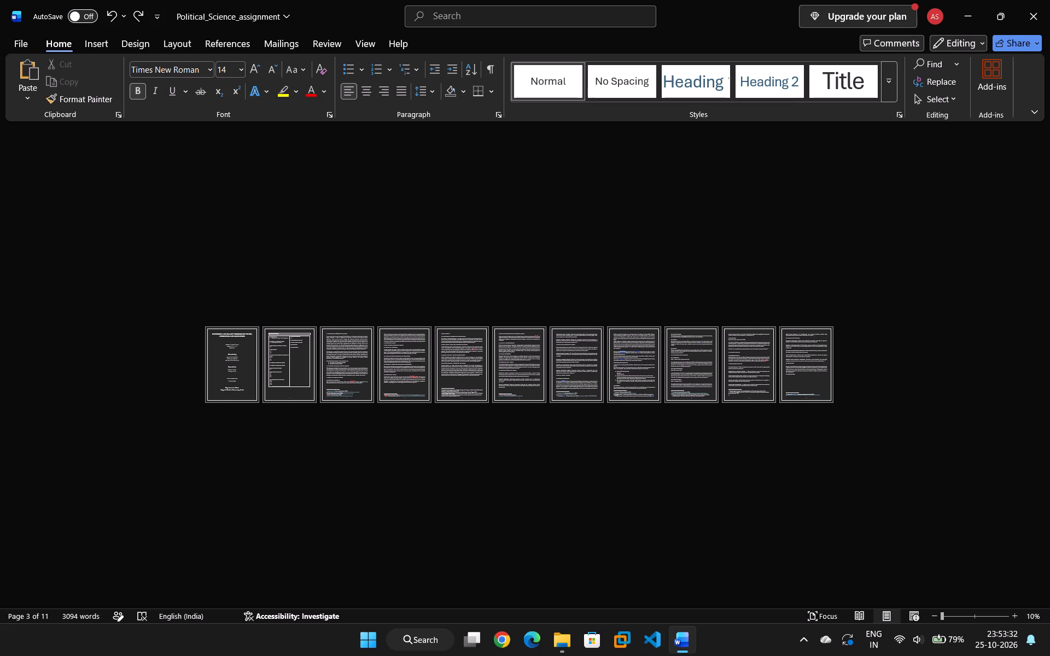
drag(326, 335, 666, 357)
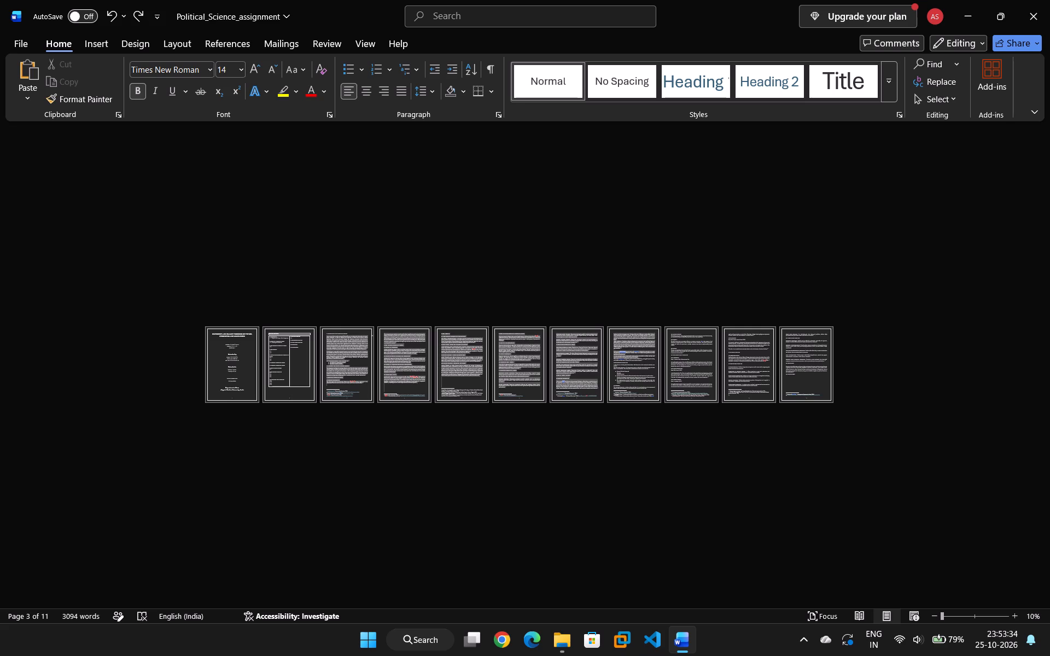
drag(666, 357, 825, 392)
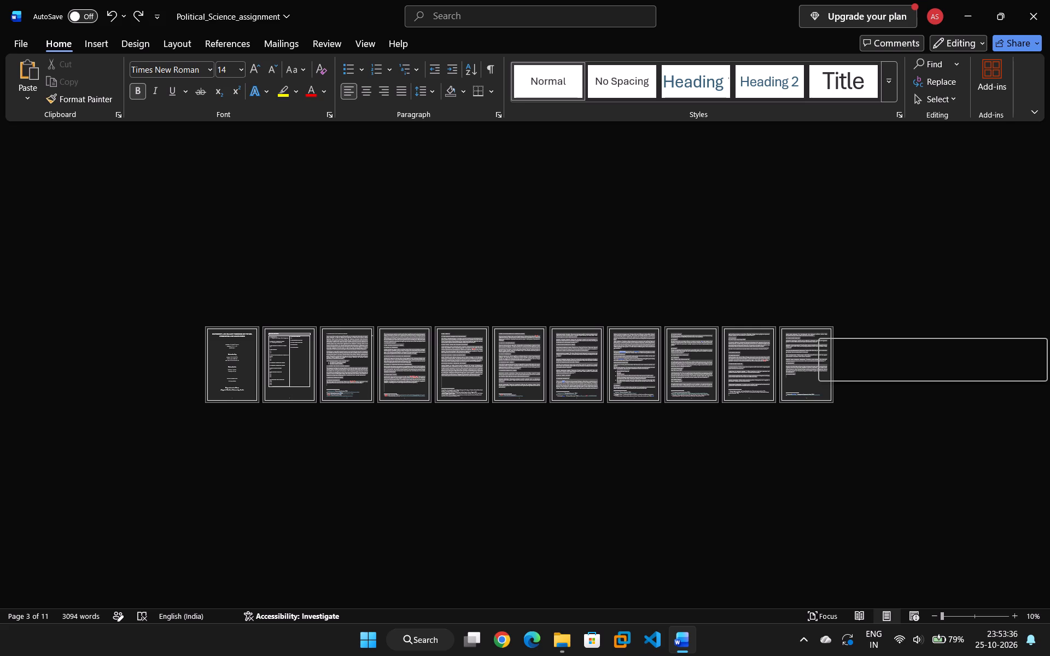
scroll(769, 425, up, 6)
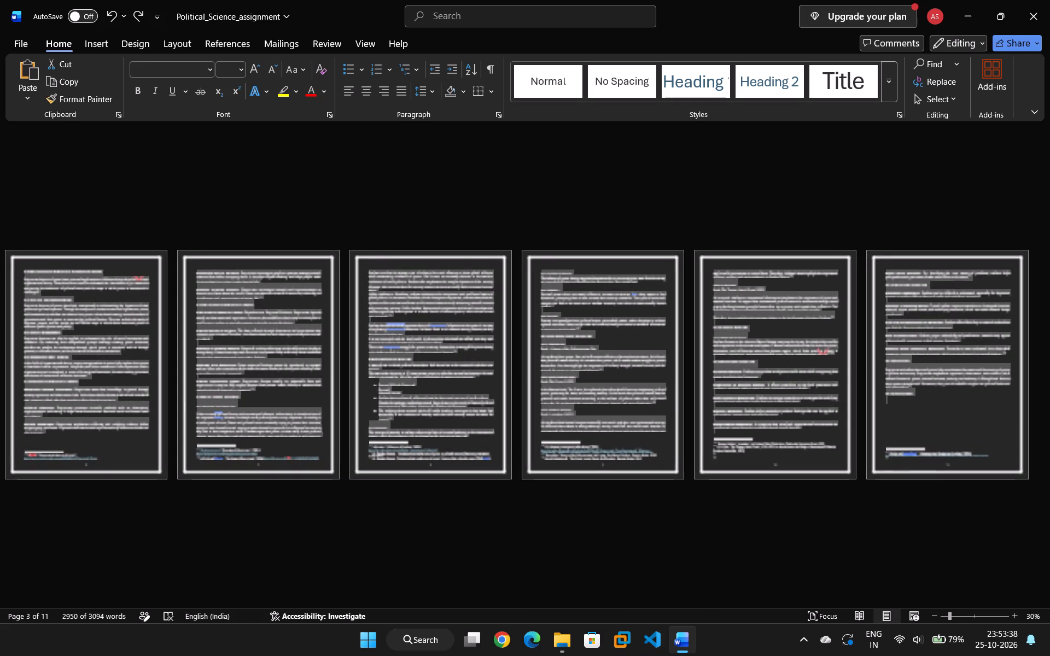
scroll(757, 432, up, 6)
scroll(756, 432, down, 5)
ctrl+scroll(756, 432, down, 6)
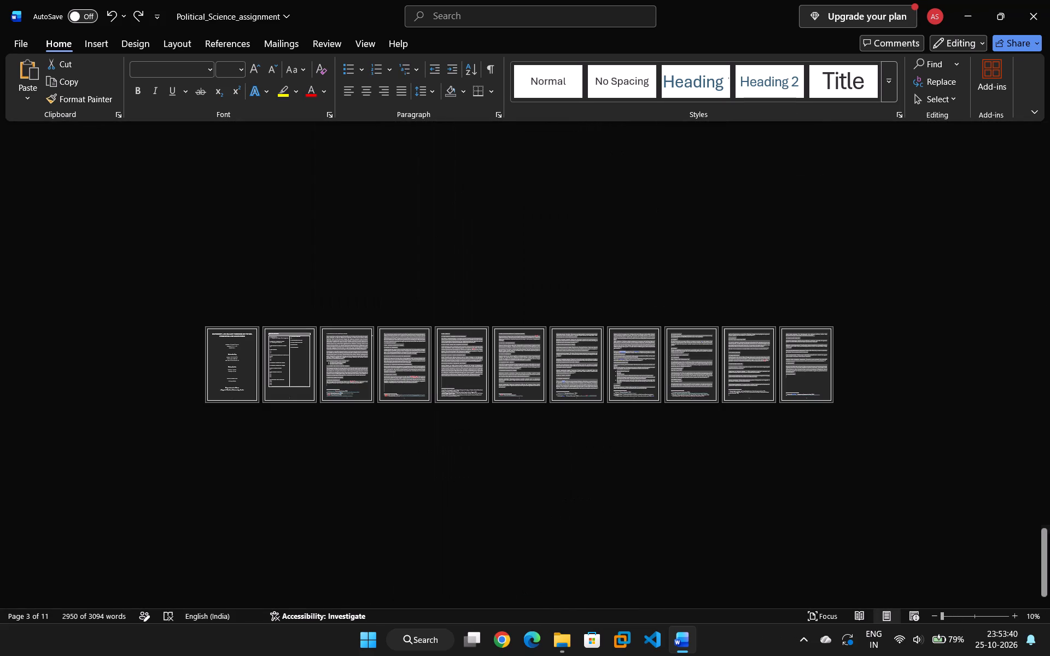
scroll(756, 433, down, 1)
scroll(756, 433, up, 8)
ctrl+scroll(743, 425, up, 4)
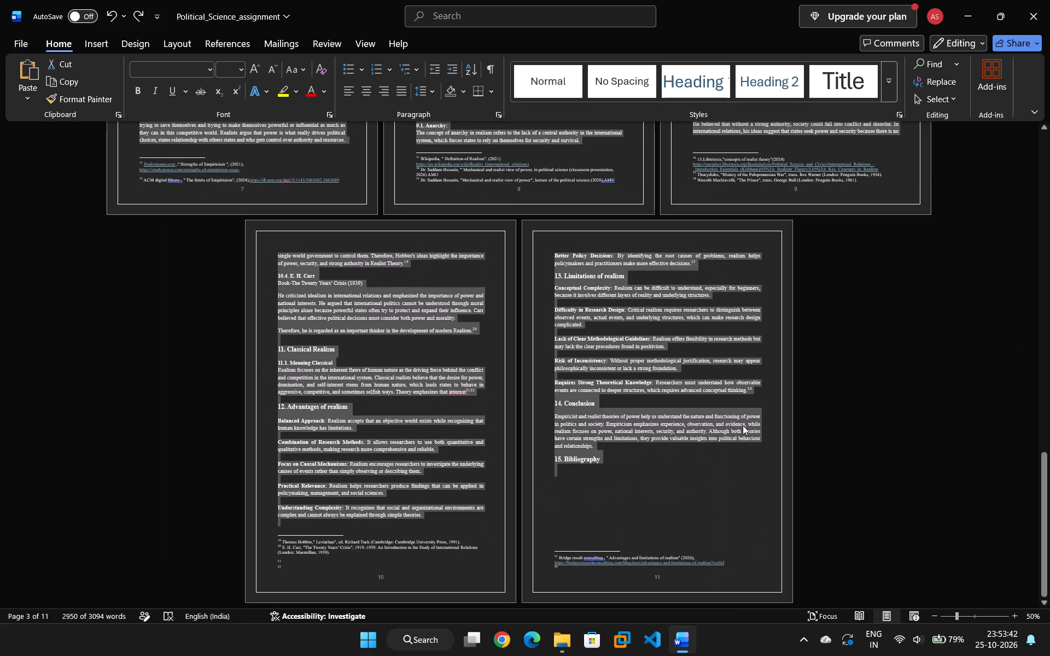
scroll(743, 425, down, 4)
ctrl+scroll(743, 425, down, 3)
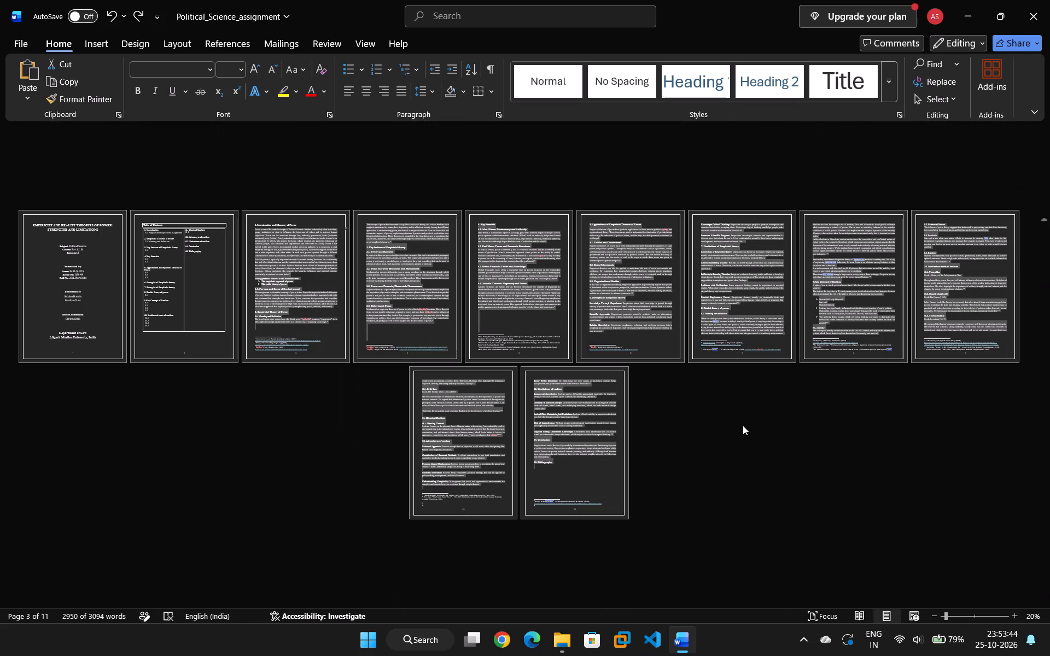
ctrl+scroll(743, 425, up, 2)
scroll(743, 425, down, 2)
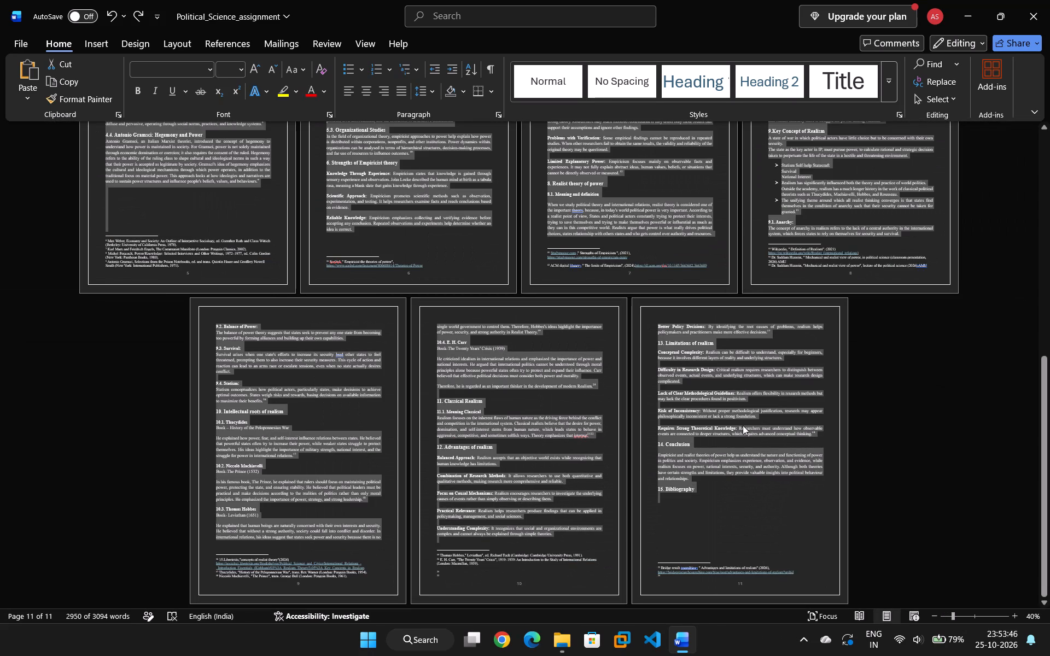
scroll(743, 425, down, 4)
scroll(439, 288, up, 10)
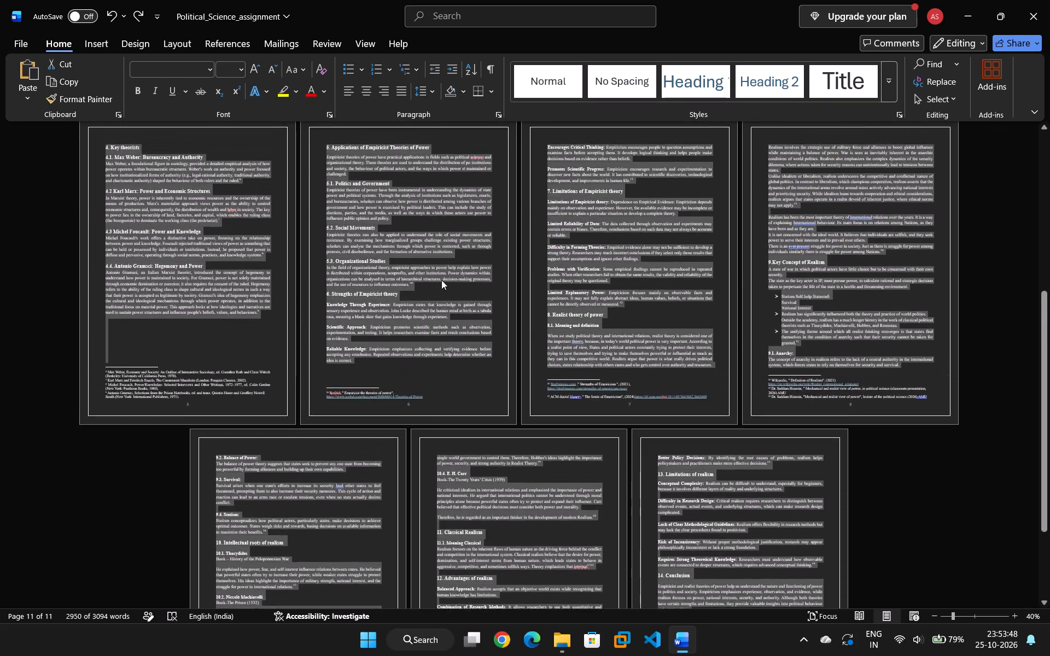
scroll(441, 280, up, 10)
scroll(441, 280, up, 14)
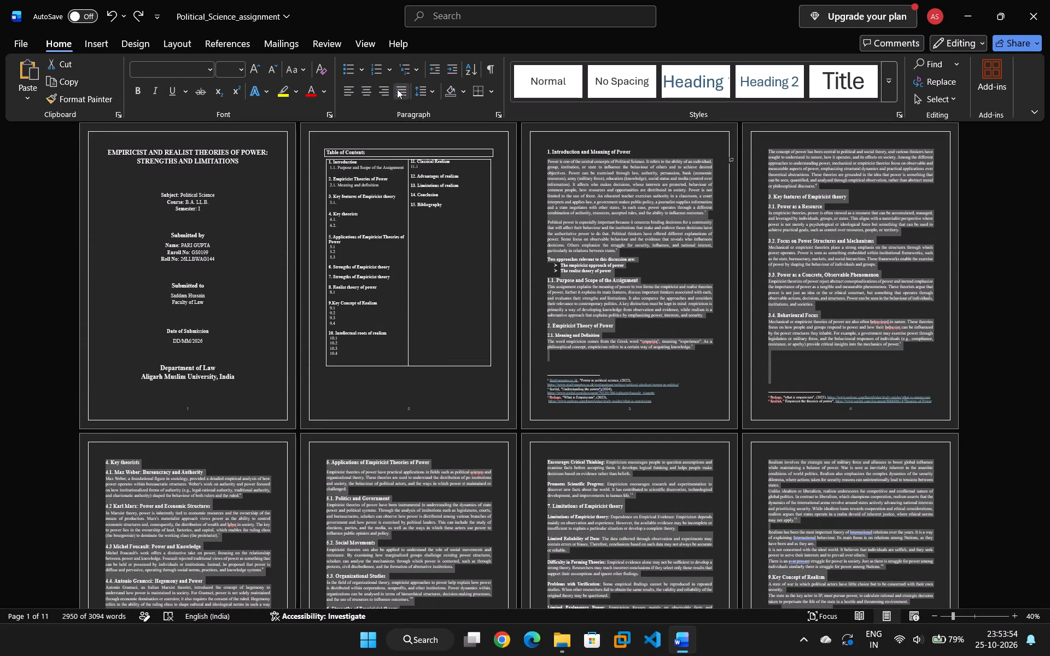
click(433, 92)
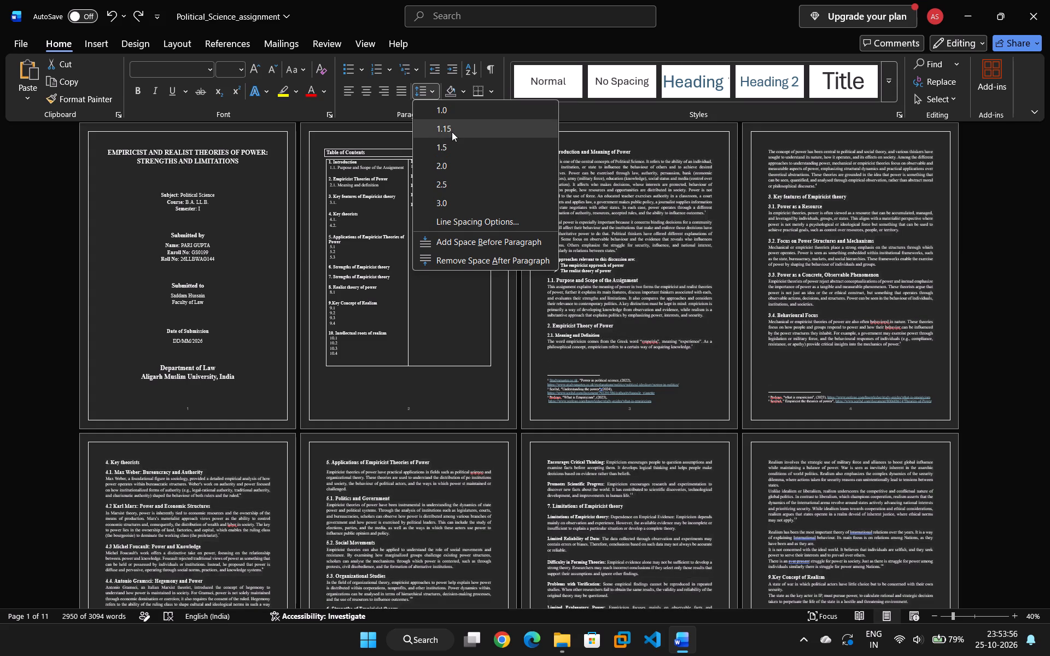
click(452, 132)
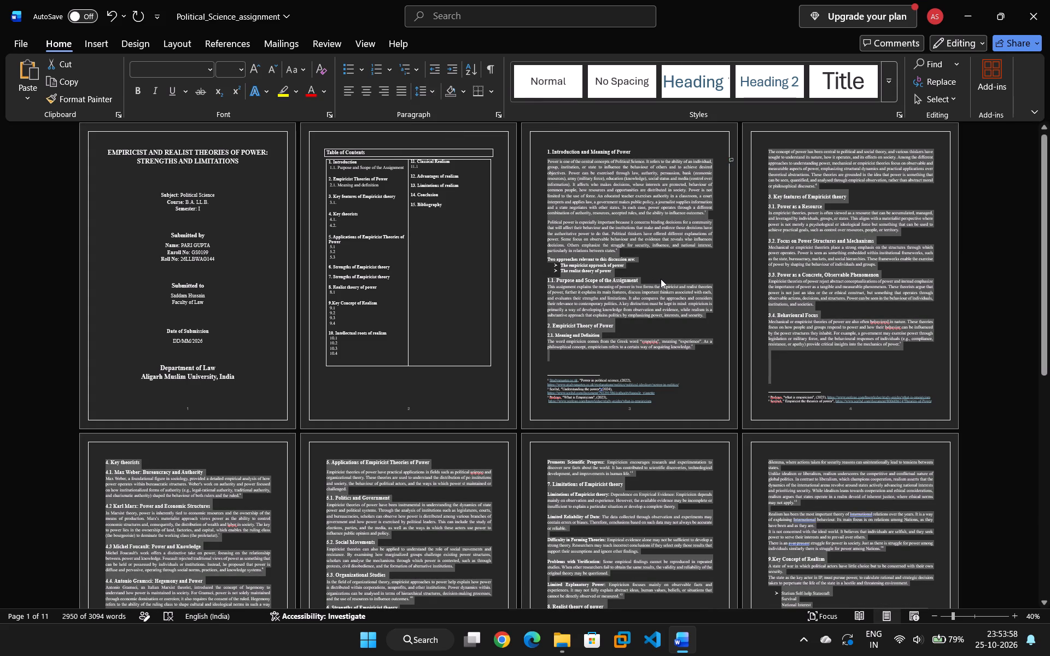
Reapply 1.15 line spacing to the entire body text from "1. Introduction and Meaning of Power" through "15. Bibliography".
click(713, 383)
drag(544, 148, 627, 276)
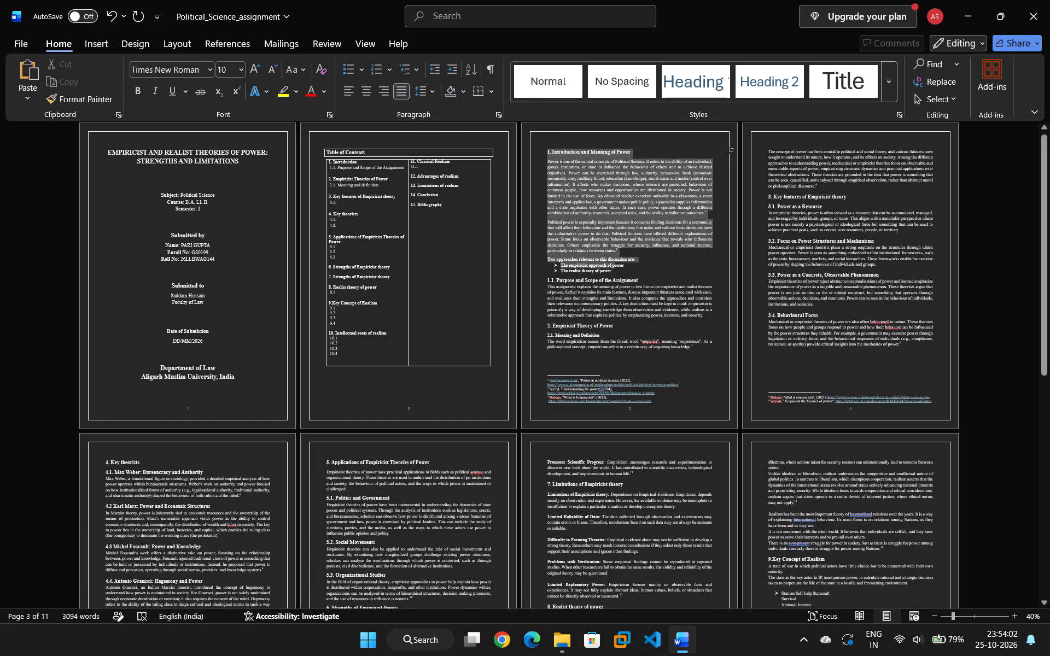
drag(627, 276, 790, 606)
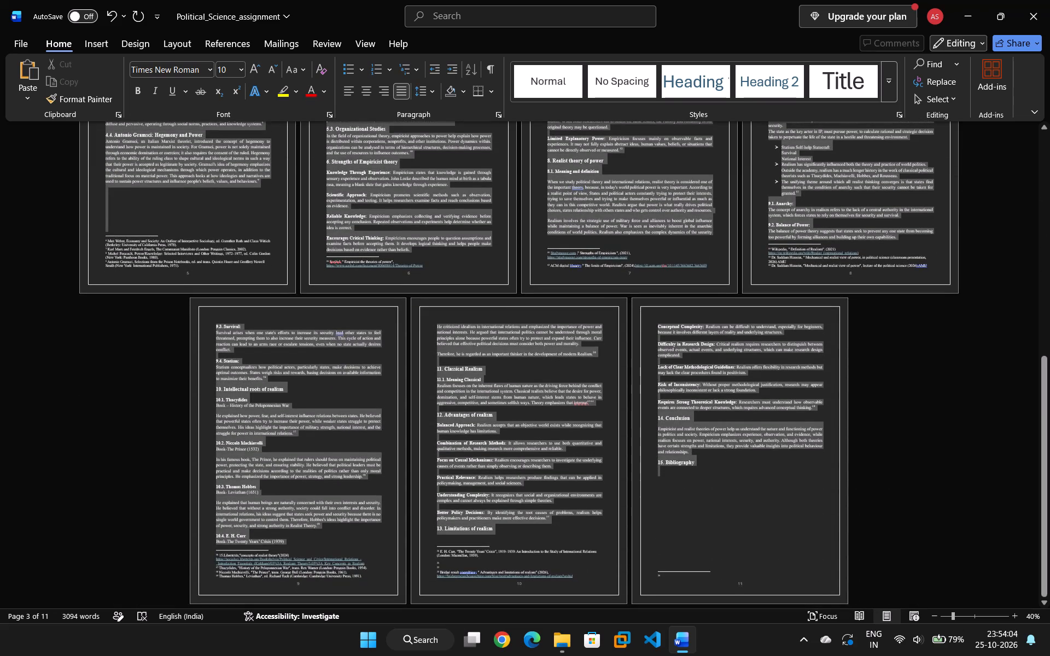
drag(790, 606, 692, 509)
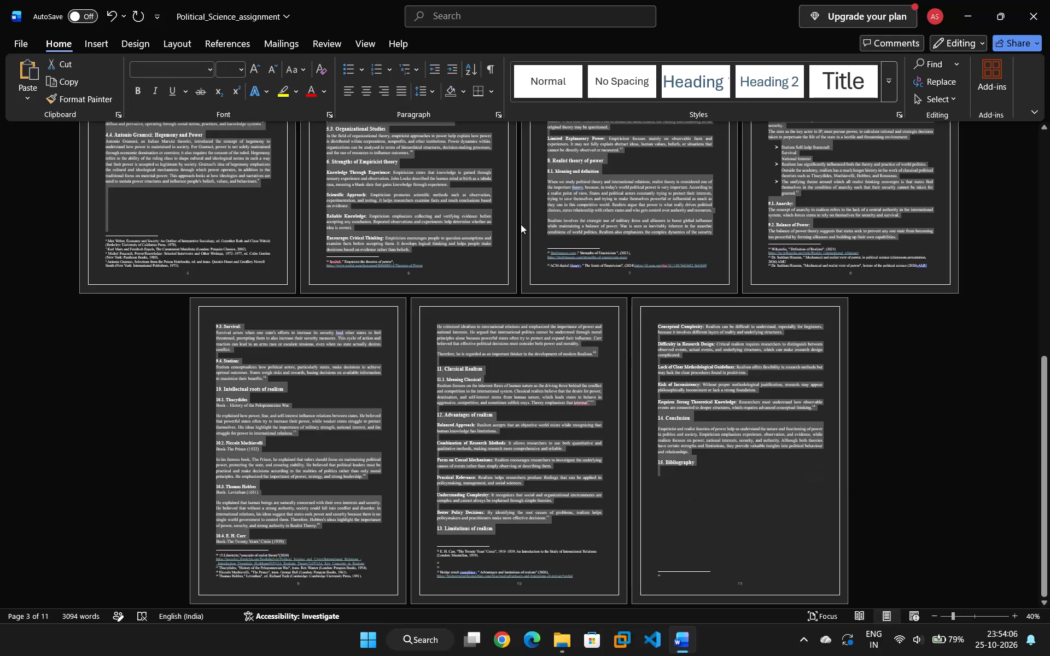
click(429, 98)
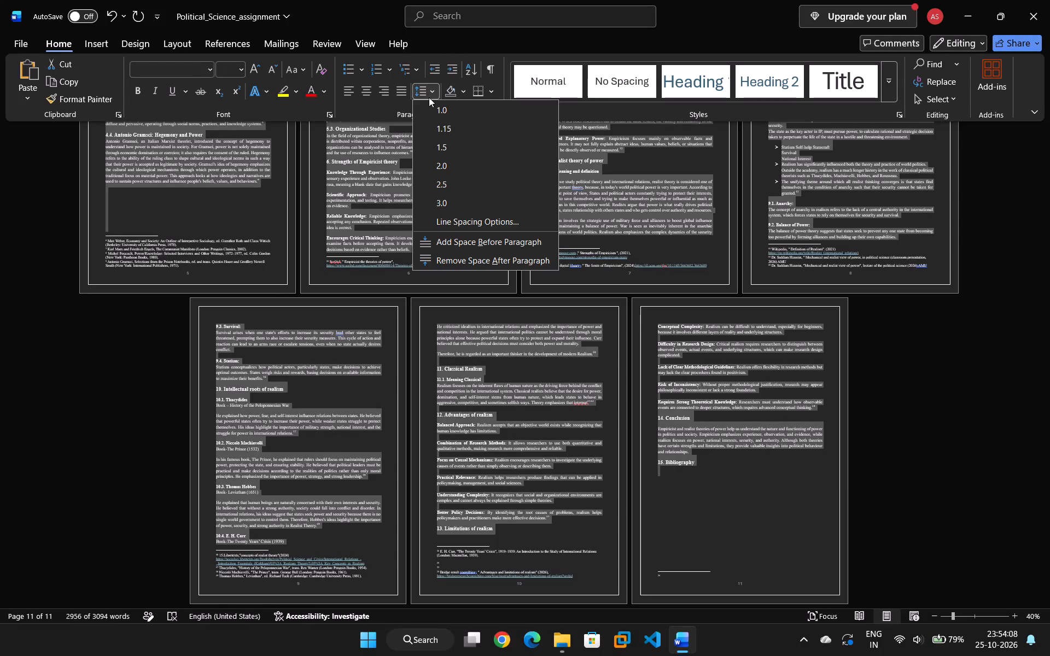
click(444, 122)
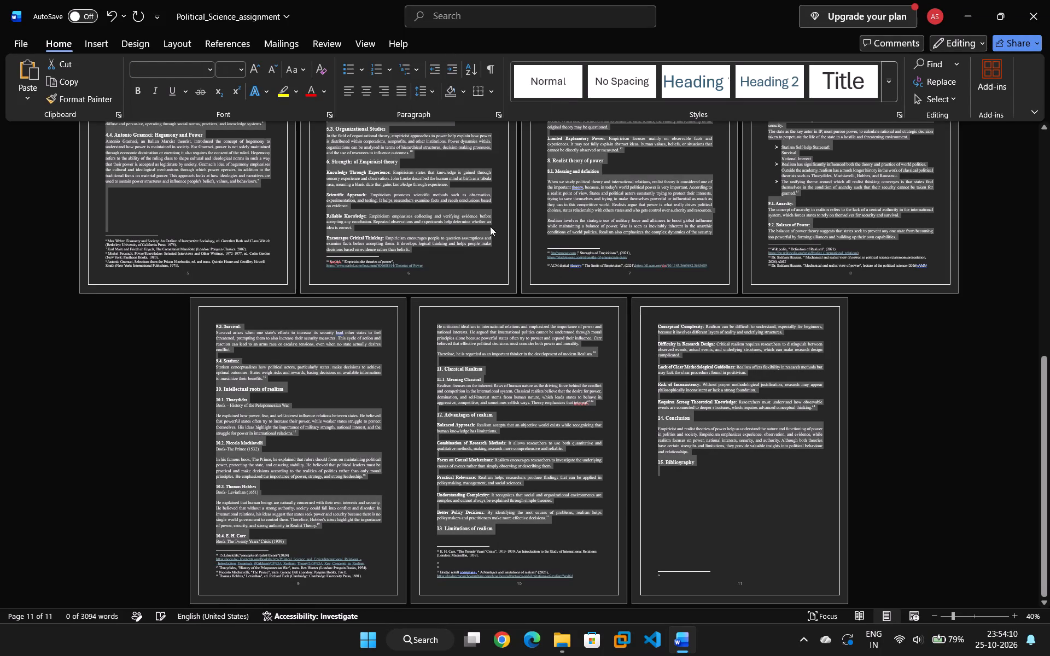
click(435, 88)
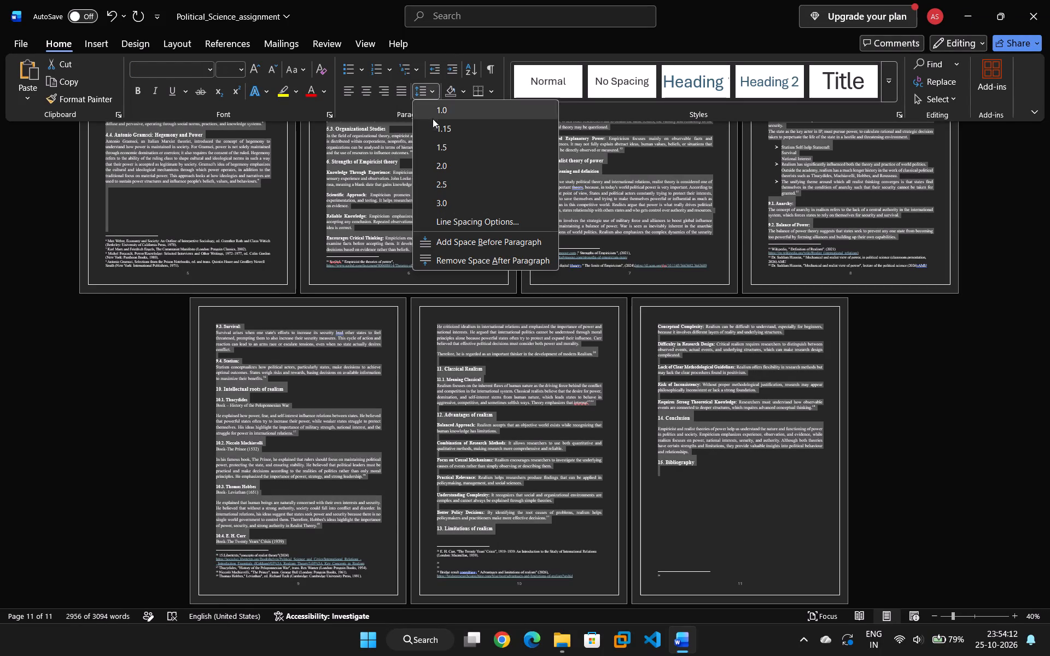
click(433, 126)
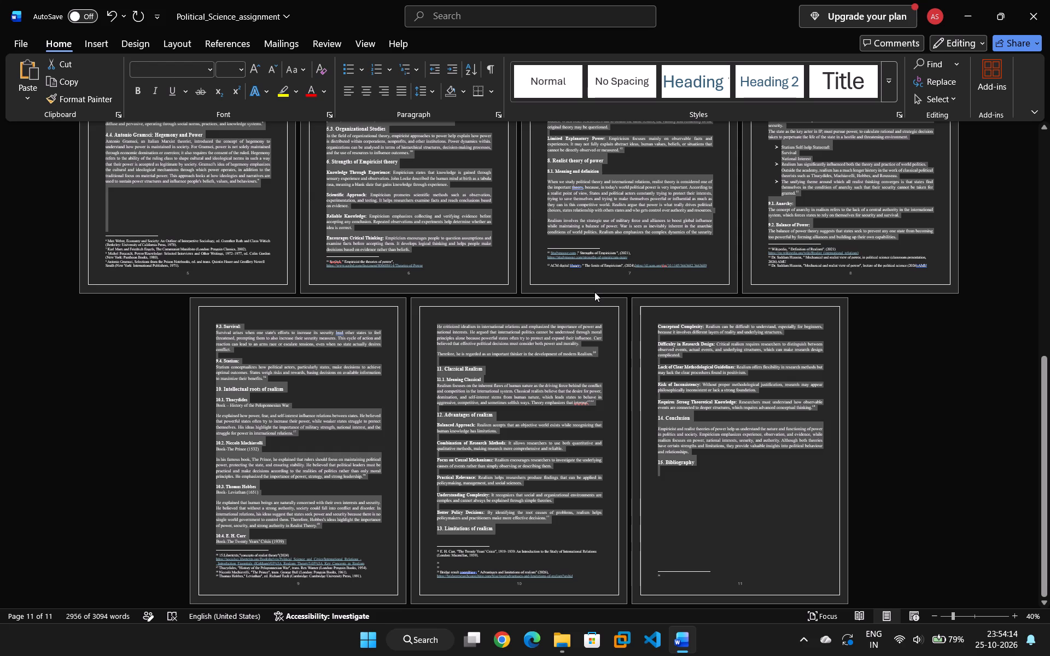
click(596, 293)
Review the spacing and page layout from the cover page and table of contents through "3.4. Behavioural Focus".
scroll(581, 302, up, 1)
scroll(581, 302, down, 3)
scroll(576, 305, up, 3)
scroll(573, 306, down, 6)
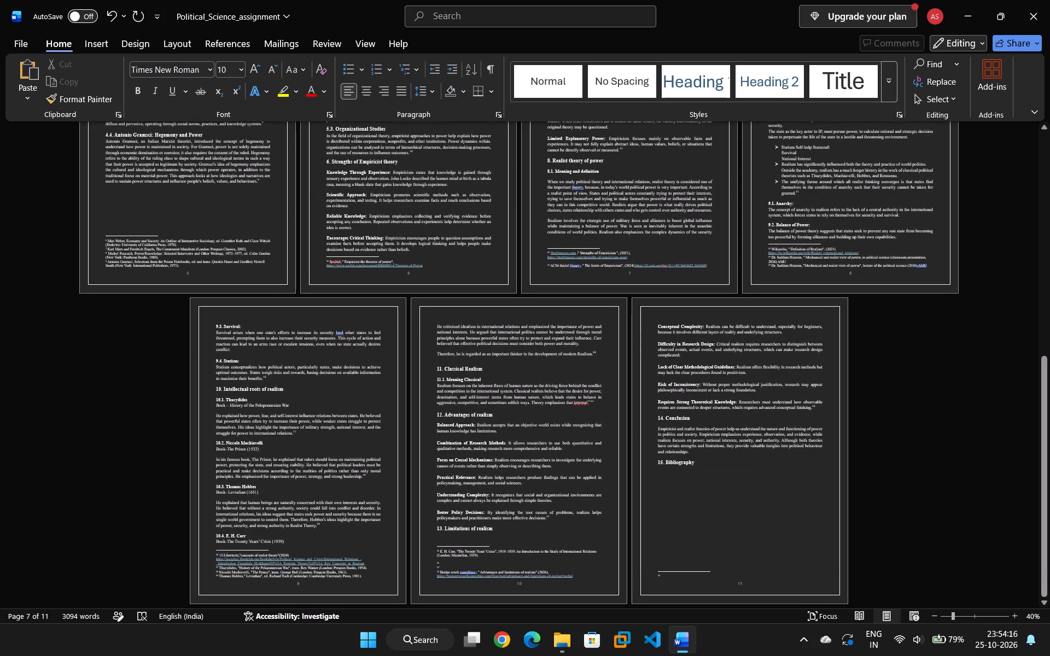
ctrl+scroll(549, 298, up, 5)
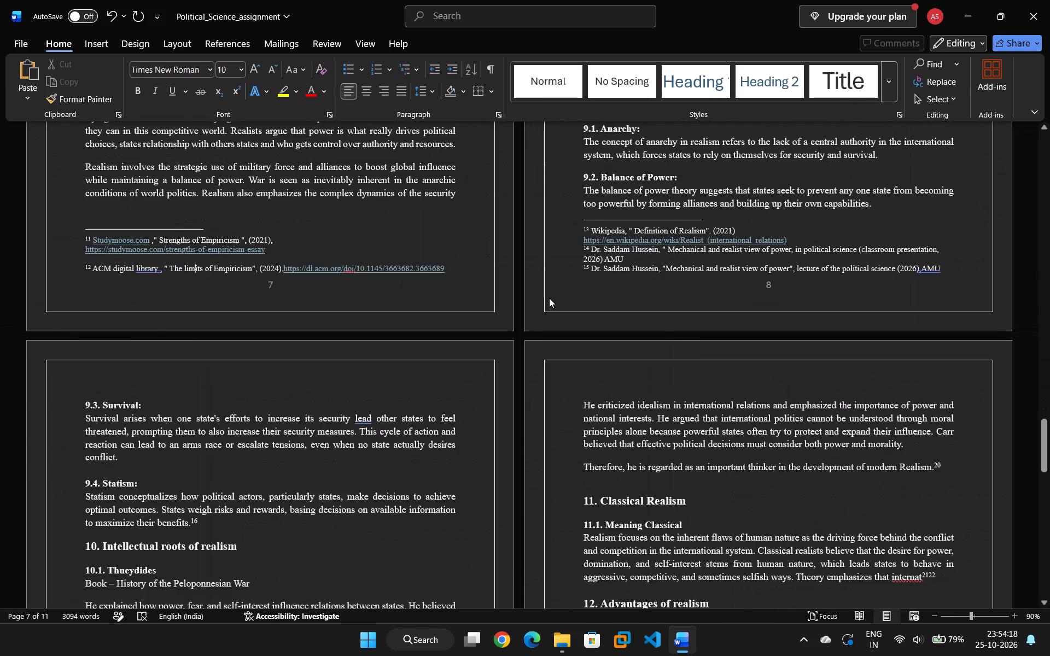
scroll(549, 298, down, 9)
scroll(549, 298, up, 20)
scroll(549, 298, up, 11)
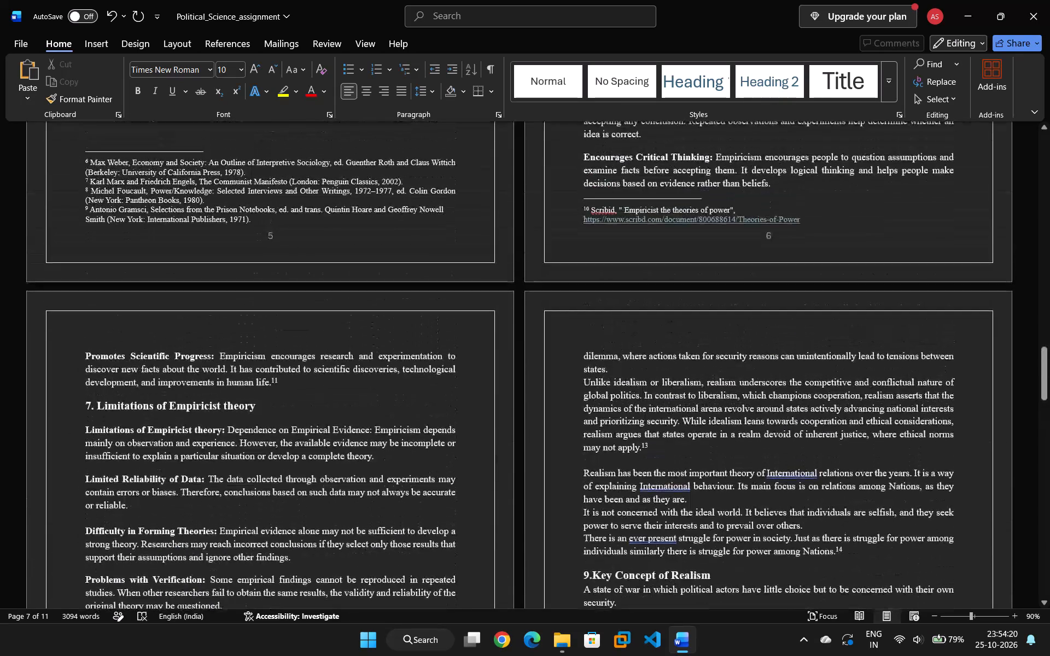
scroll(569, 288, up, 20)
scroll(569, 288, up, 11)
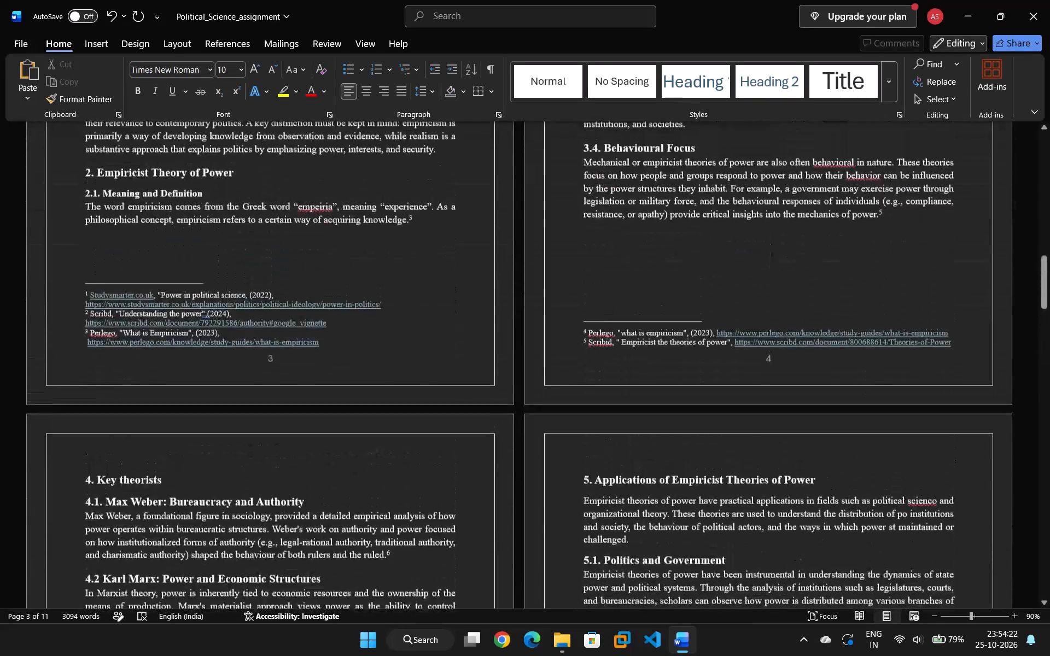
scroll(569, 288, up, 20)
scroll(569, 288, up, 5)
scroll(569, 288, down, 1)
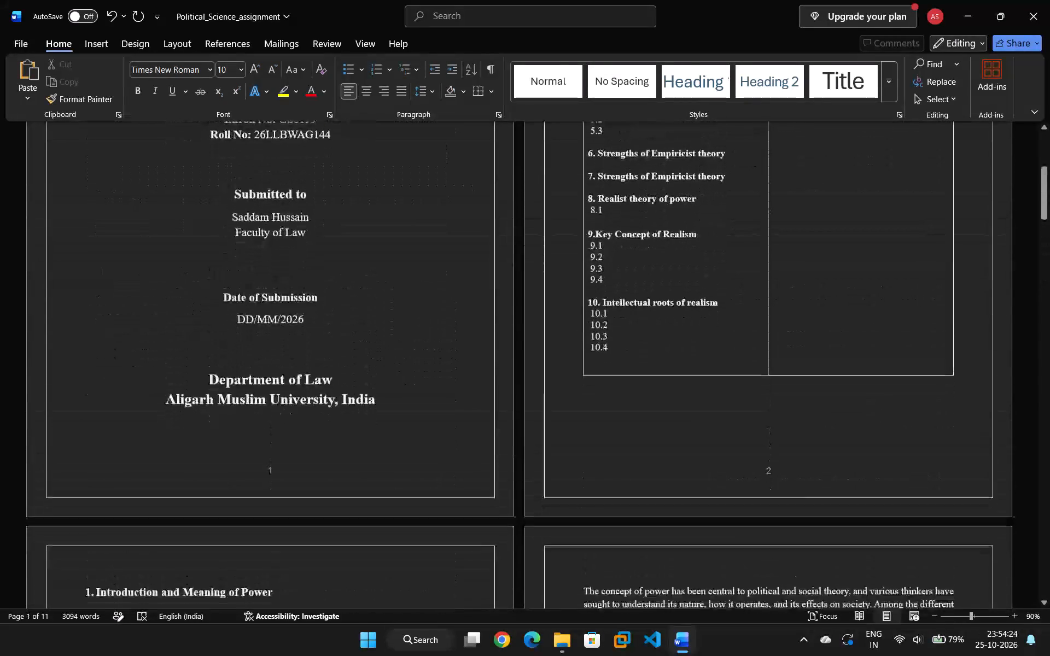
scroll(569, 288, up, 3)
scroll(569, 288, down, 14)
scroll(569, 288, up, 1)
scroll(569, 288, down, 3)
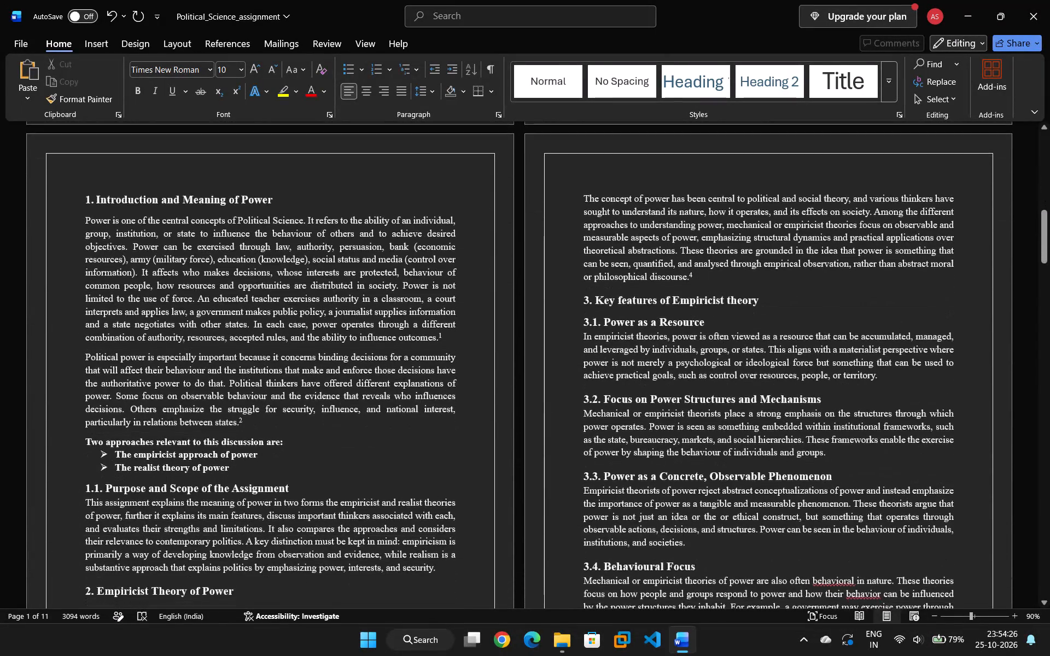
scroll(569, 288, down, 7)
scroll(569, 288, up, 2)
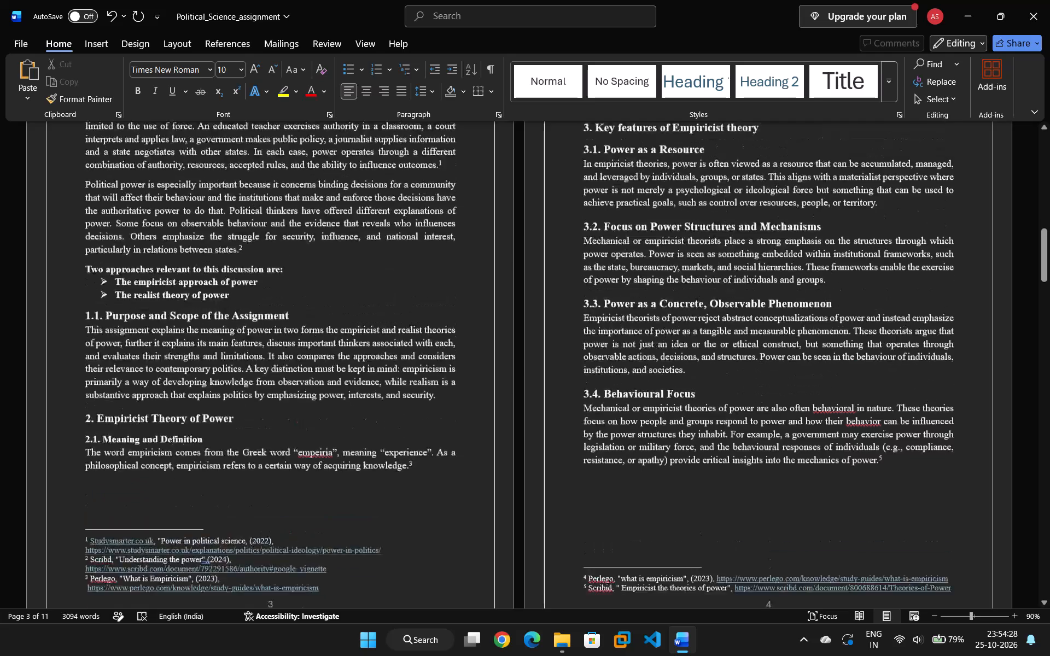
scroll(569, 288, up, 6)
scroll(569, 288, down, 5)
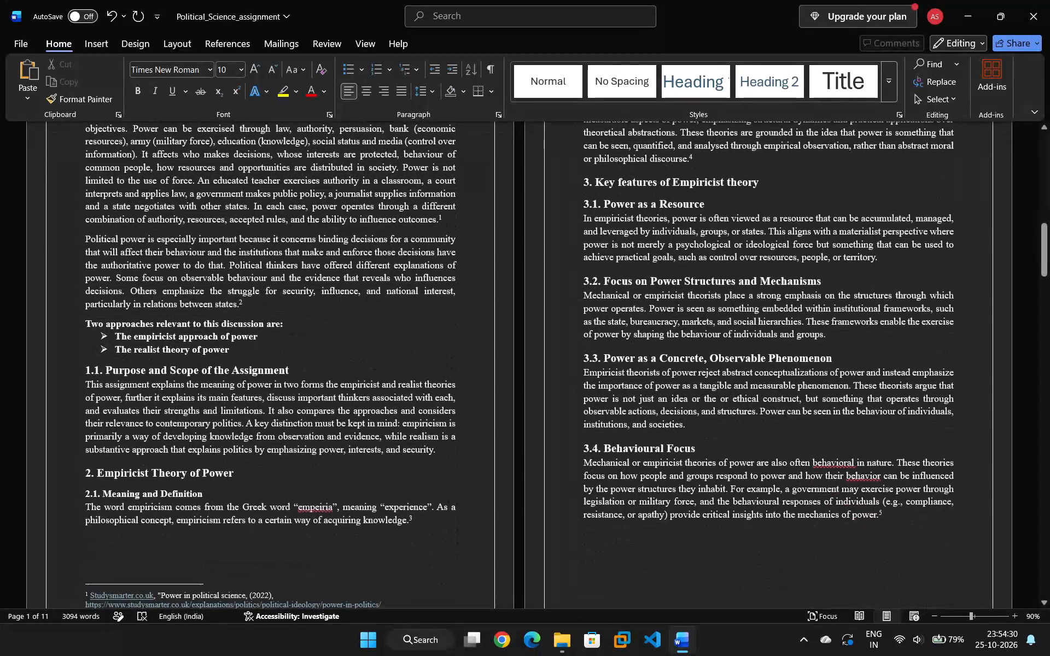
scroll(569, 288, down, 5)
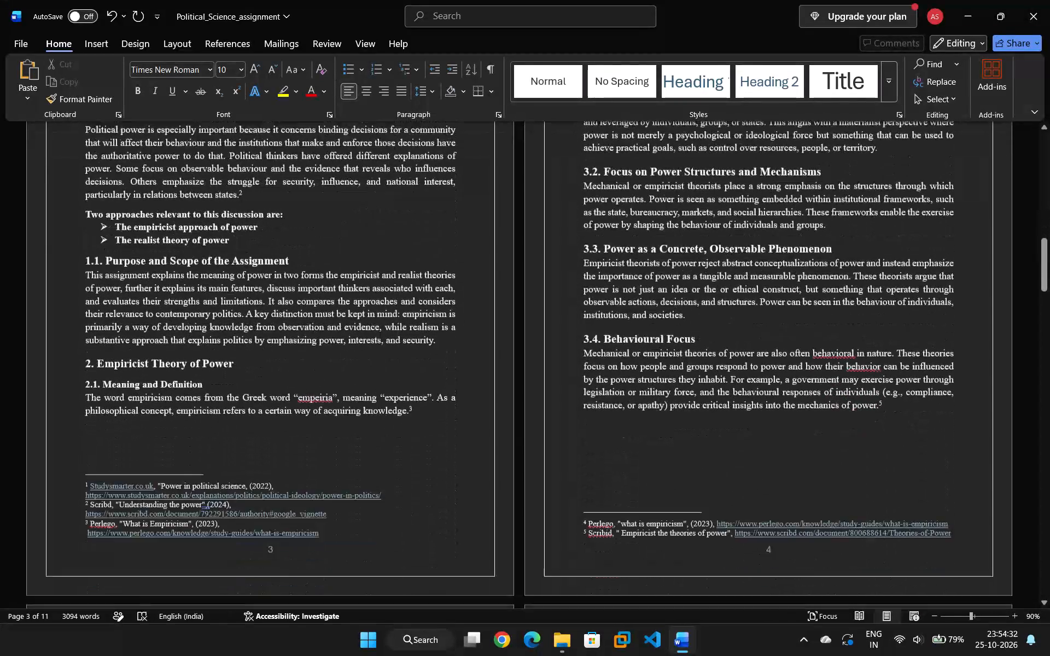
scroll(569, 288, down, 13)
Examine the text spacing and footnote placement on pages 5 and 6, covering "4. Key theorists" through "6. Strengths of Empiricist theory".
scroll(569, 288, down, 7)
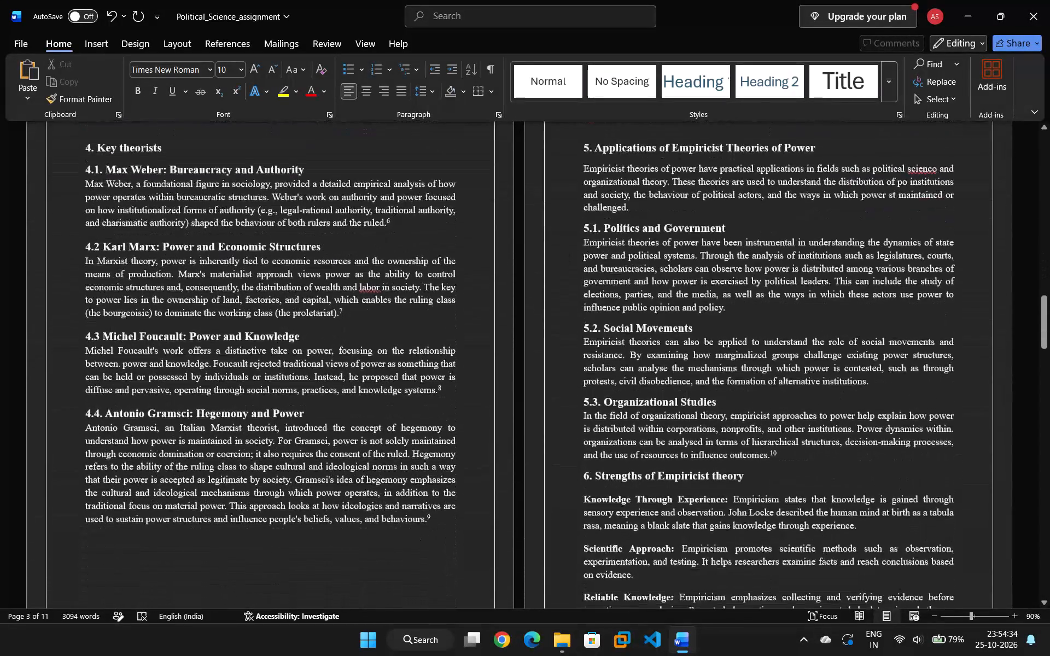
scroll(569, 288, down, 2)
scroll(569, 288, up, 7)
scroll(569, 288, down, 6)
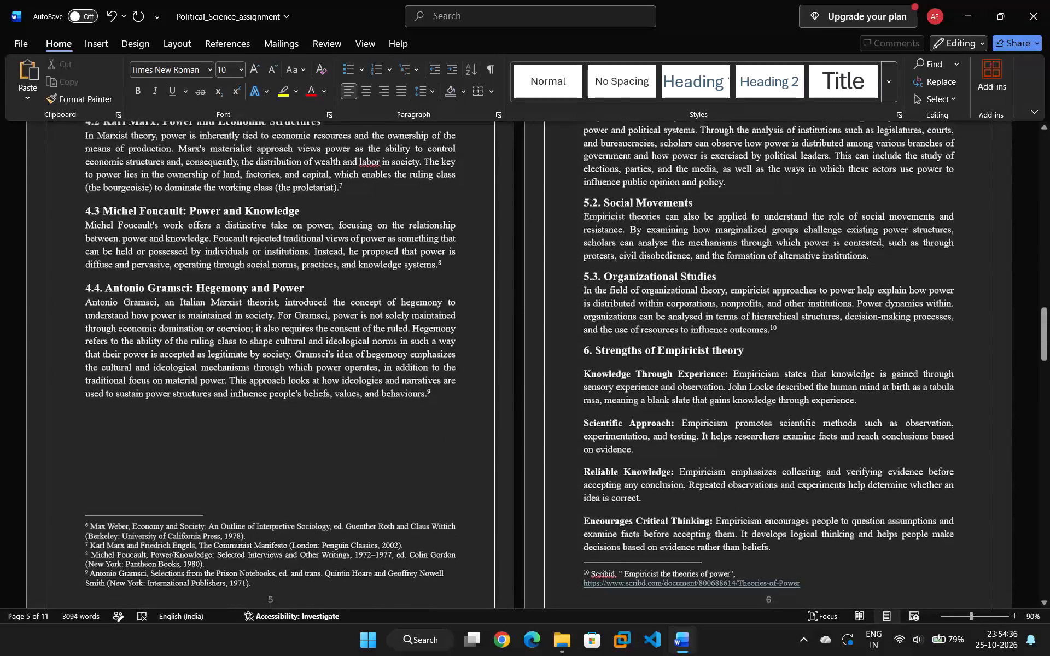
scroll(569, 288, up, 11)
scroll(569, 288, down, 3)
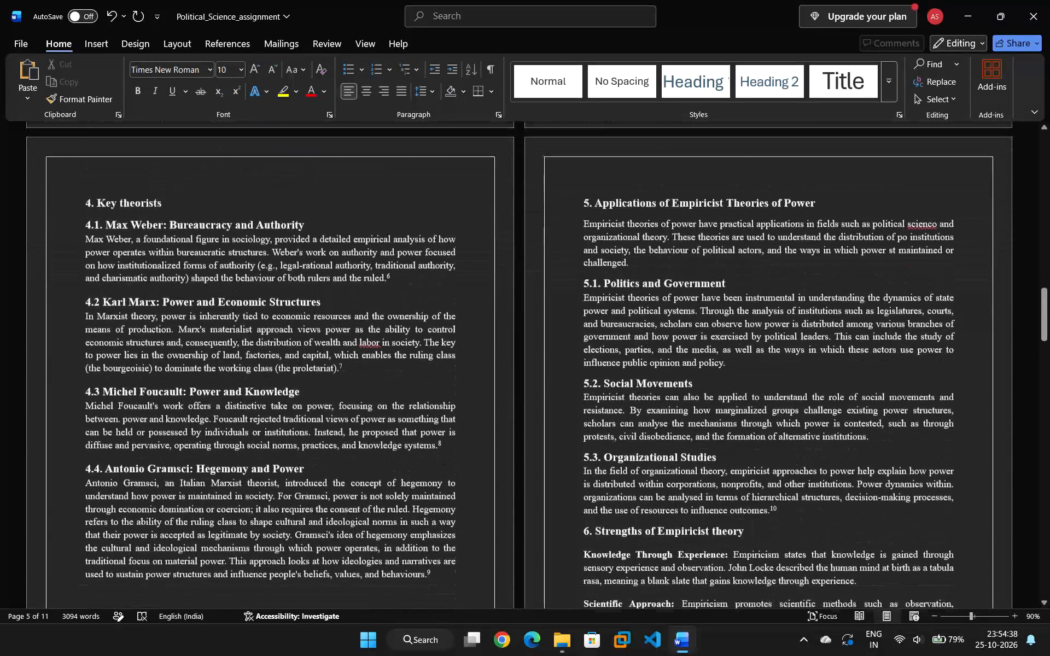
scroll(569, 288, down, 5)
scroll(569, 288, up, 1)
scroll(569, 288, down, 3)
scroll(569, 289, up, 5)
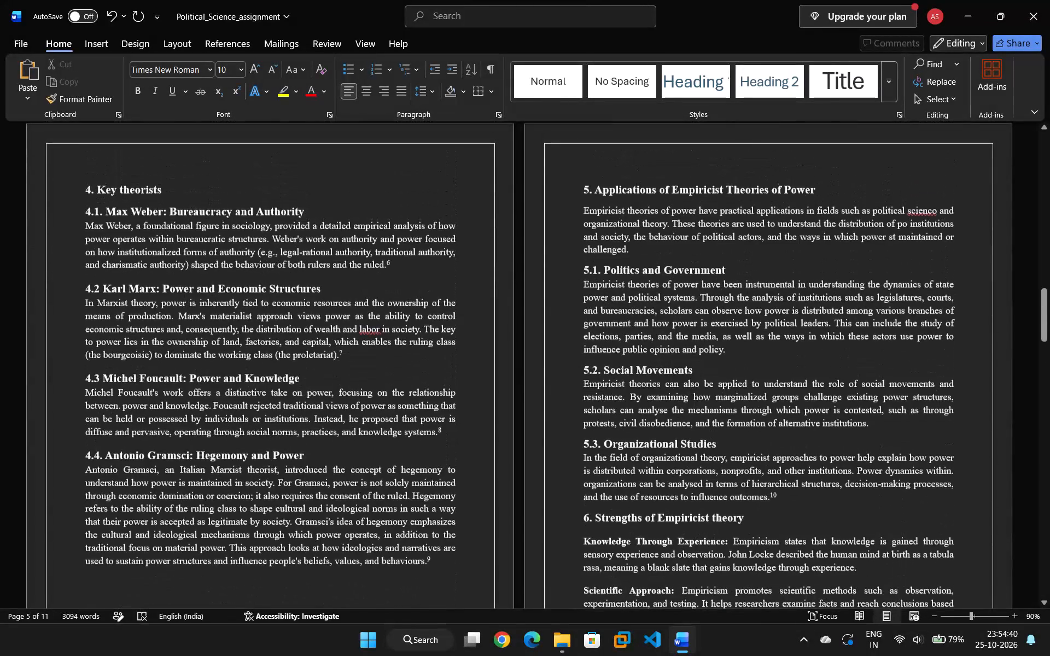
scroll(569, 289, up, 1)
scroll(569, 289, down, 6)
scroll(569, 289, up, 6)
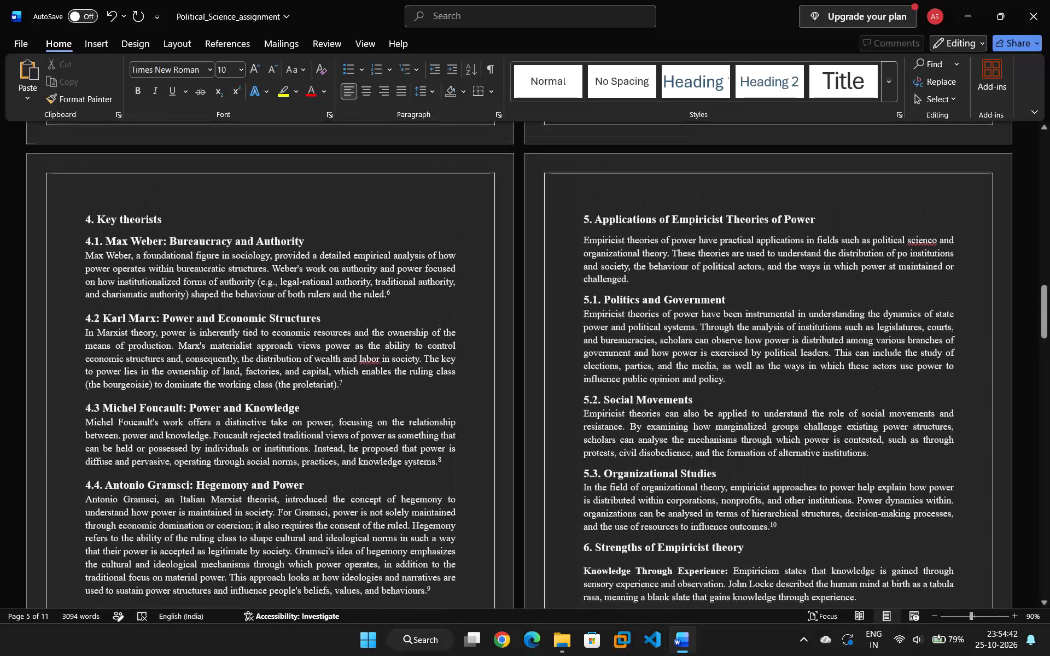
scroll(569, 289, down, 4)
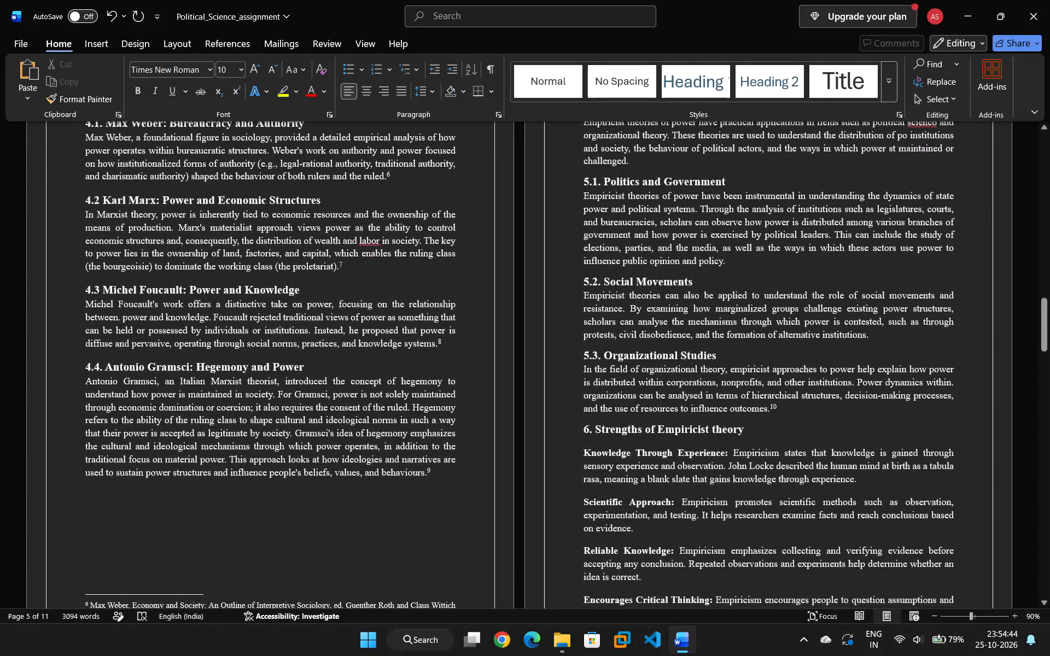
scroll(569, 289, down, 3)
scroll(569, 289, up, 7)
scroll(569, 289, down, 6)
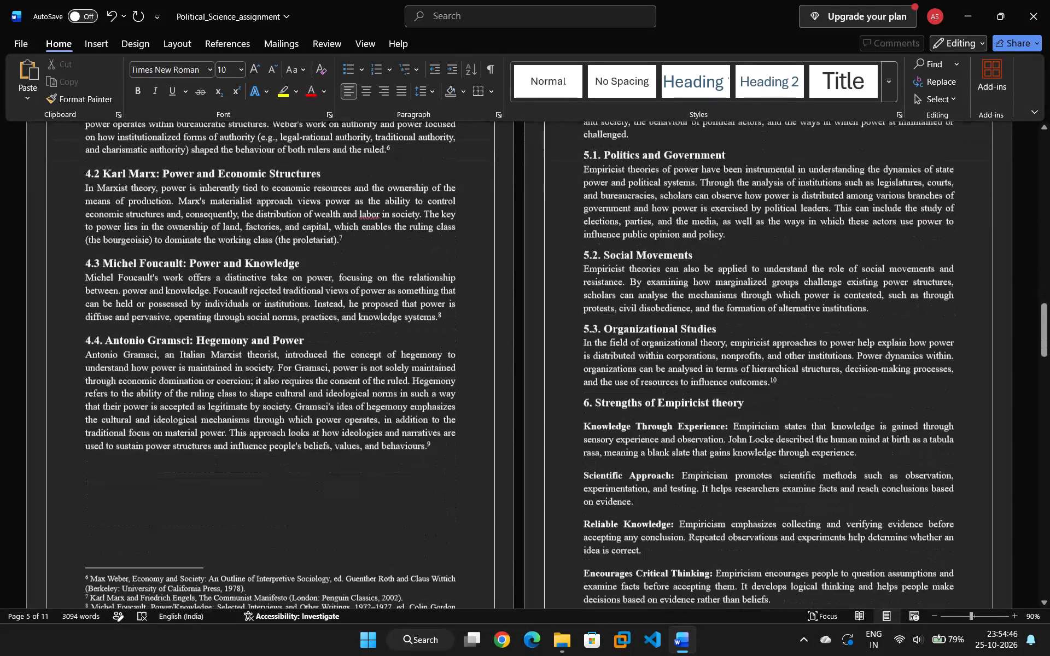
scroll(569, 290, down, 3)
scroll(569, 291, up, 7)
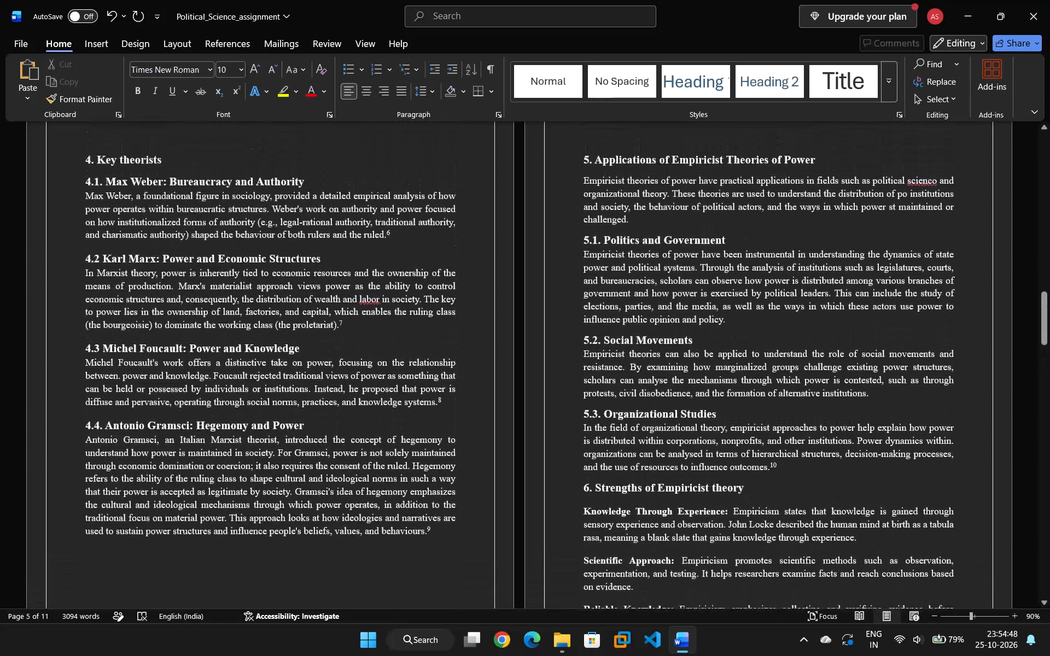
scroll(569, 291, up, 6)
scroll(569, 291, down, 10)
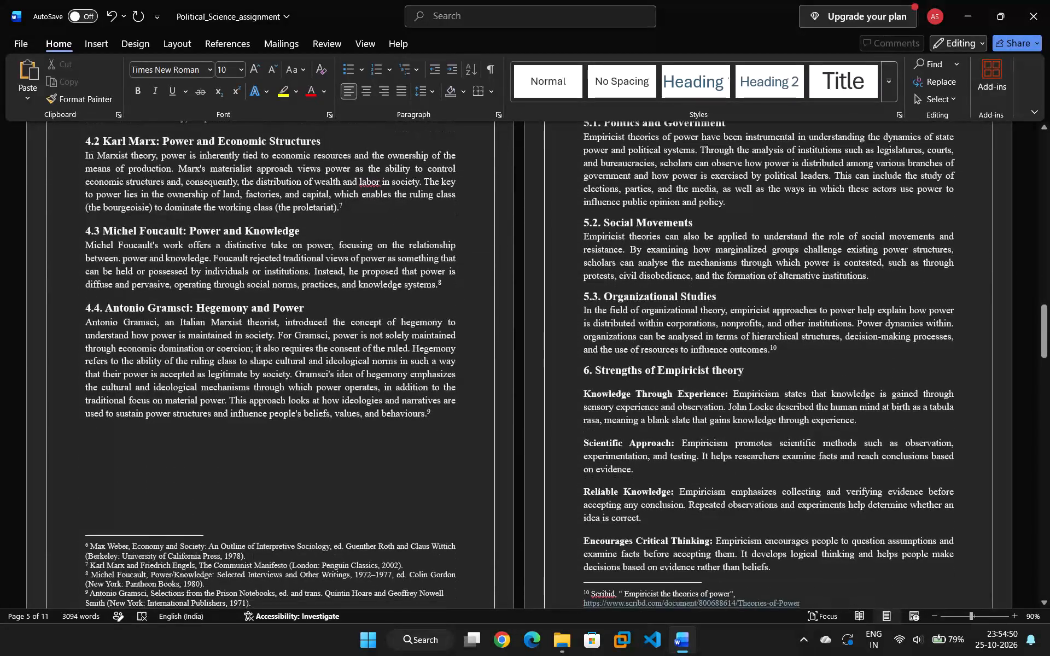
Check the layout and footnotes of pages 7 to 11, from "7. Limitations of Empiricist theory" through "15. Bibliography".
scroll(569, 292, down, 17)
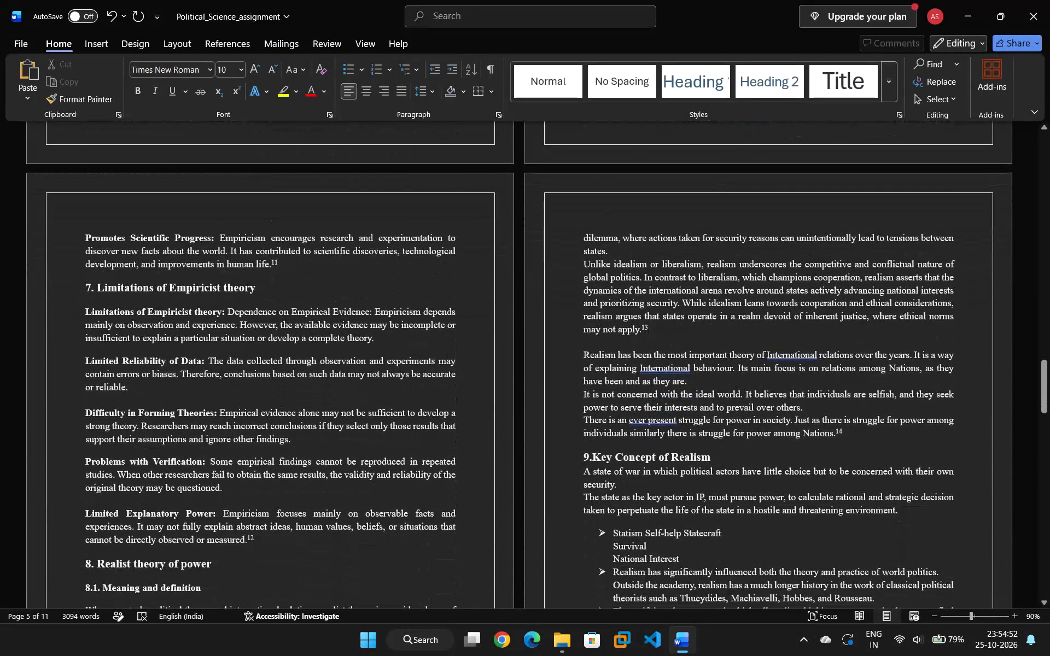
scroll(569, 295, down, 13)
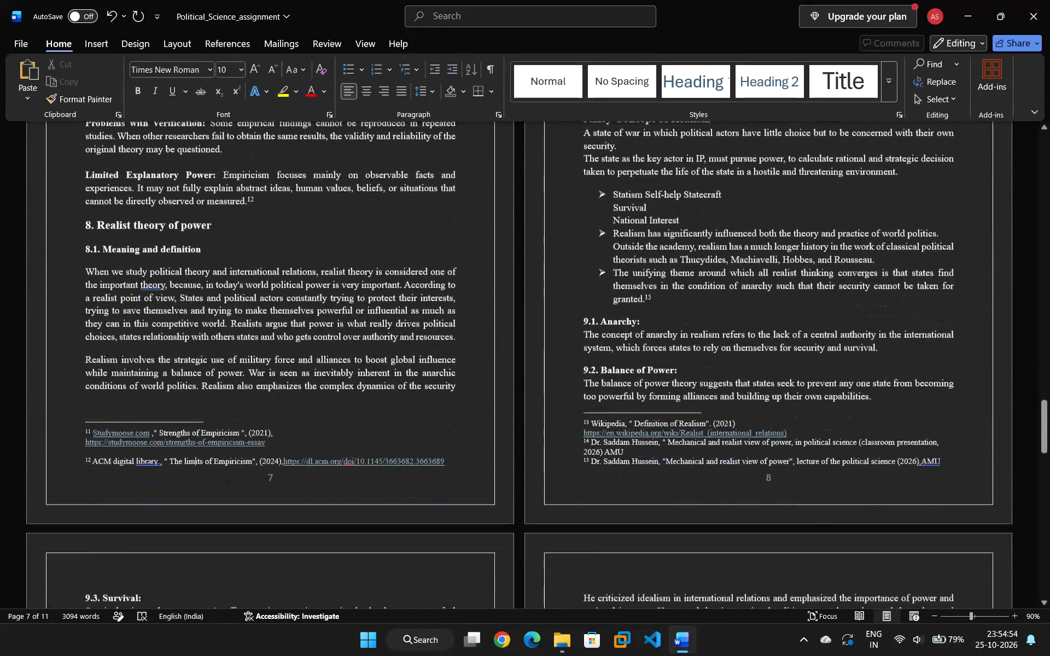
scroll(580, 314, down, 1)
scroll(615, 326, down, 20)
scroll(615, 326, down, 8)
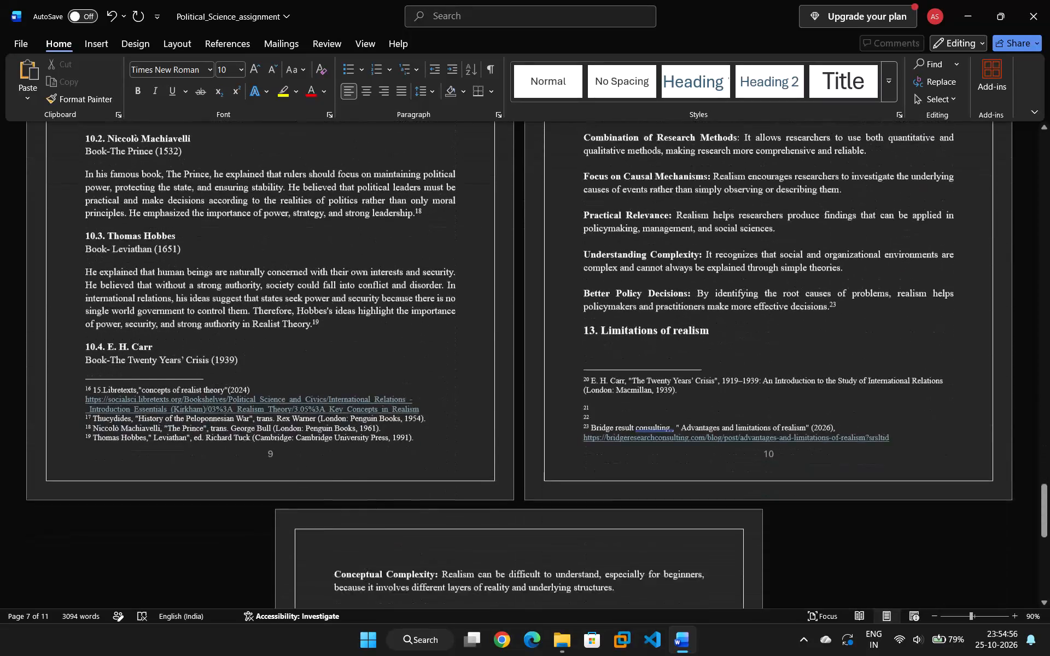
scroll(610, 359, down, 13)
scroll(610, 403, down, 4)
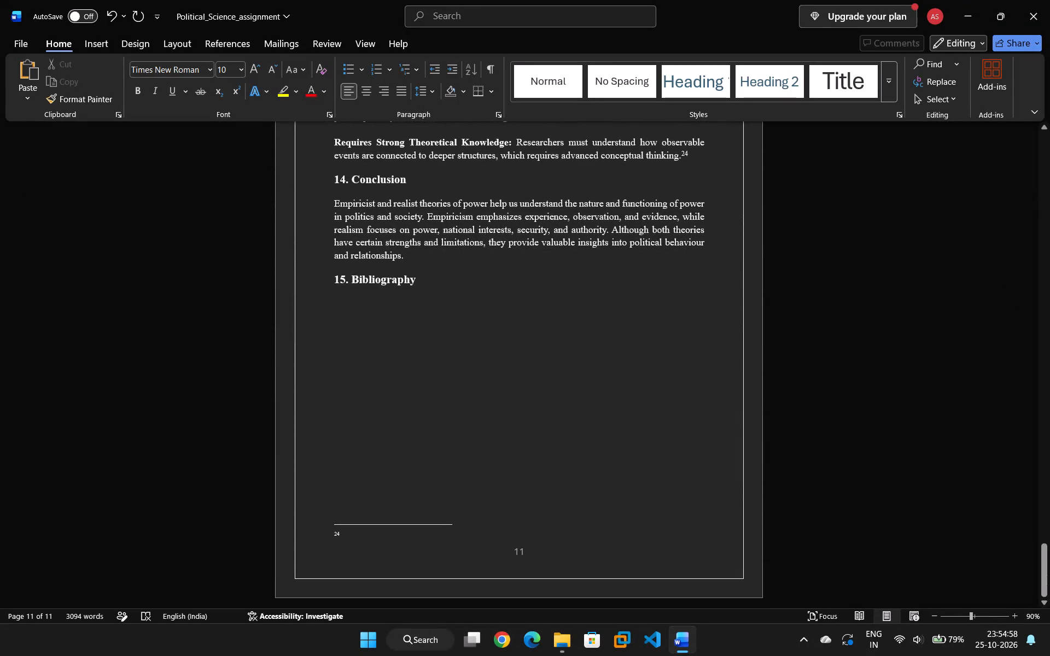
scroll(610, 417, down, 3)
scroll(610, 417, up, 9)
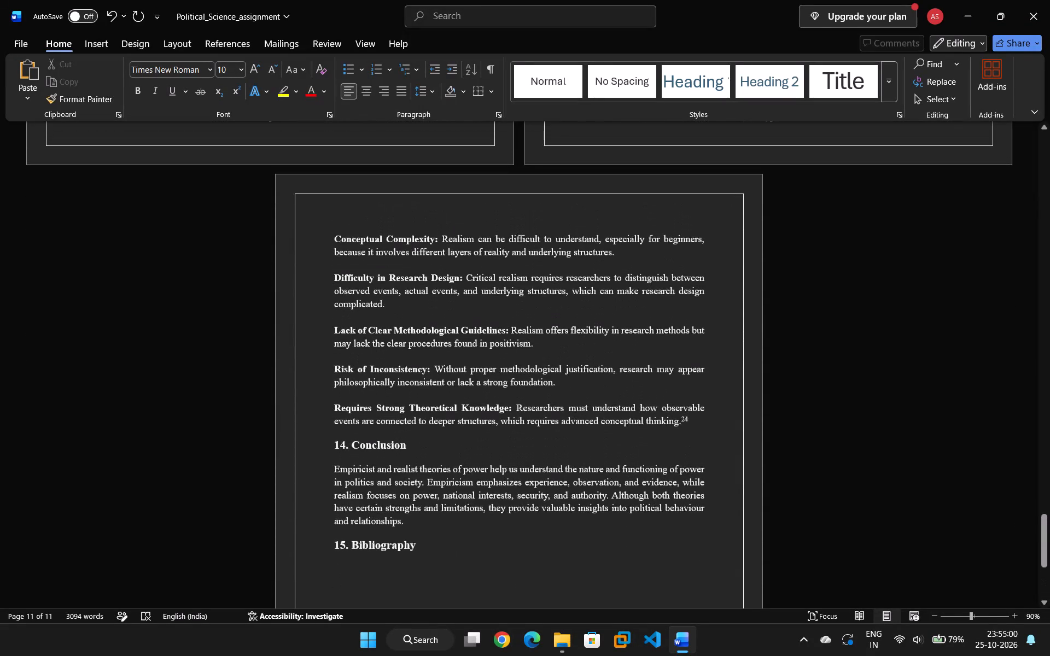
scroll(610, 417, up, 7)
scroll(610, 417, down, 6)
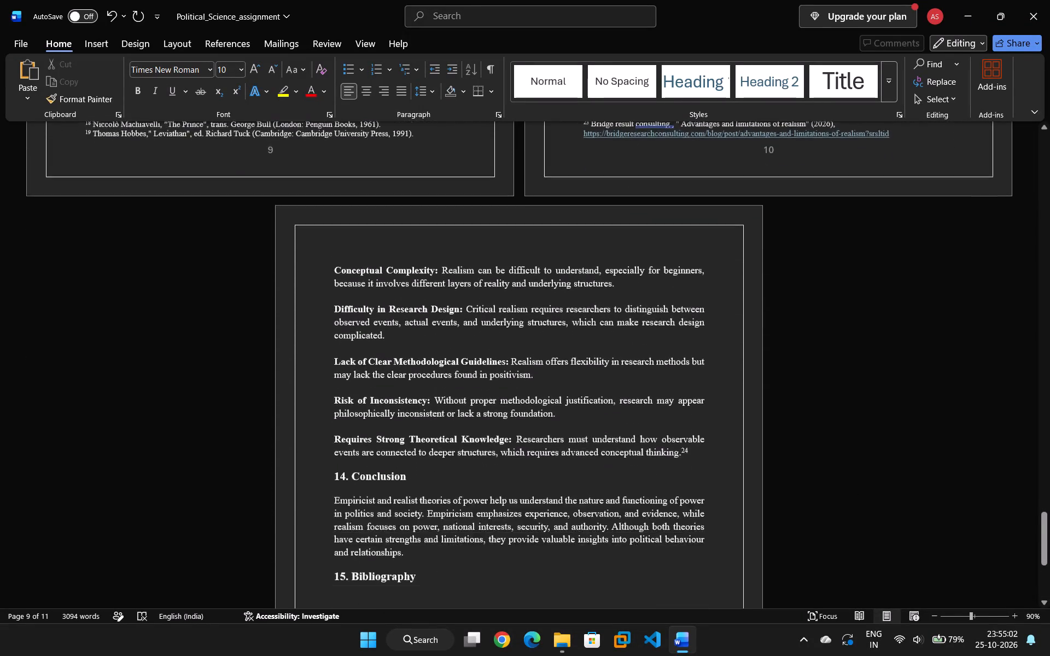
scroll(609, 453, down, 9)
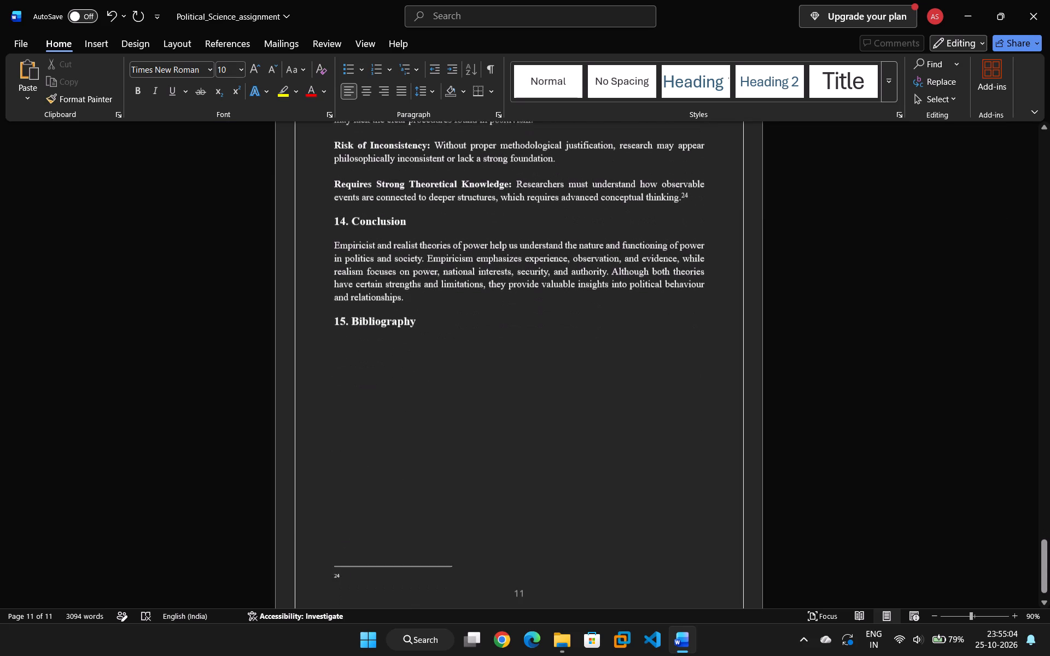
scroll(605, 466, up, 14)
scroll(605, 466, down, 1)
scroll(605, 466, up, 3)
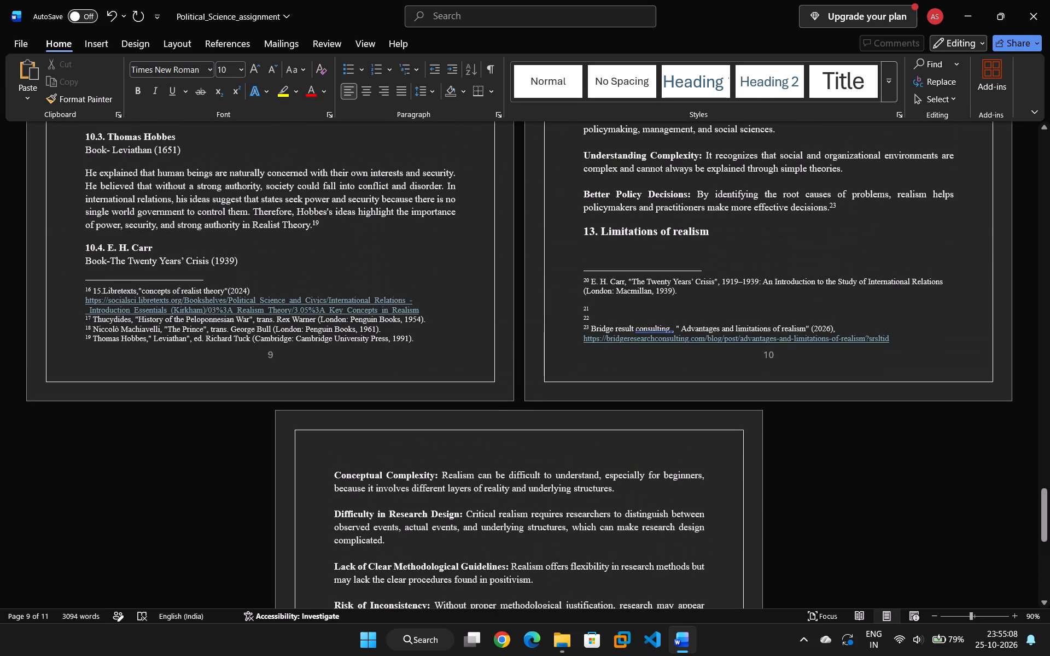
scroll(605, 466, down, 2)
scroll(605, 466, up, 1)
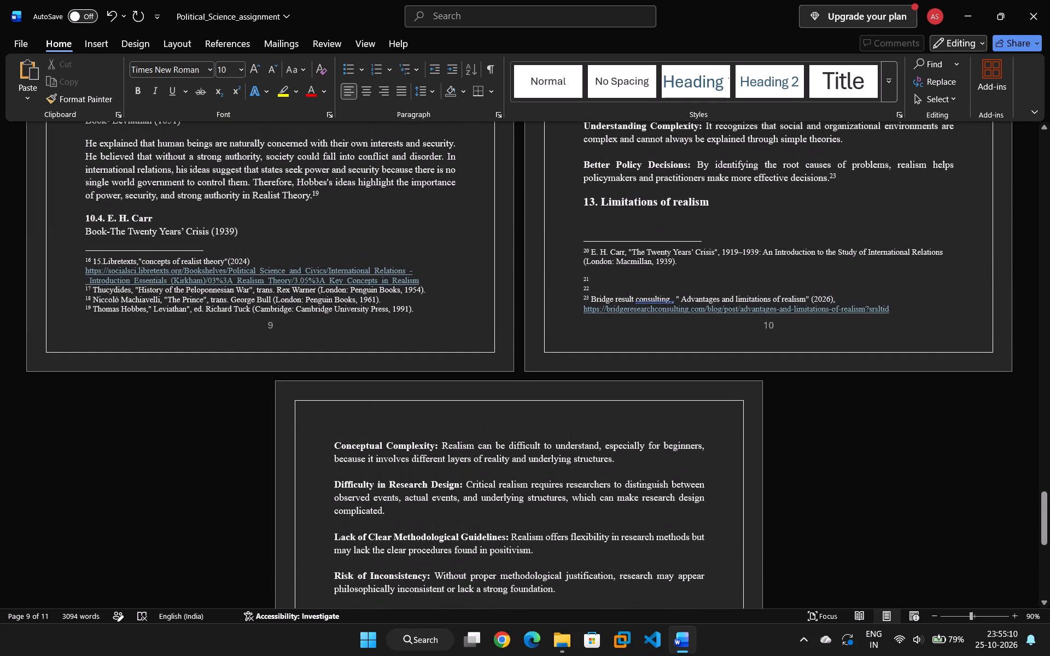
scroll(605, 466, up, 1)
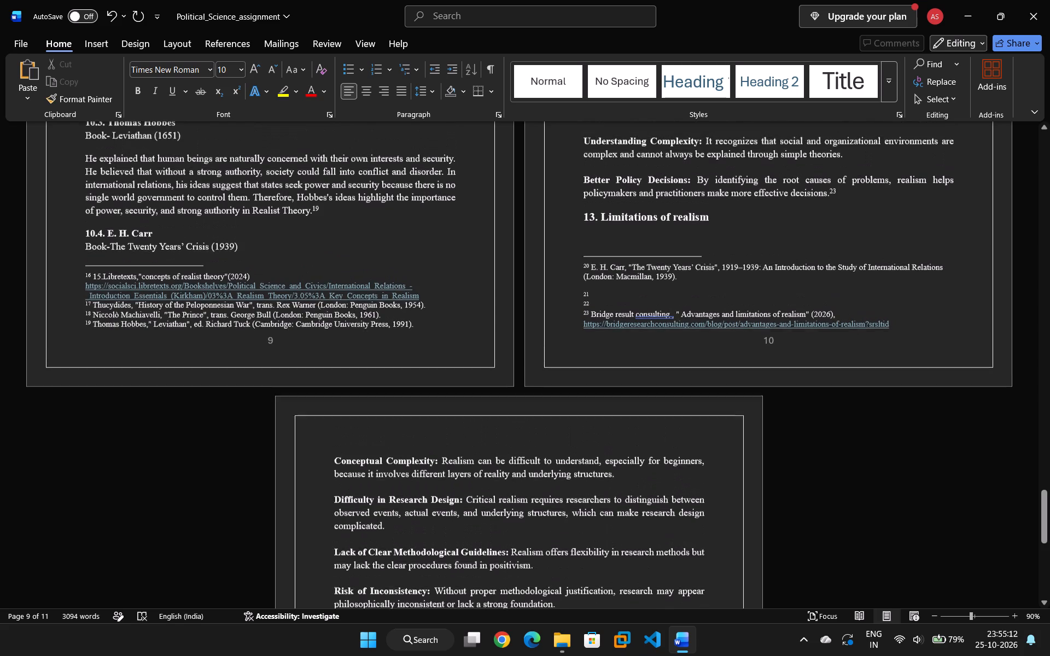
Insert a blank line before the heading "13. Limitations of realism" so it moves onto page 11 with its text.
scroll(605, 466, up, 1)
scroll(605, 466, down, 7)
scroll(605, 466, up, 4)
scroll(590, 451, down, 5)
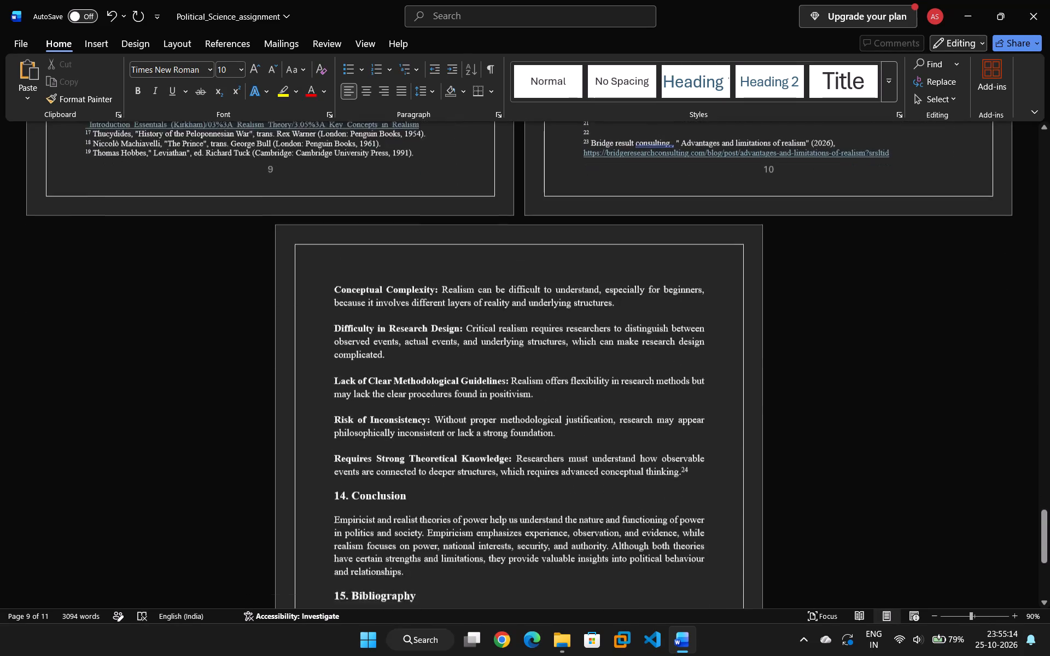
scroll(589, 456, down, 1)
scroll(589, 456, up, 6)
scroll(589, 456, down, 1)
scroll(589, 456, up, 6)
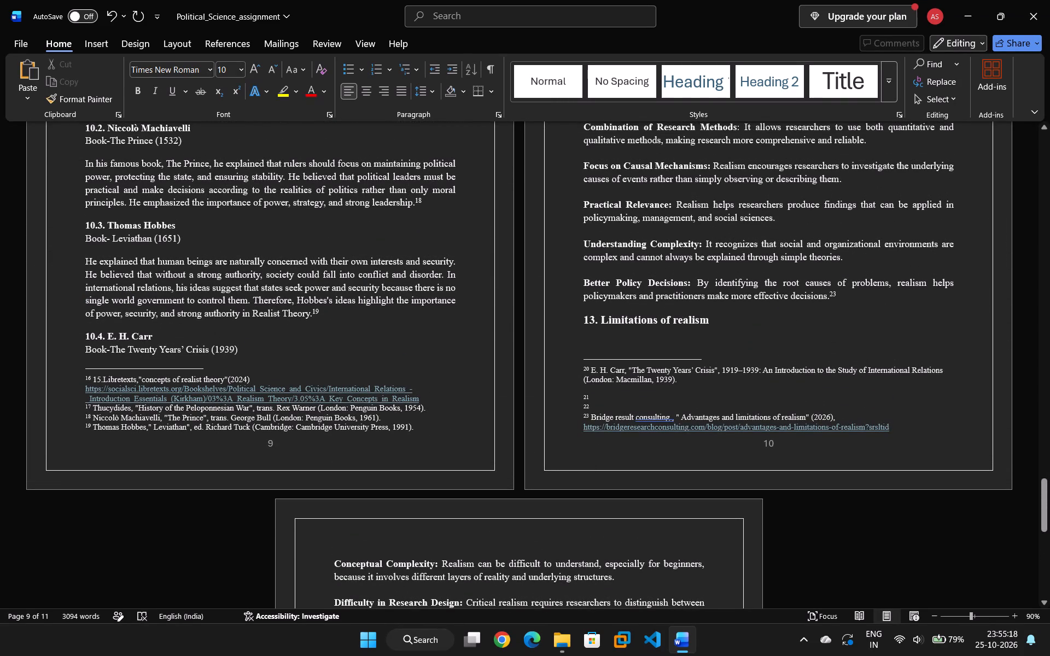
click(582, 318)
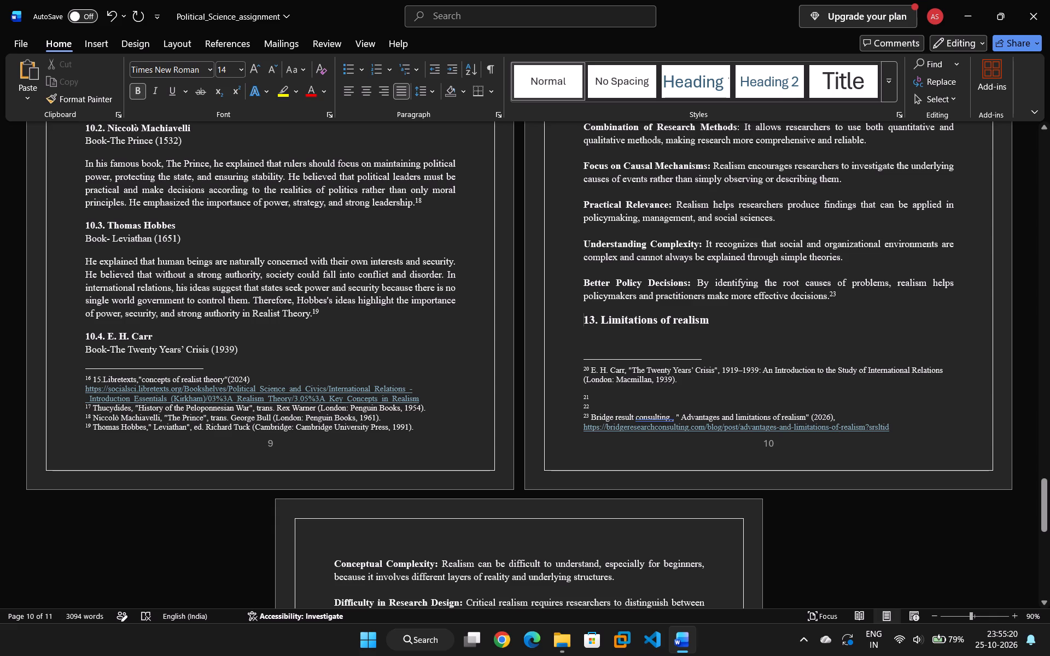
key(Return)
Check the layout and footnotes of pages 9 to 11, from "9.3. Survival" through "15. Bibliography".
scroll(609, 388, up, 3)
scroll(609, 388, down, 4)
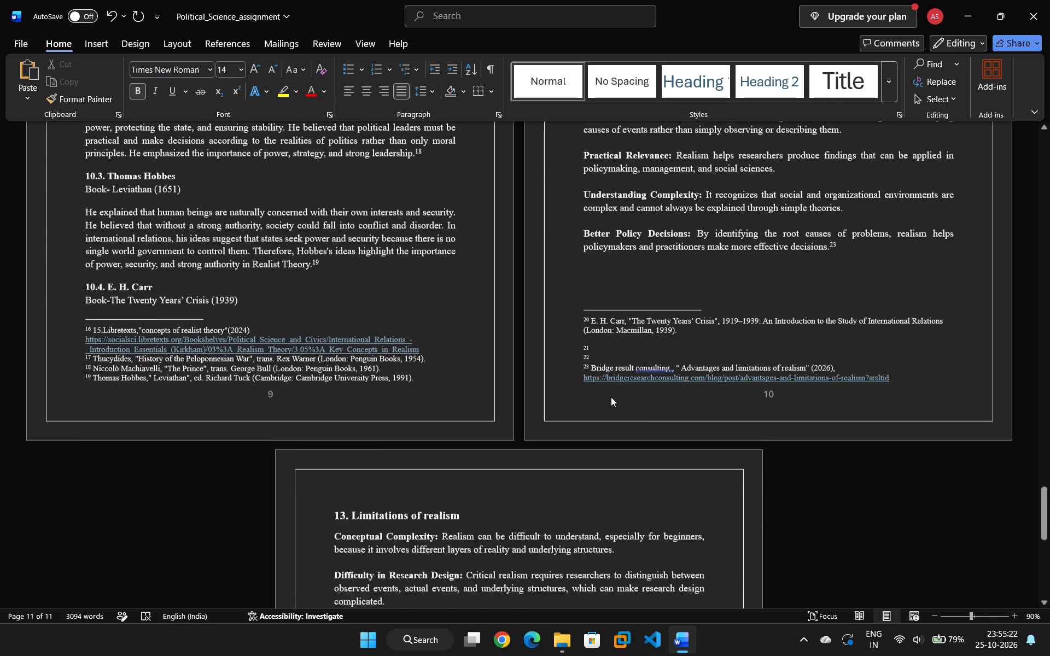
scroll(611, 397, down, 6)
scroll(620, 414, up, 1)
scroll(622, 416, down, 8)
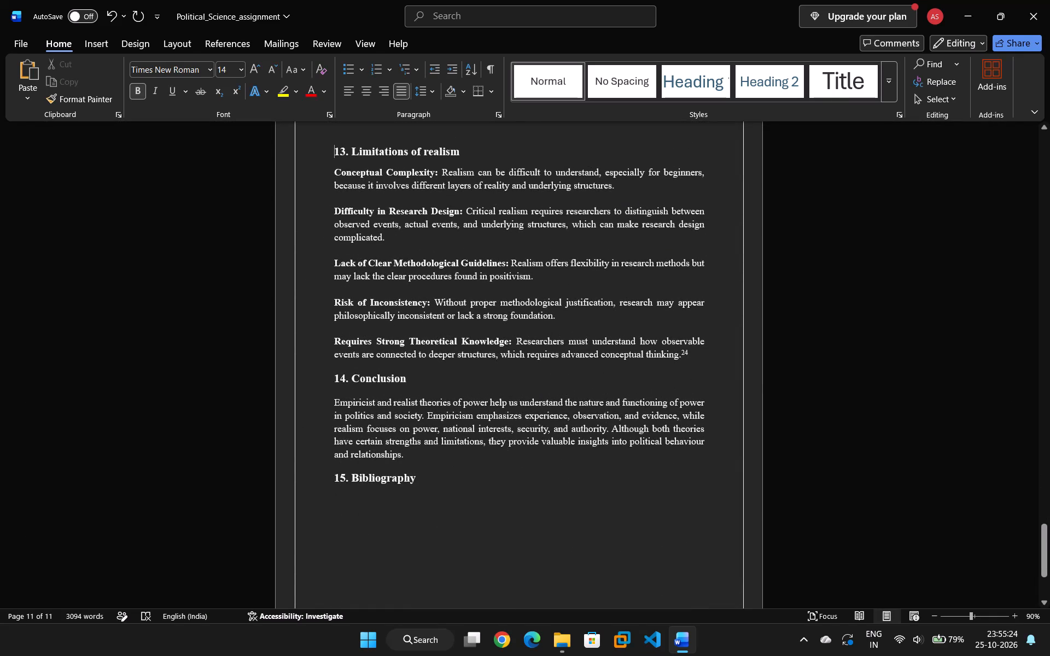
scroll(592, 461, up, 12)
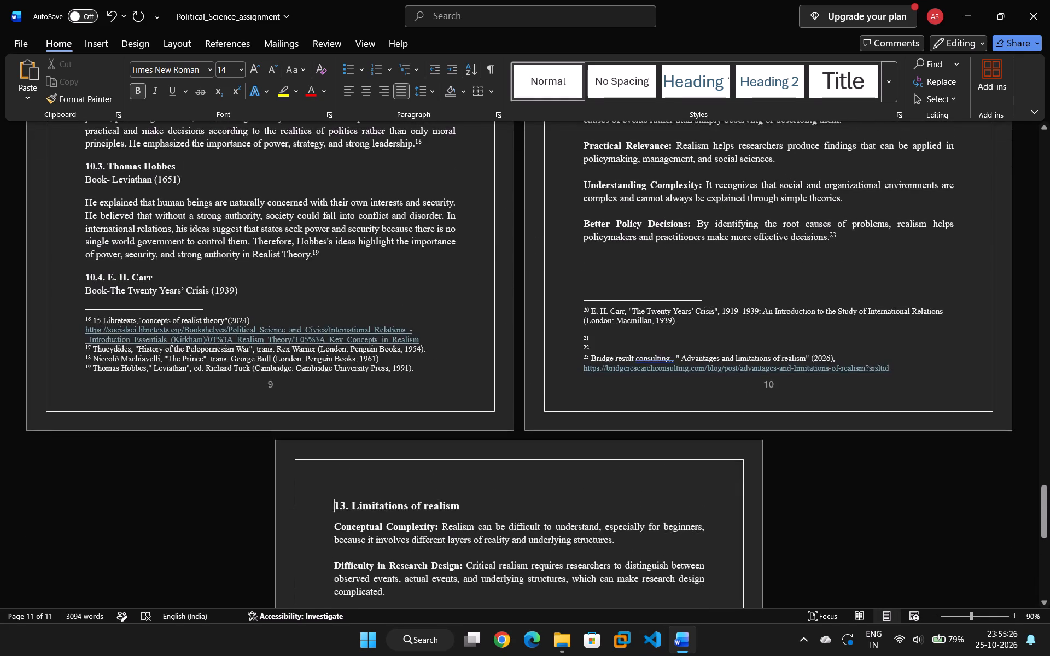
scroll(575, 499, up, 11)
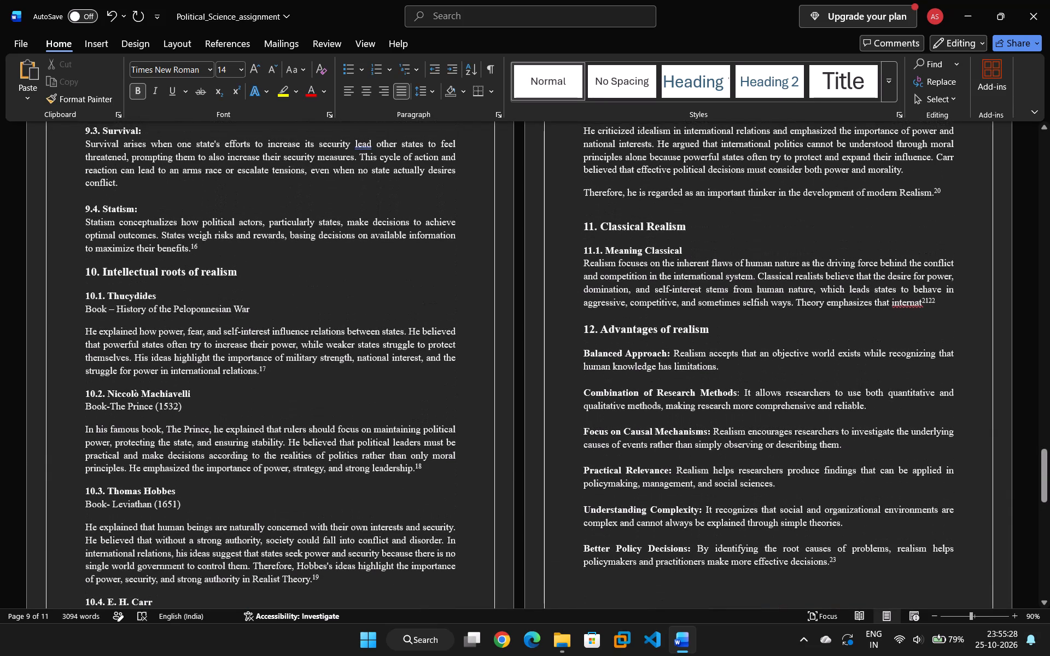
scroll(583, 492, up, 2)
scroll(569, 497, down, 1)
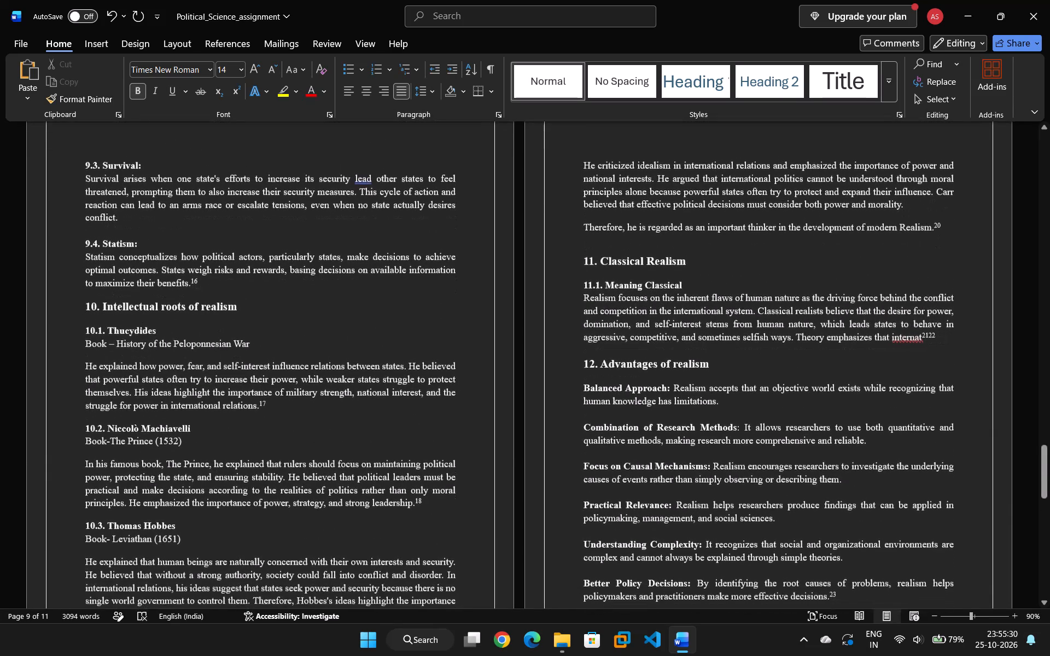
scroll(562, 502, down, 4)
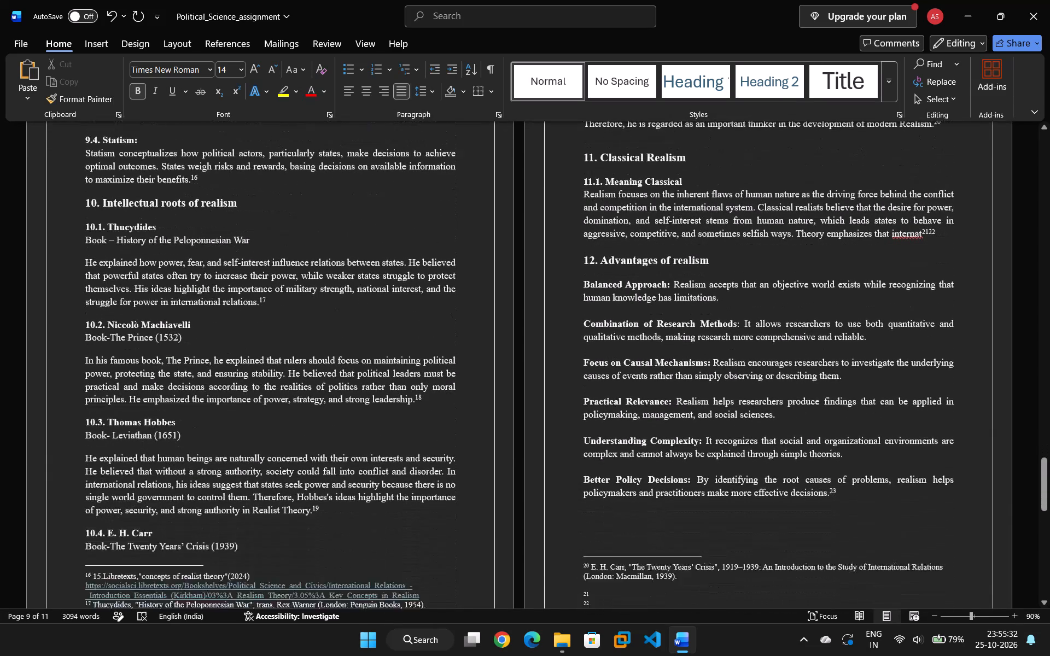
scroll(564, 501, down, 2)
scroll(565, 501, up, 1)
scroll(574, 499, down, 4)
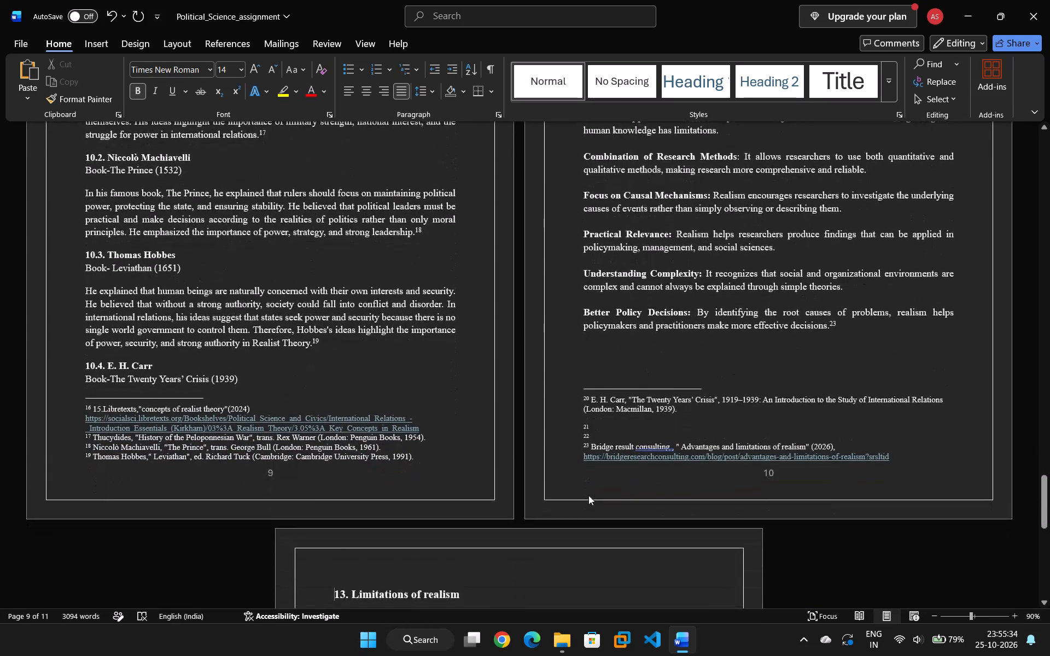
scroll(588, 495, down, 16)
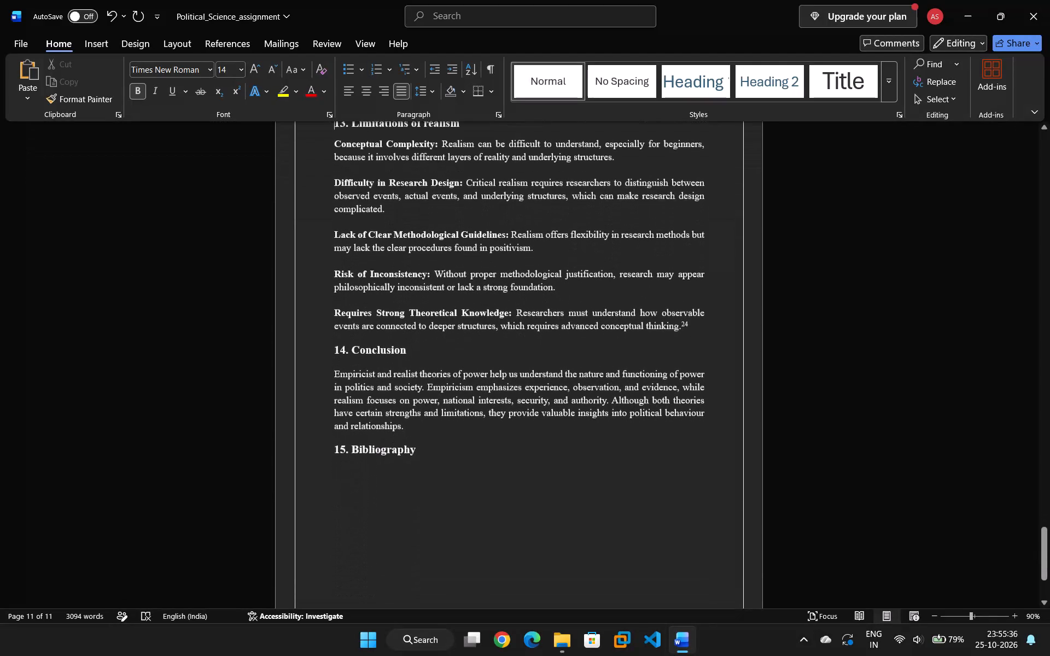
scroll(587, 493, down, 8)
scroll(594, 519, up, 11)
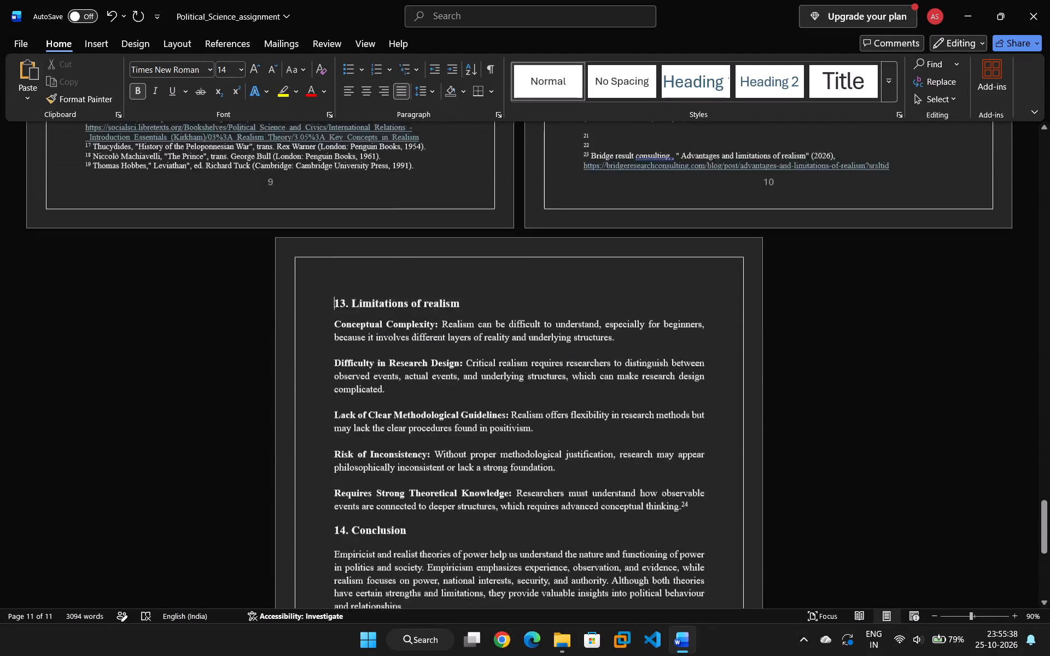
Skim back through the assignment from page 11 to the cover page and table of contents.
scroll(594, 519, up, 20)
scroll(594, 519, up, 4)
scroll(597, 519, down, 1)
scroll(597, 519, up, 20)
scroll(597, 519, up, 15)
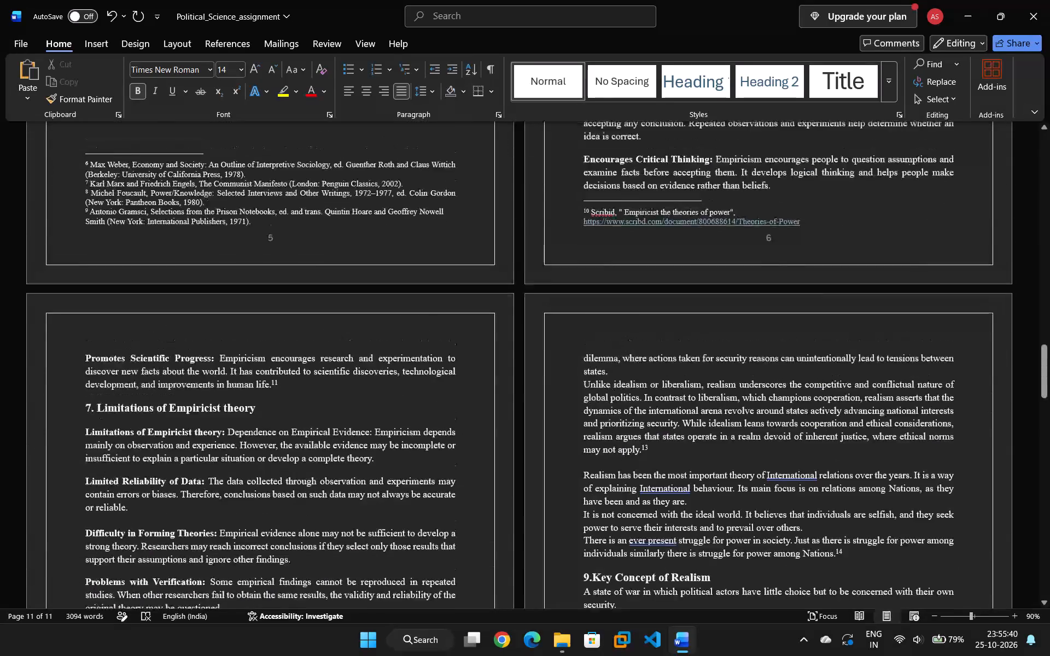
scroll(598, 519, up, 20)
scroll(598, 519, up, 7)
scroll(670, 471, down, 1)
scroll(670, 471, up, 20)
scroll(670, 471, up, 20)
scroll(670, 471, up, 8)
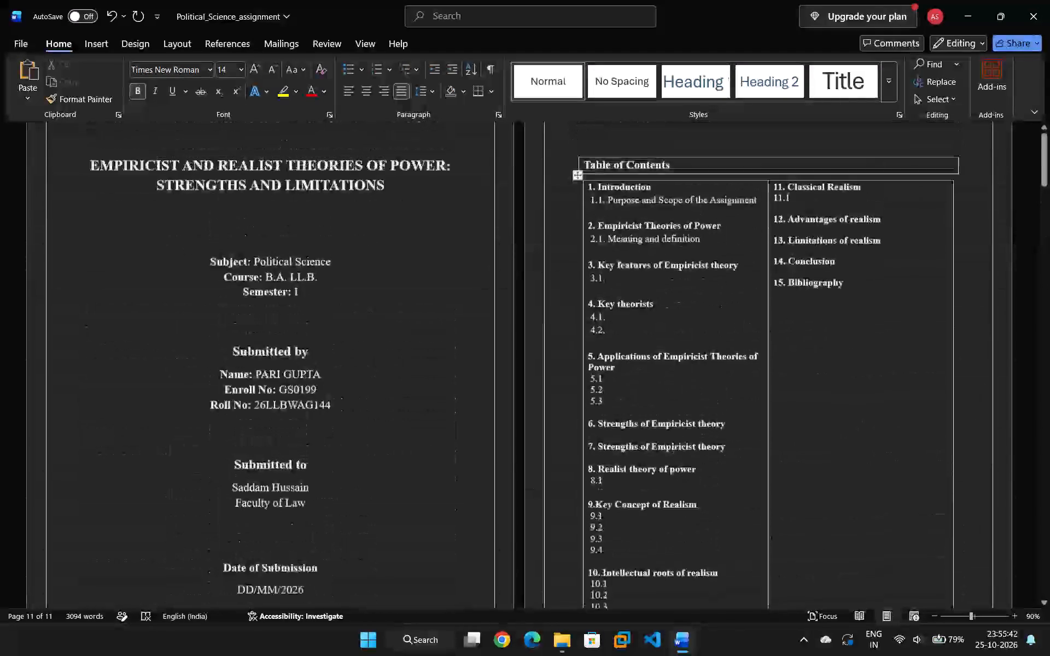
scroll(673, 470, up, 3)
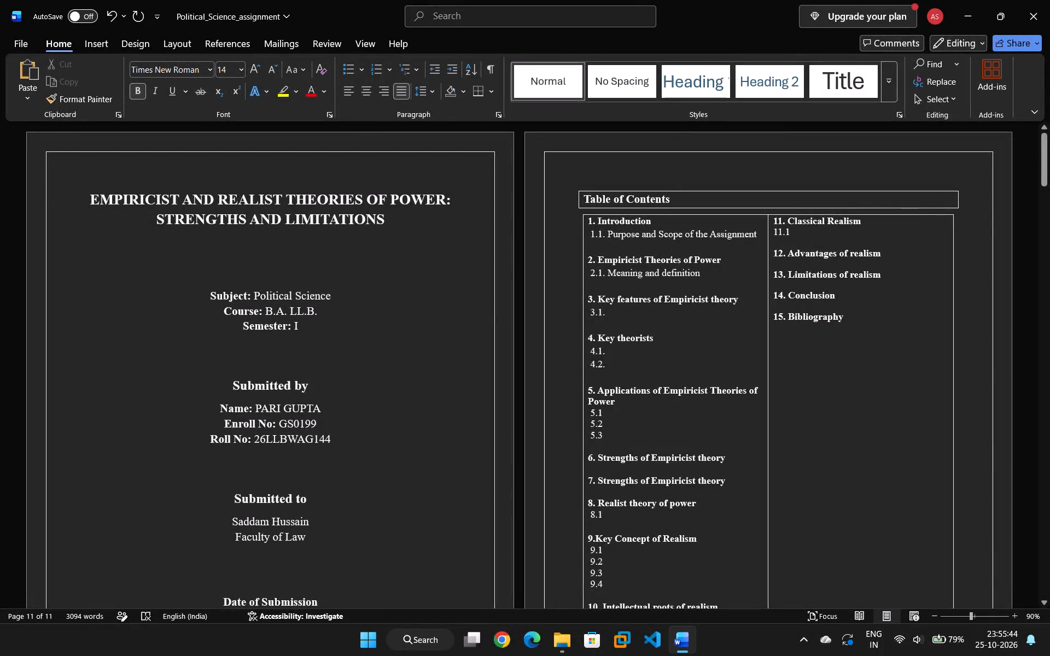
Start exporting the Political_Science_assignment document, leaving the table of contents deselected.
click(559, 389)
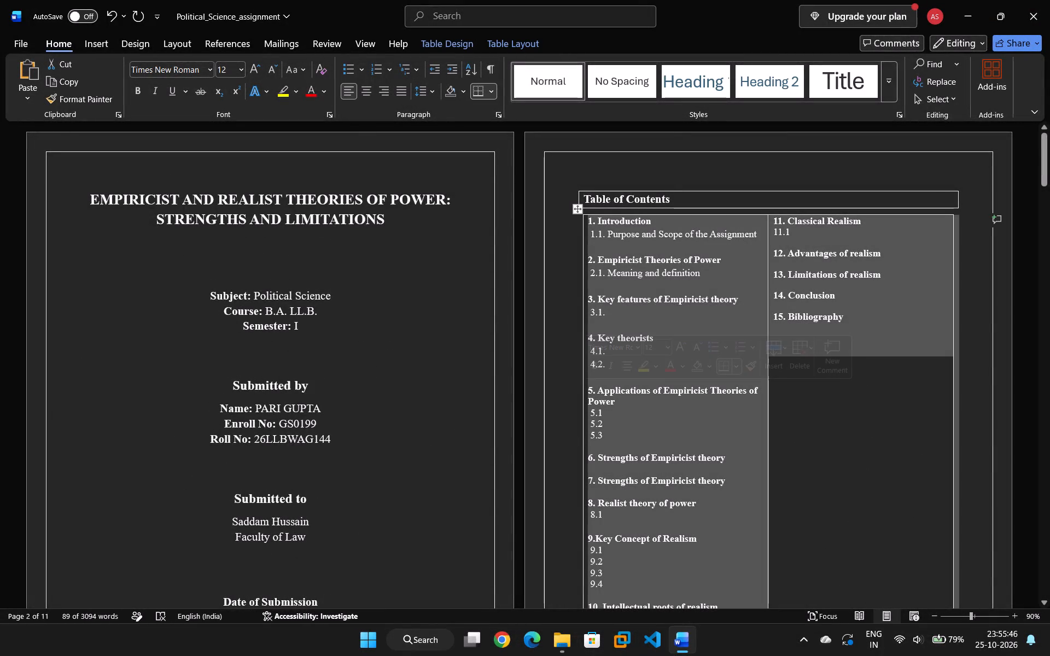
click(475, 165)
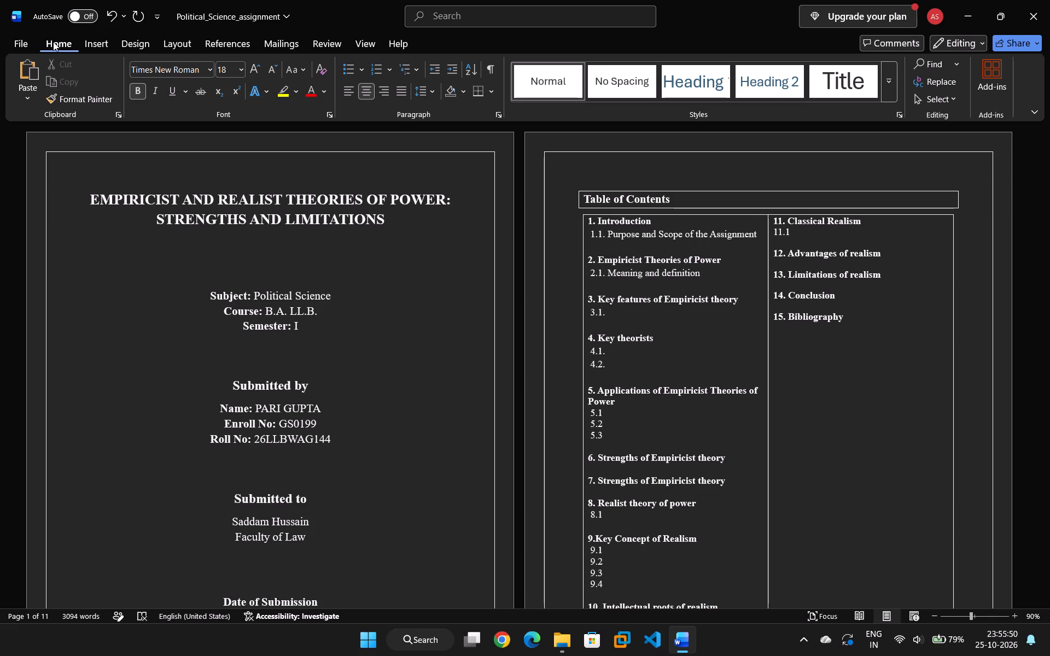
click(26, 40)
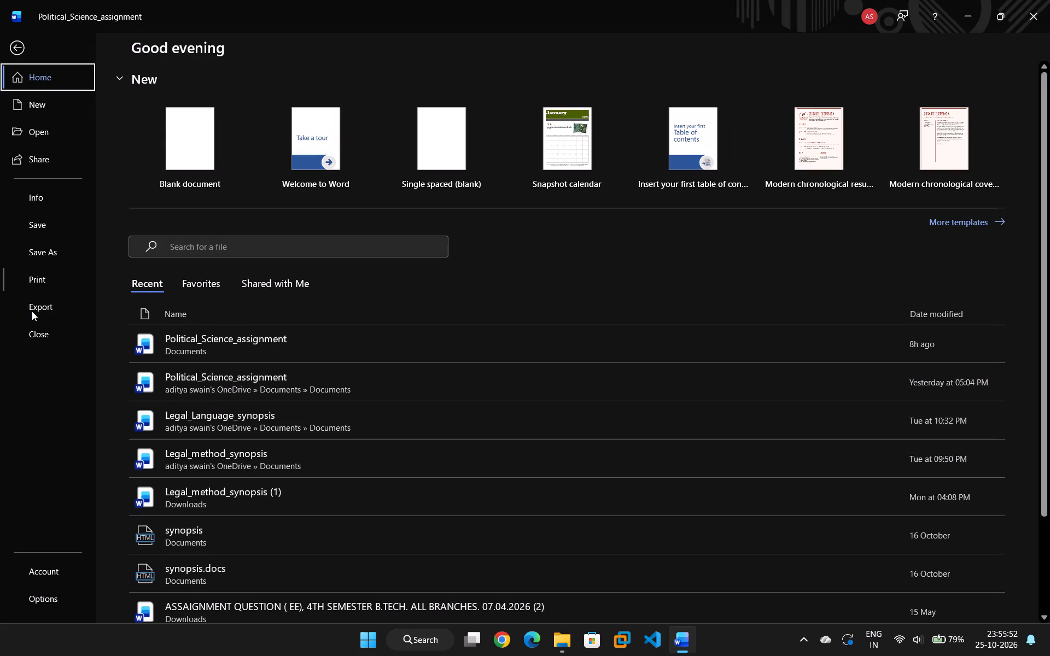
Export the document as the PDF Political_Science_assignment in the Documents folder, replacing the existing file of that name.
click(32, 311)
click(359, 195)
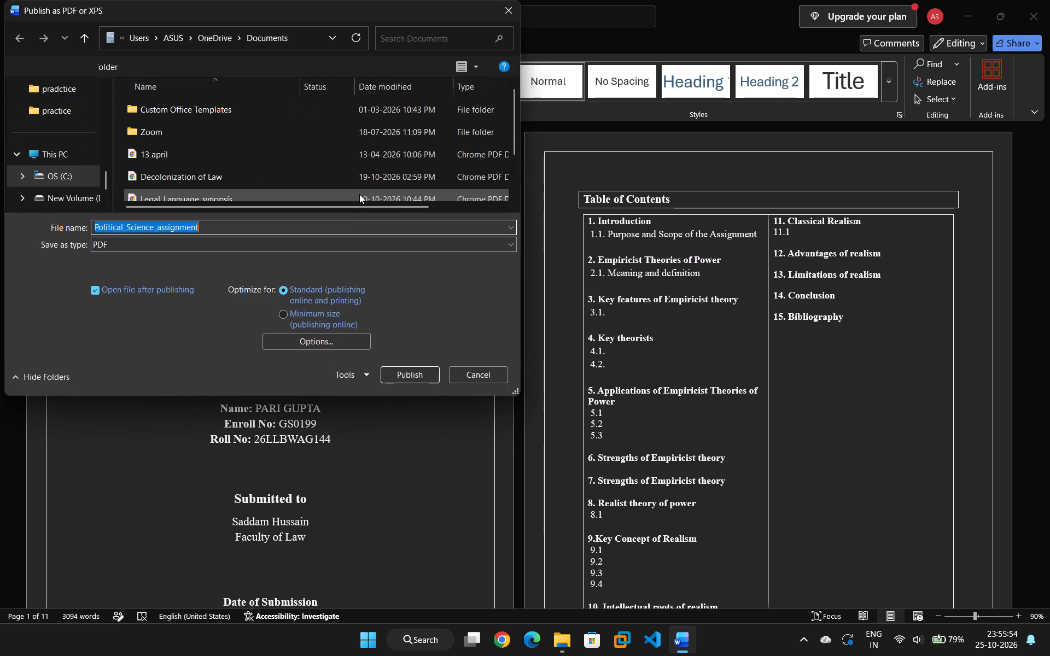
click(393, 376)
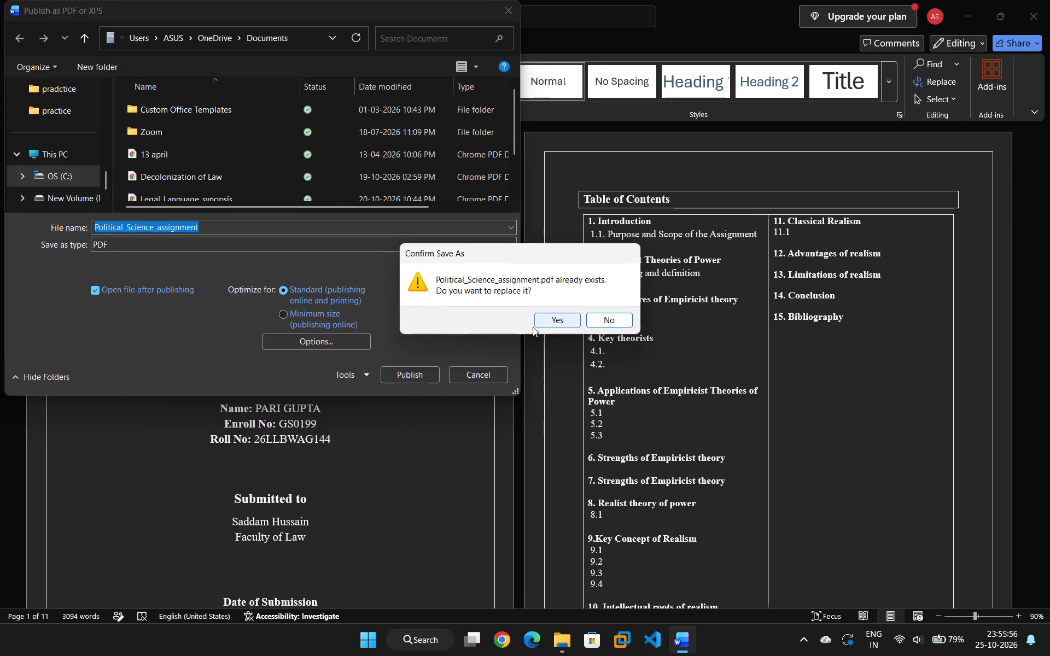
click(541, 319)
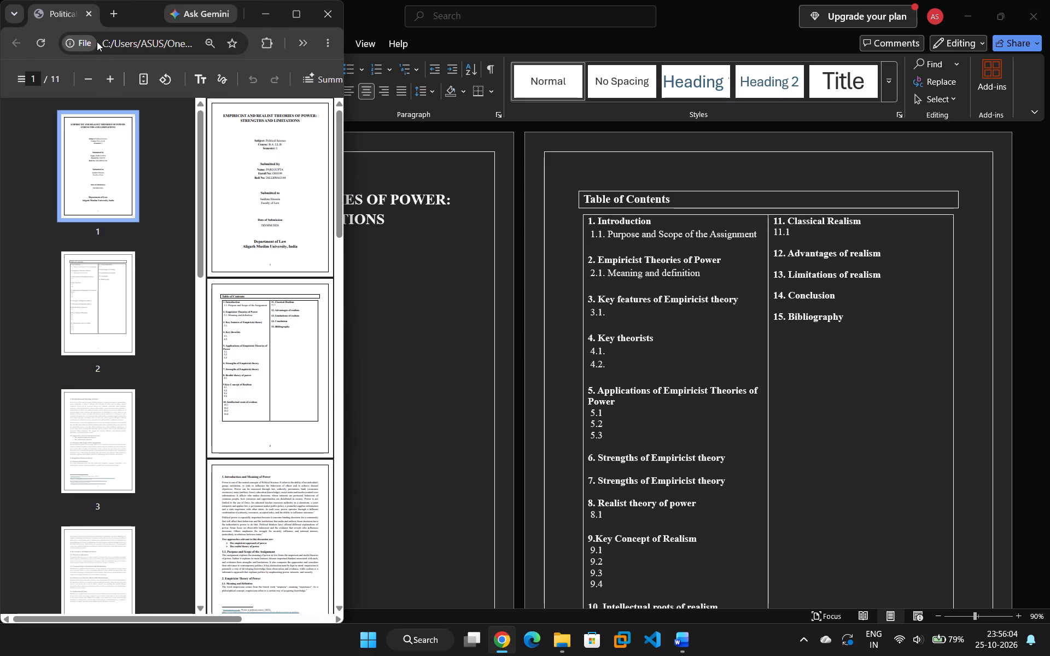
Maximise the Chrome window showing the published Political_Science_assignment.pdf and open a new browser tab beside it.
click(291, 14)
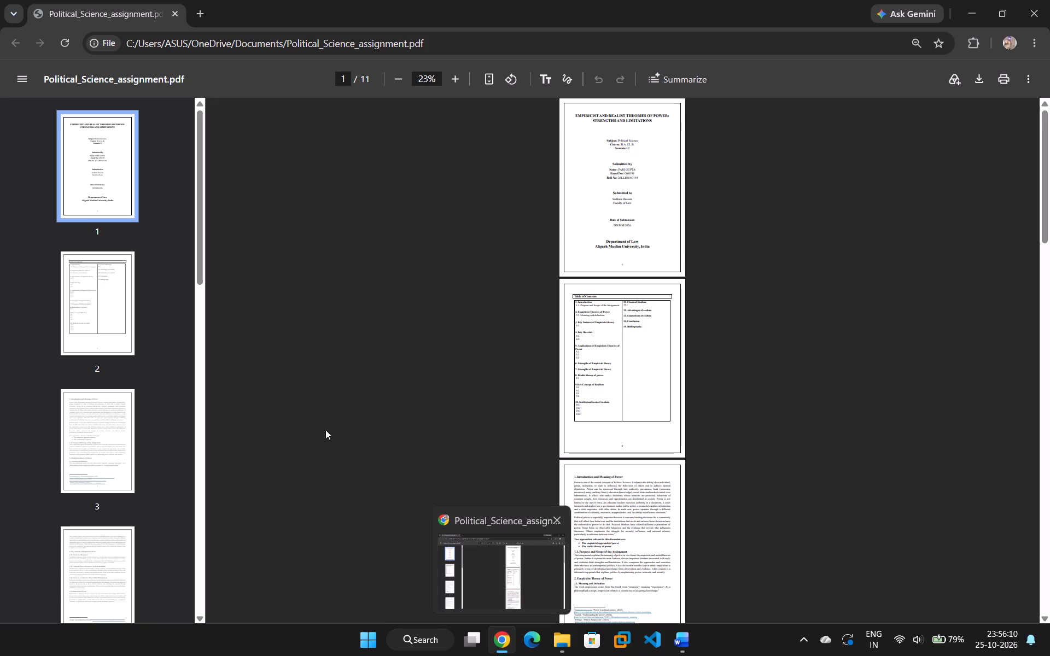
click(201, 14)
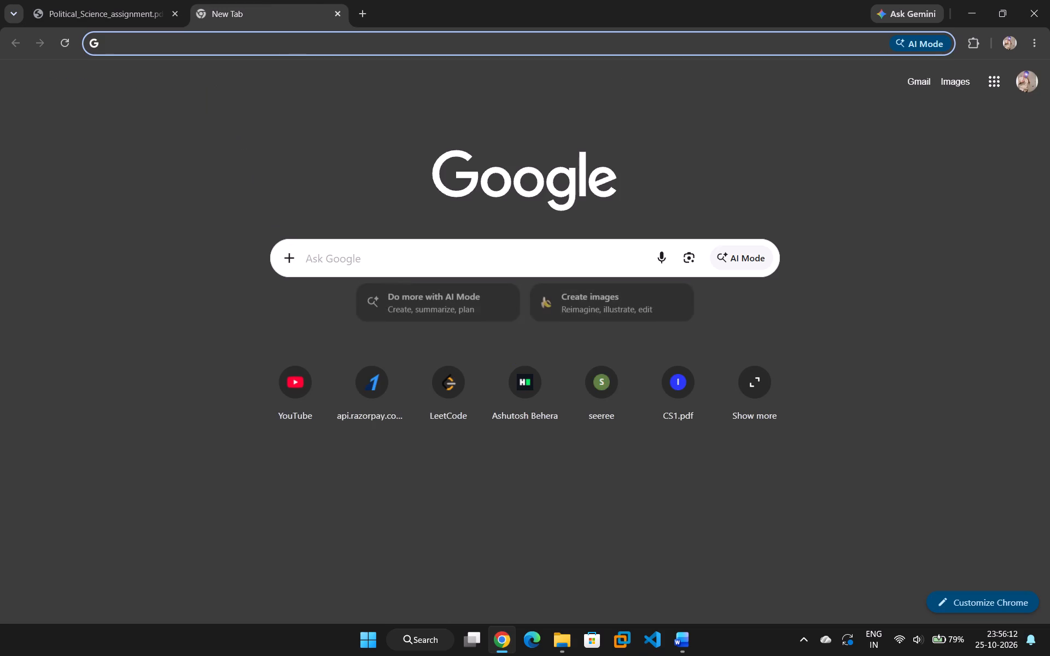